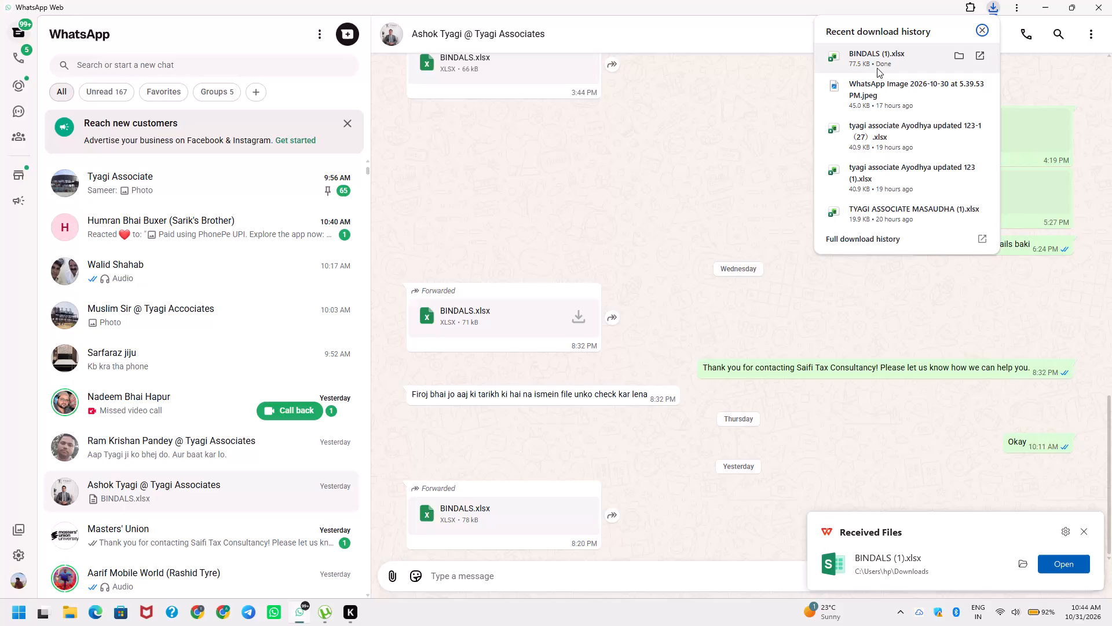
Open the most recently downloaded workbook, BINDALS (1).xlsx, in Excel, ready for editing.
{"action": "left_click", "coordinate": [878, 67]}
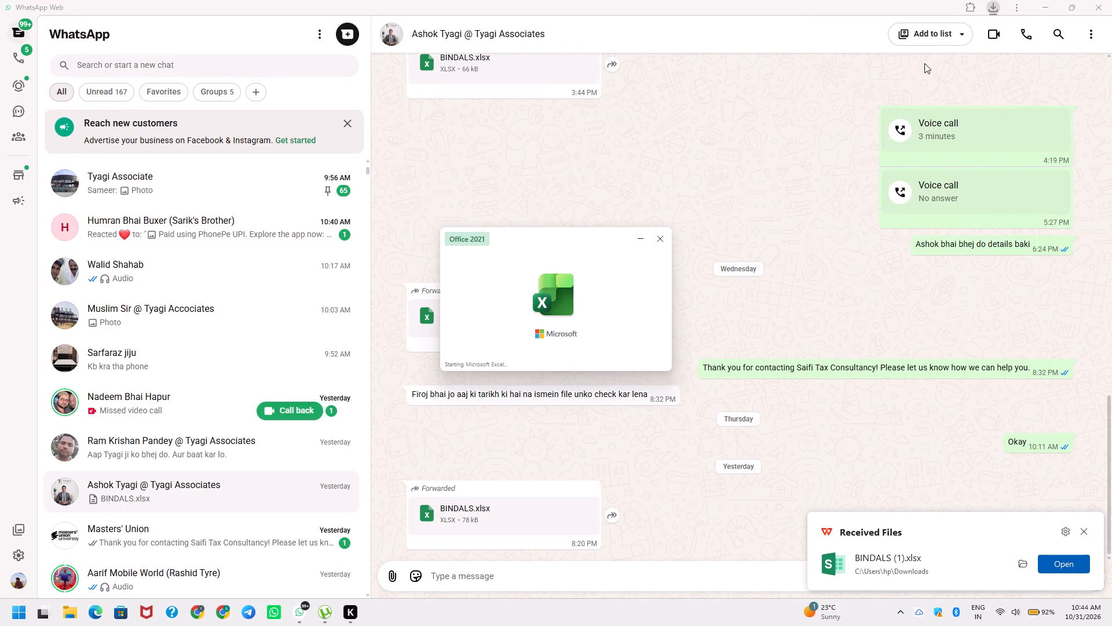
{"action": "left_click", "coordinate": [594, 289]}
{"action": "left_click", "coordinate": [593, 54]}
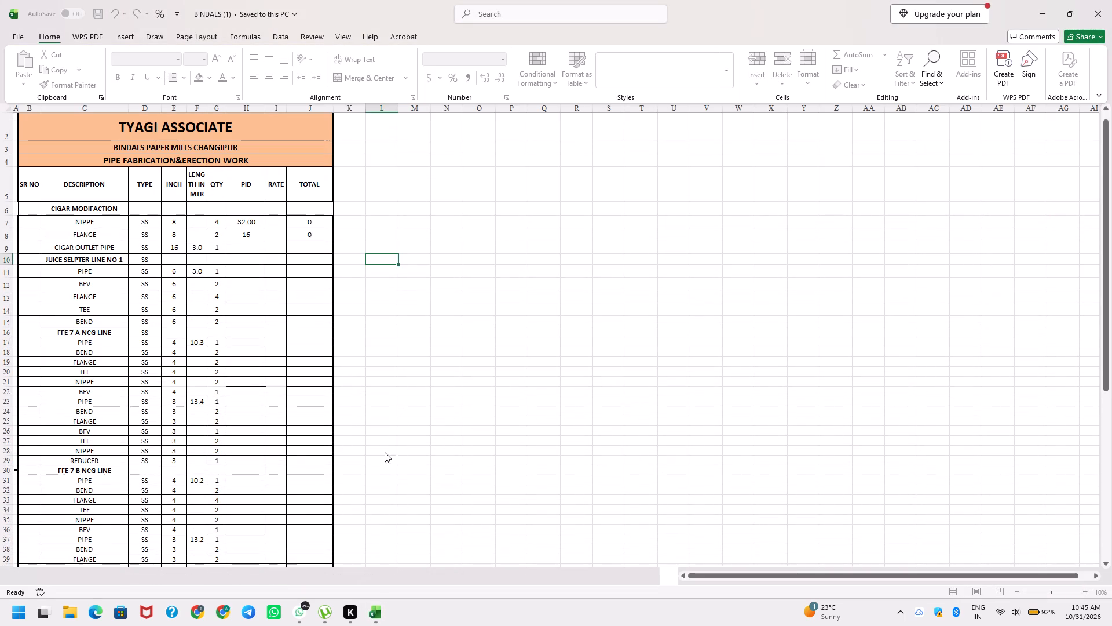
On sheet 29.10.2026, calculate the FFE 7A outlet bend's weight in N6 as E6*F6*H6*I6*J6*1.342.
{"action": "left_click", "coordinate": [431, 581]}
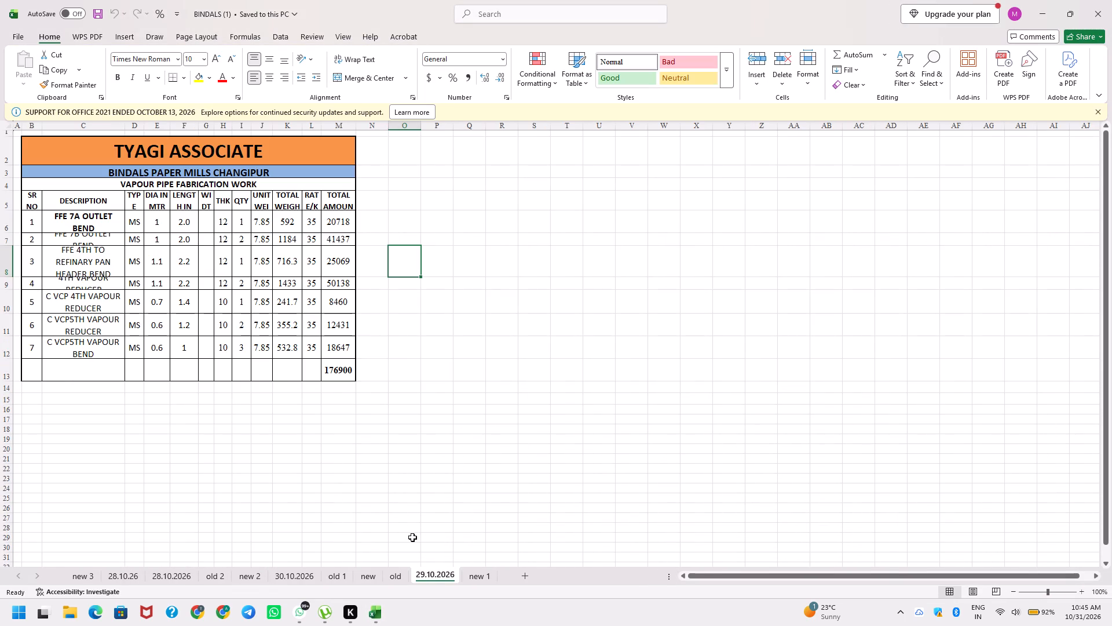
{"action": "left_click", "coordinate": [369, 224]}
{"action": "key", "text": "plus"}
{"action": "key", "text": "Up"}
{"action": "key", "text": "Left"}
{"action": "key", "text": "Down"}
{"action": "key", "text": "Left"}
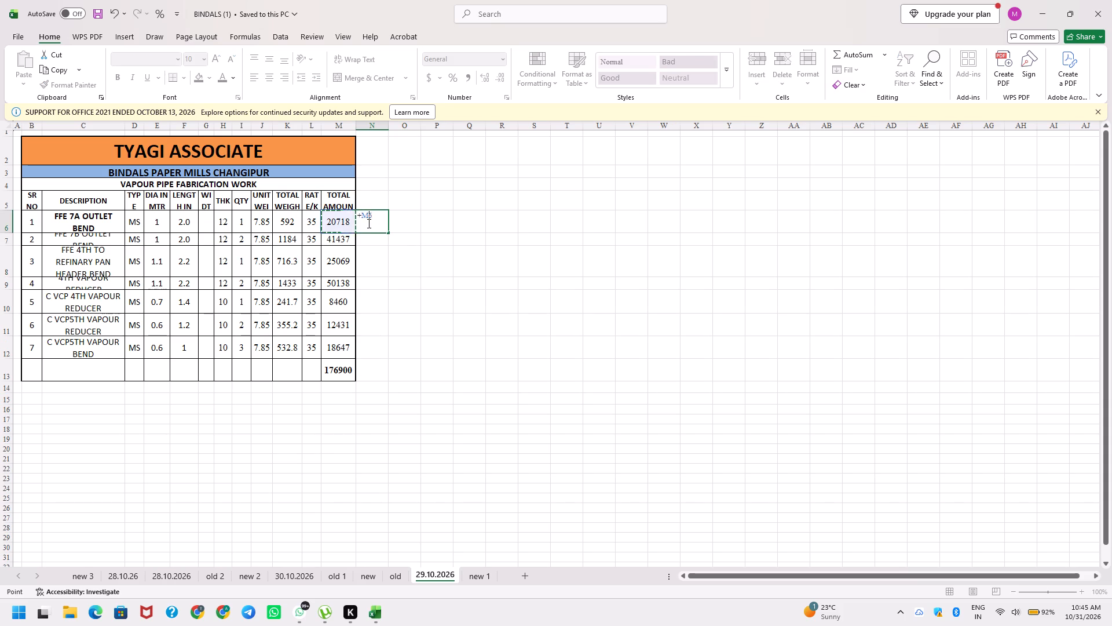
{"action": "key", "text": "Left"}
{"action": "key", "text": "Left"}
{"action": "key", "text": "Left"}
{"action": "key", "text": "Left"}
{"action": "key", "text": "Left"}
{"action": "key", "text": "Left"}
{"action": "key", "text": "Left"}
{"action": "key", "text": "asterisk"}
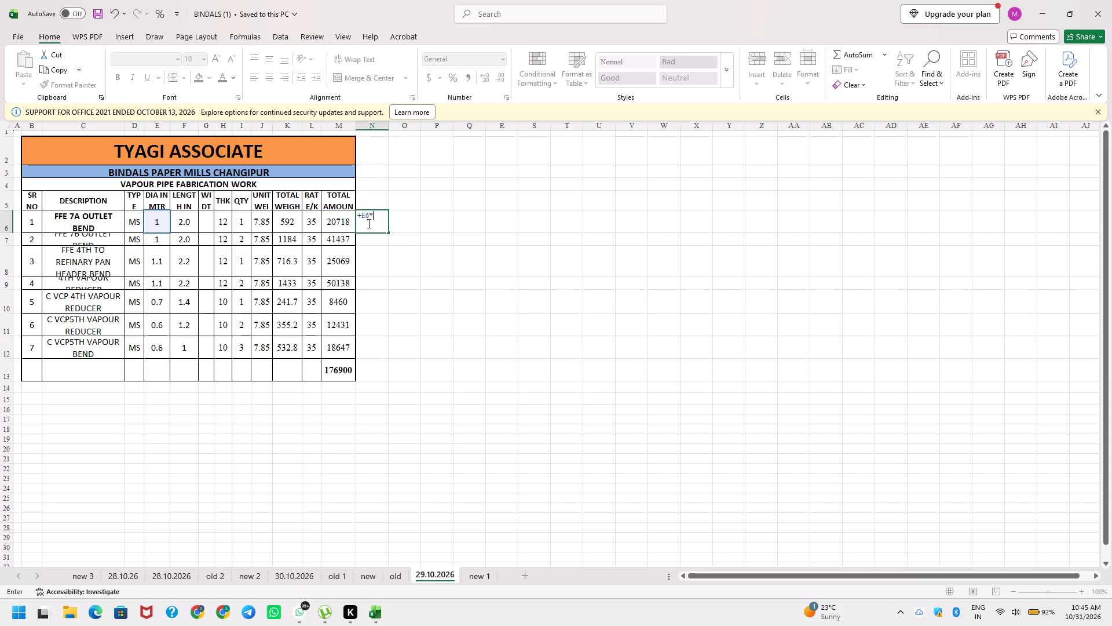
{"action": "key", "text": "Left"}
{"action": "key", "text": "Left"}
{"action": "key", "text": "Left"}
{"action": "key", "text": "Left"}
{"action": "key", "text": "Left"}
{"action": "key", "text": "Left"}
{"action": "key", "text": "Left"}
{"action": "key", "text": "Left"}
{"action": "key", "text": "asterisk"}
{"action": "key", "text": "Left"}
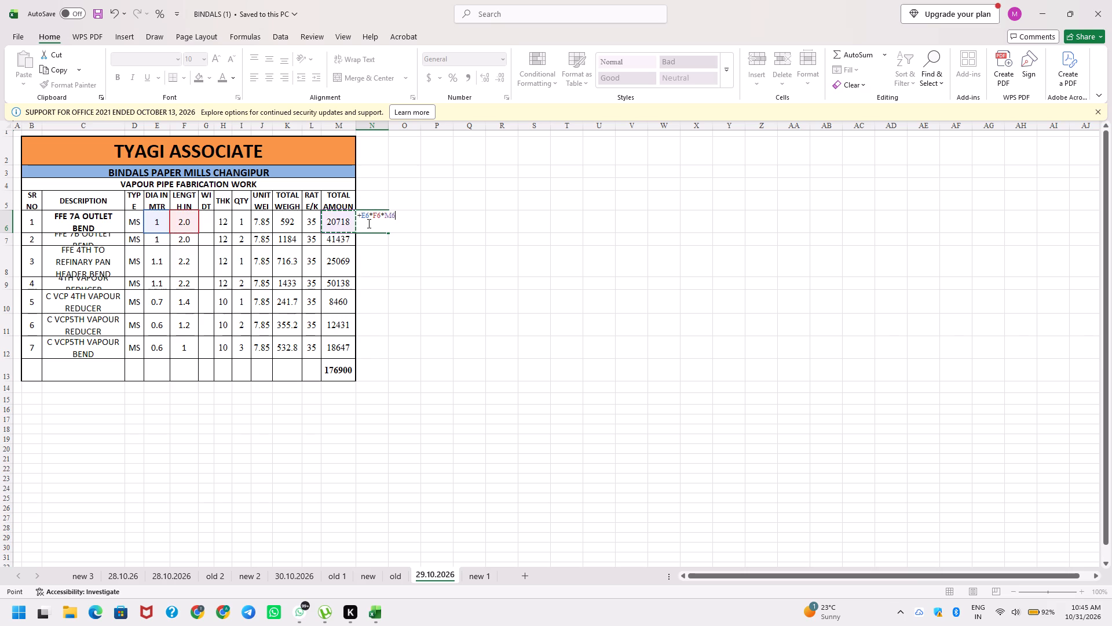
{"action": "key", "text": "Left"}
{"action": "key", "text": "Left"}
{"action": "key", "text": "Left"}
{"action": "key", "text": "Left"}
{"action": "key", "text": "Left"}
{"action": "key", "text": "asterisk"}
{"action": "key", "text": "Left"}
{"action": "key", "text": "Left"}
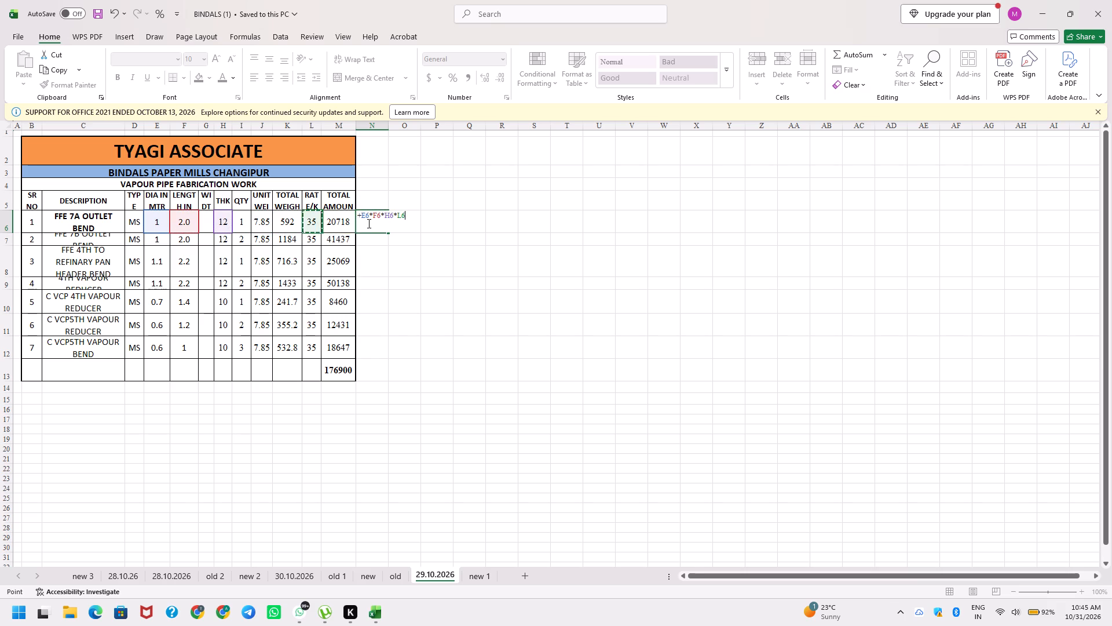
{"action": "key", "text": "Left"}
{"action": "key", "text": "Left"}
{"action": "key", "text": "Left"}
{"action": "key", "text": "asterisk"}
{"action": "key", "text": "Left"}
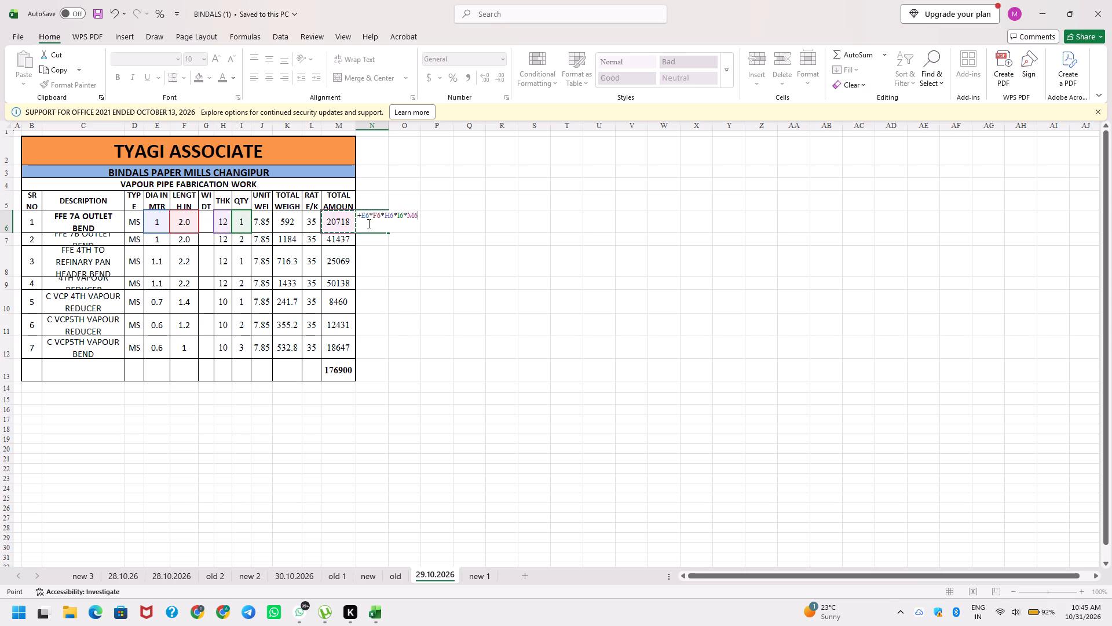
{"action": "key", "text": "Left"}
{"action": "key", "text": "Left"}
{"action": "key", "text": "Left"}
{"action": "key", "text": "asterisk"}
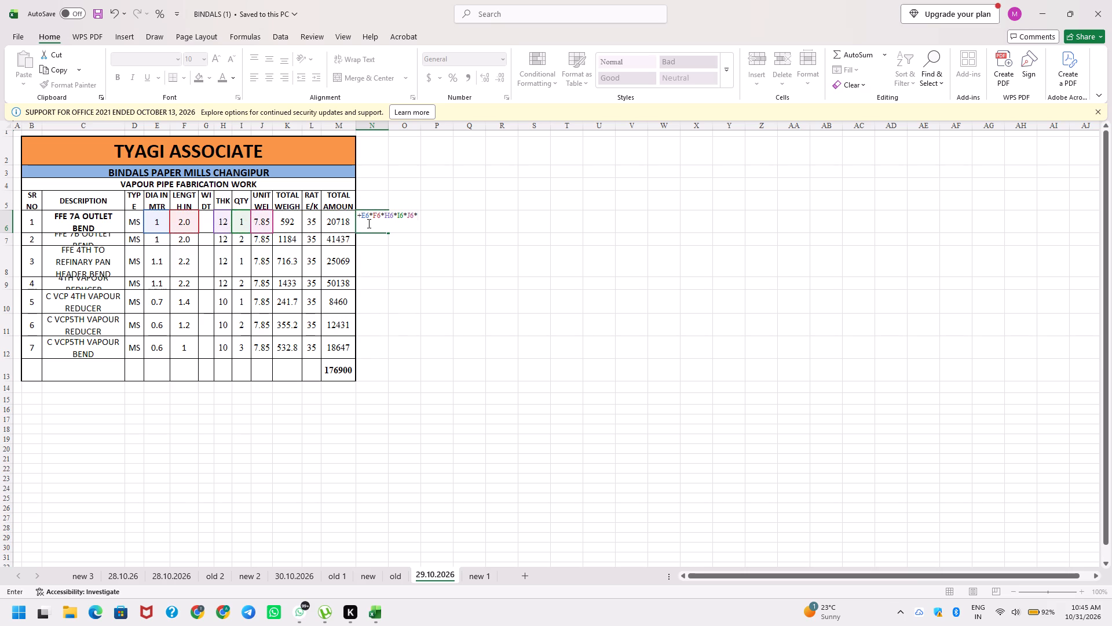
{"action": "type", "text": "1.342"}
{"action": "key", "text": "Return"}
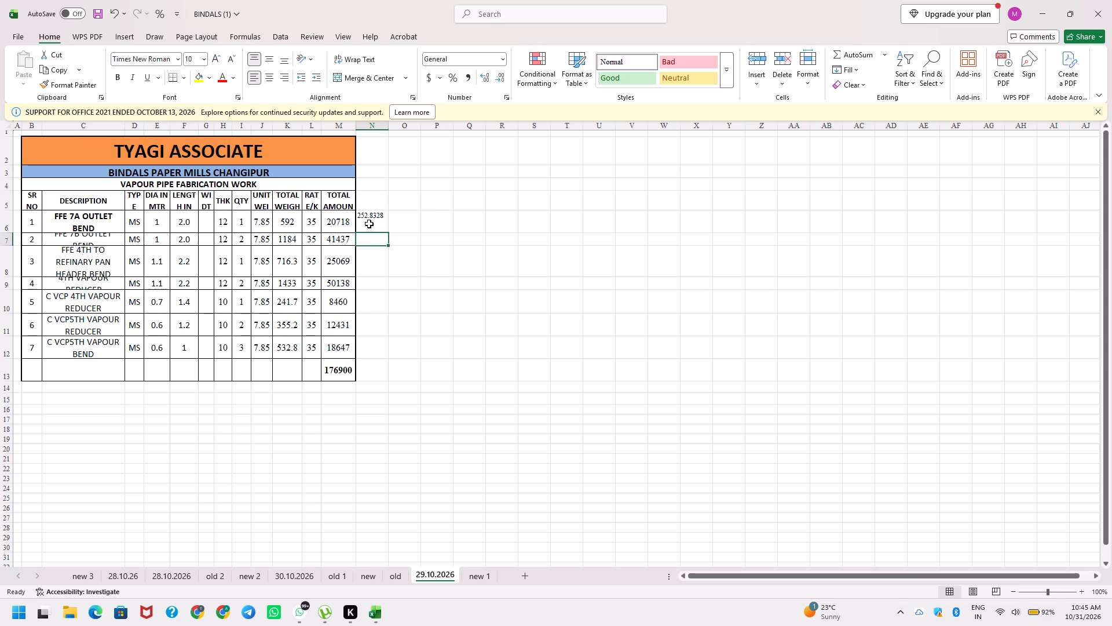
{"action": "key", "text": "Up"}
{"action": "key", "text": "F2"}
{"action": "key", "text": "Escape"}
{"action": "key", "text": "F2"}
{"action": "key", "text": "Escape"}
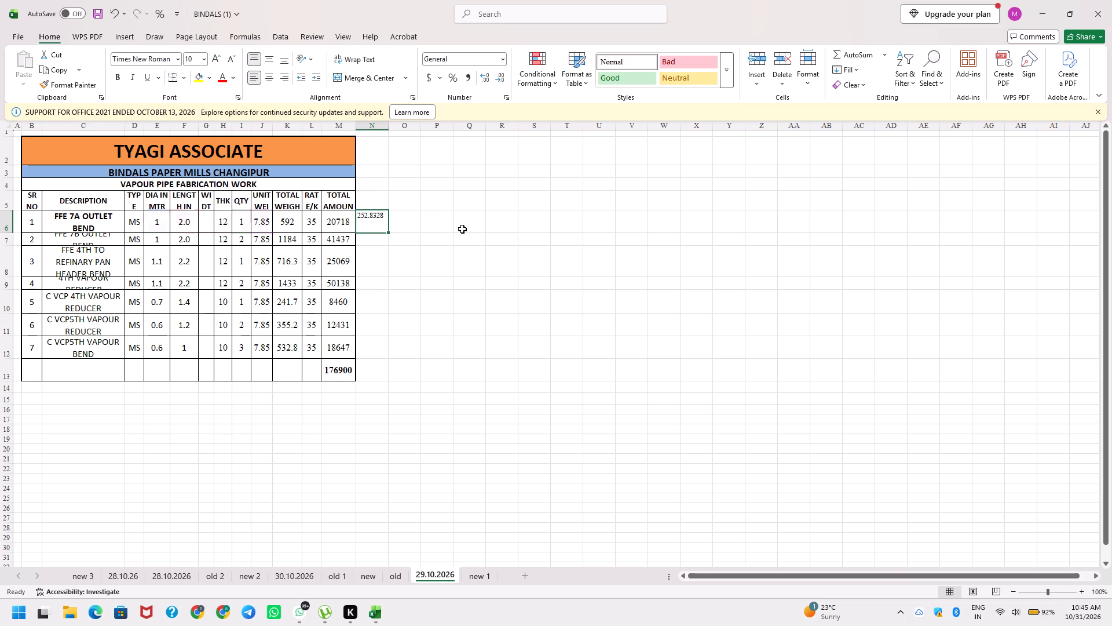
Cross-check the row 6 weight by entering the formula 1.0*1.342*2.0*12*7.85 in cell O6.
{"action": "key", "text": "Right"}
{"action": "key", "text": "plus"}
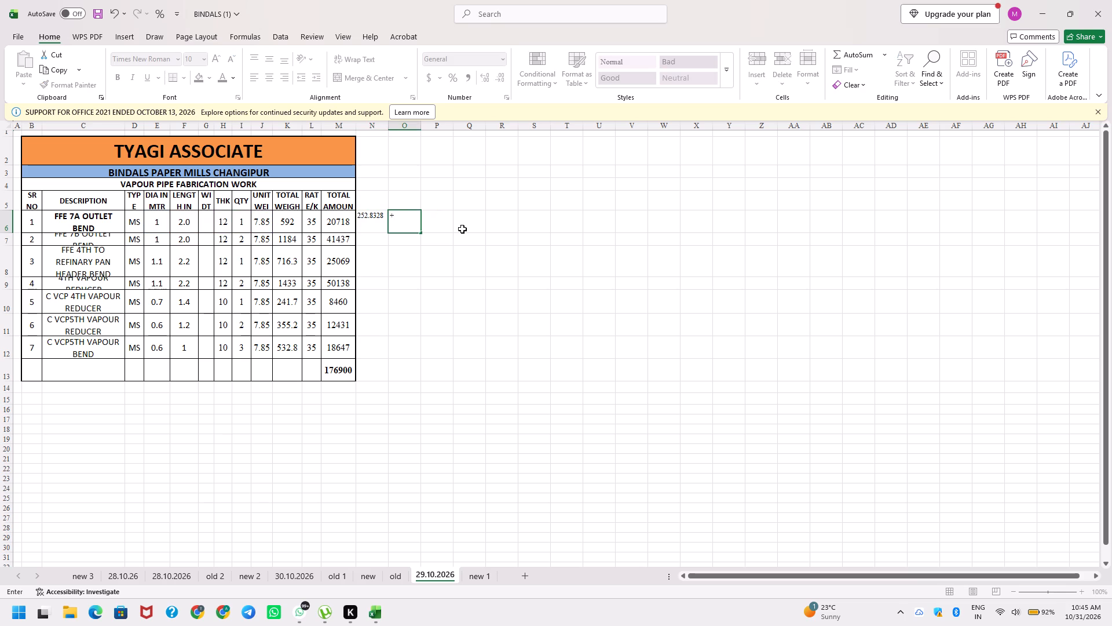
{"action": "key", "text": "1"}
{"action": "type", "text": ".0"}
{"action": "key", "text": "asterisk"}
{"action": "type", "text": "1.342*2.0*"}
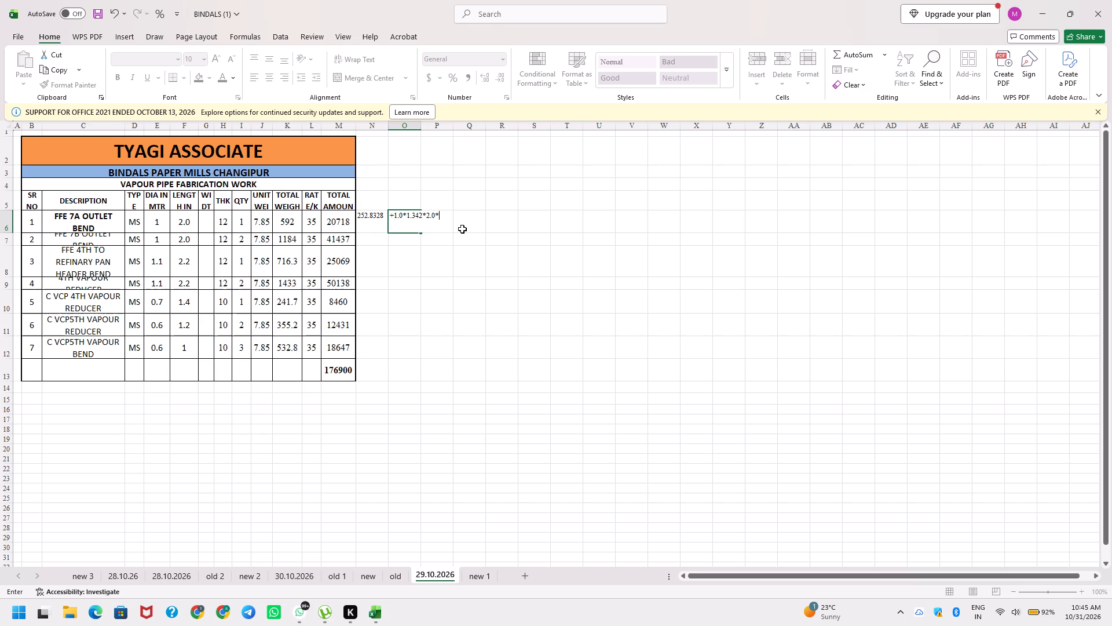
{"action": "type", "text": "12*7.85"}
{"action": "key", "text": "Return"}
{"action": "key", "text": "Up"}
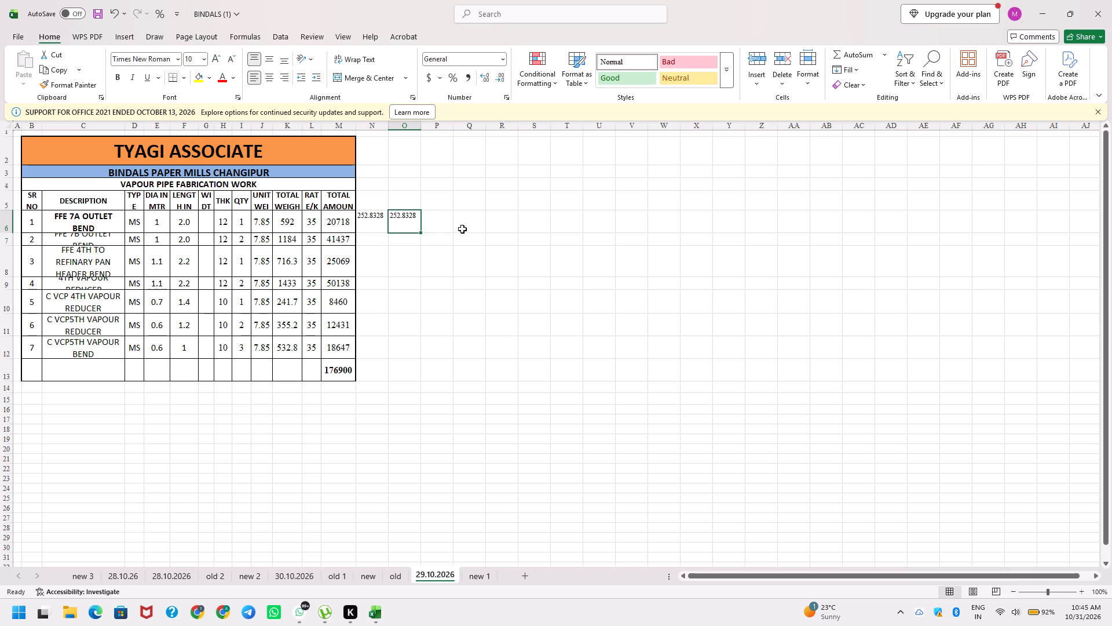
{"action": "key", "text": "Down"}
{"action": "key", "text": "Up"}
Fill the weight formula from N6 down into N7 for the FFE 7B outlet bend.
{"action": "key", "text": "Left"}
{"action": "key", "text": "Down"}
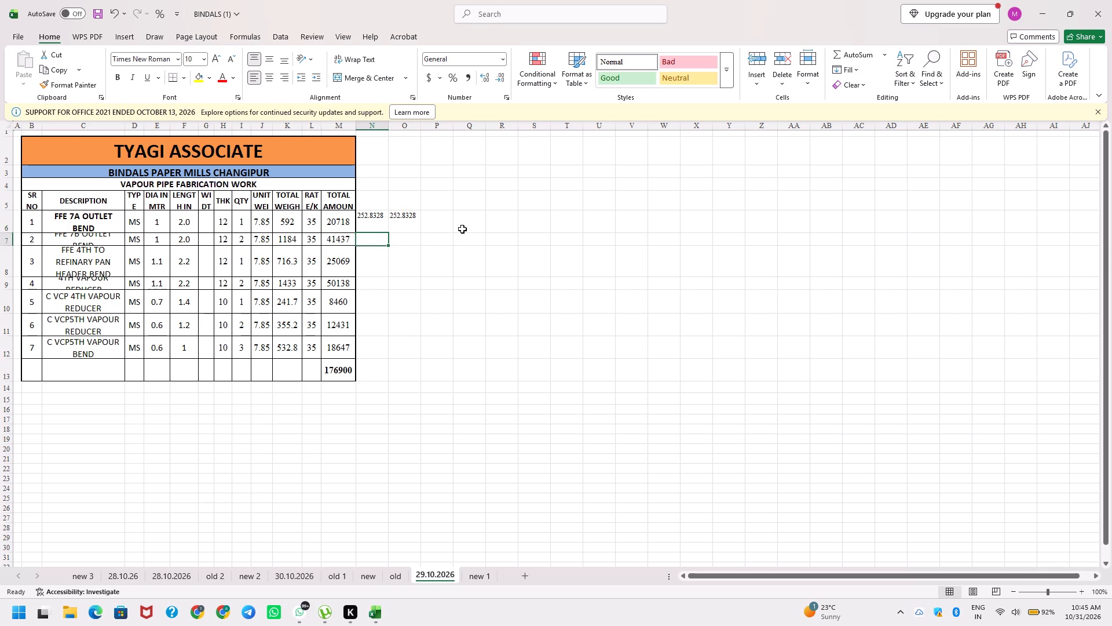
{"action": "key", "text": "ctrl+d"}
{"action": "key", "text": "F2"}
{"action": "key", "text": "F2"}
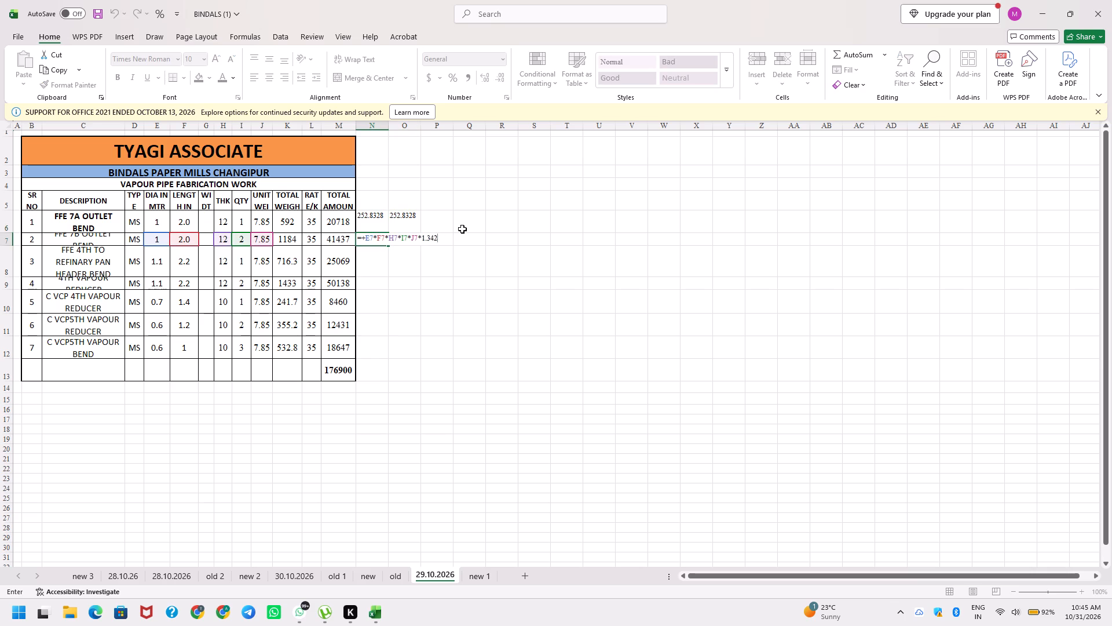
Auto-fit the heights of rows 7, 8 and 9 to their wrapped descriptions.
{"action": "left_click", "coordinate": [12, 246]}
{"action": "double_click", "coordinate": [10, 246]}
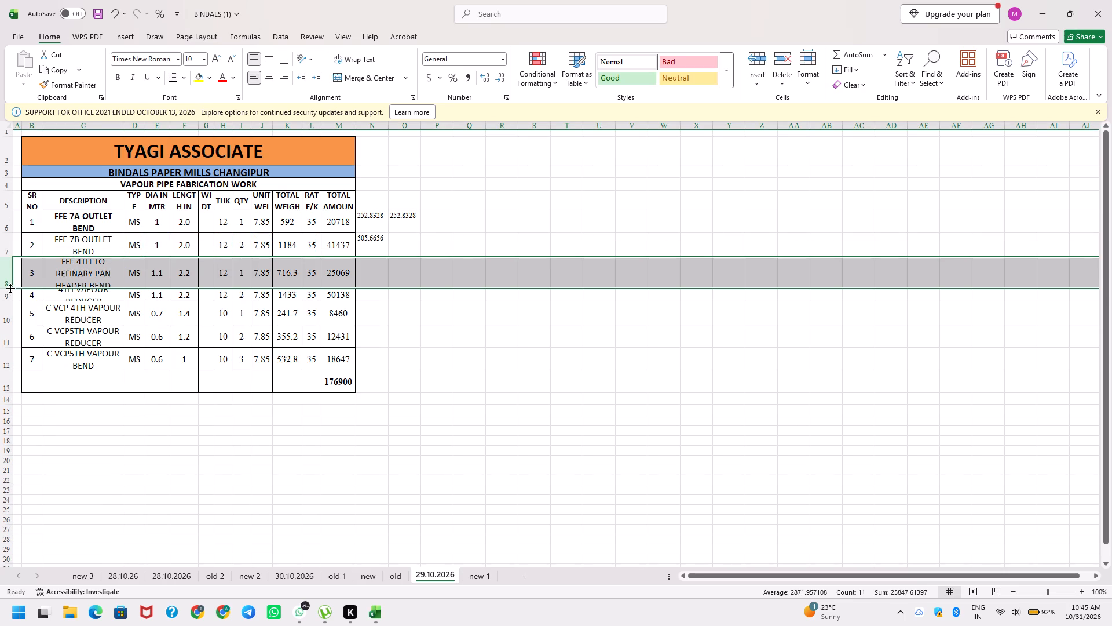
{"action": "double_click", "coordinate": [6, 287]}
{"action": "double_click", "coordinate": [7, 307]}
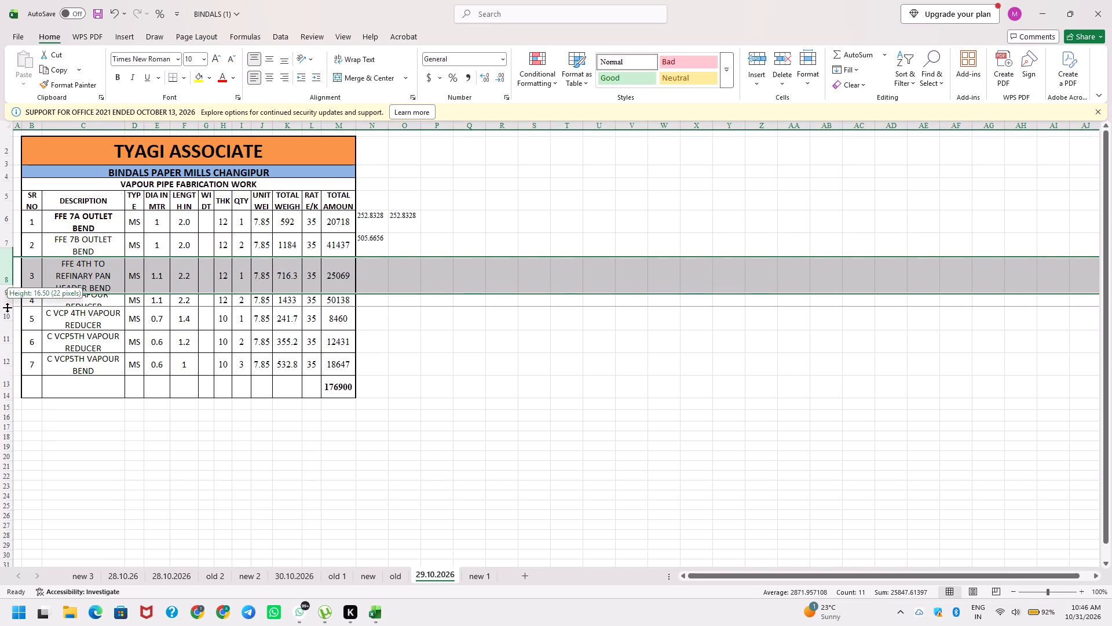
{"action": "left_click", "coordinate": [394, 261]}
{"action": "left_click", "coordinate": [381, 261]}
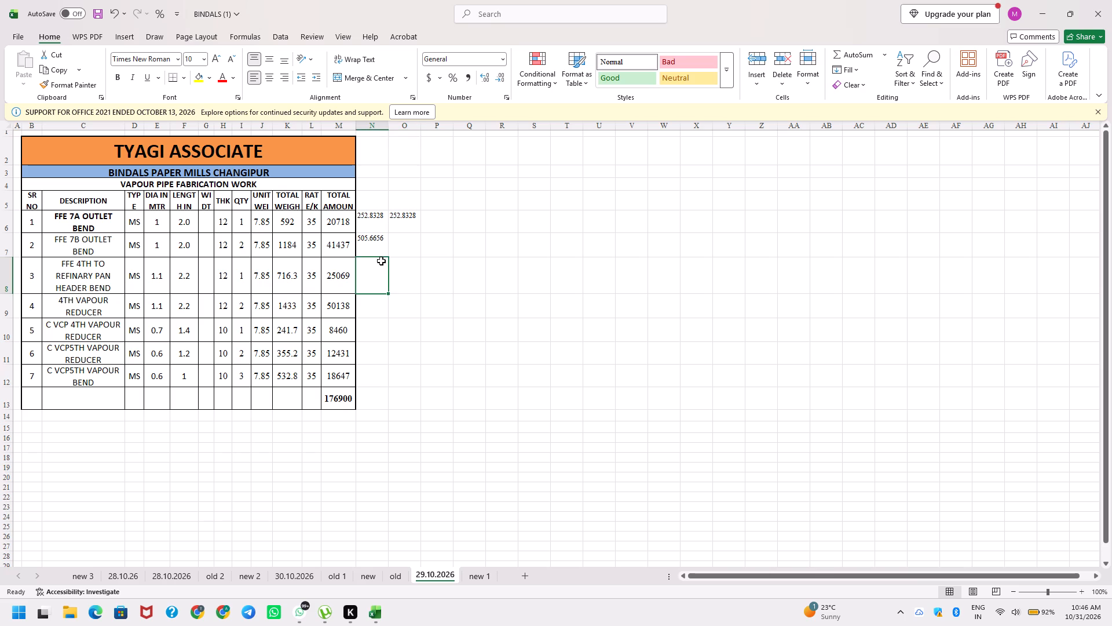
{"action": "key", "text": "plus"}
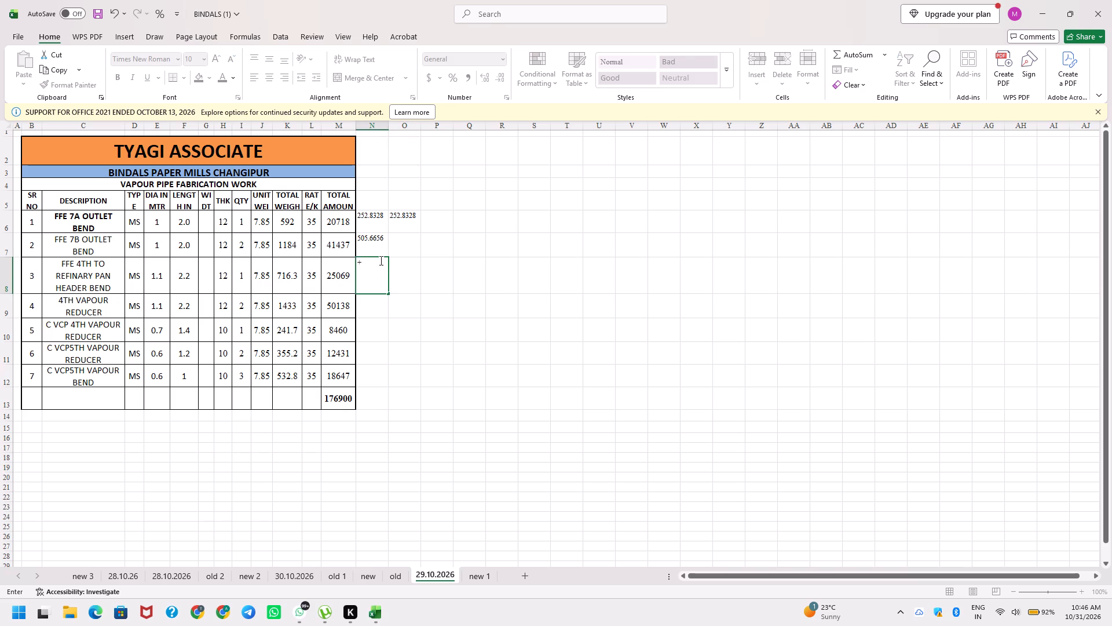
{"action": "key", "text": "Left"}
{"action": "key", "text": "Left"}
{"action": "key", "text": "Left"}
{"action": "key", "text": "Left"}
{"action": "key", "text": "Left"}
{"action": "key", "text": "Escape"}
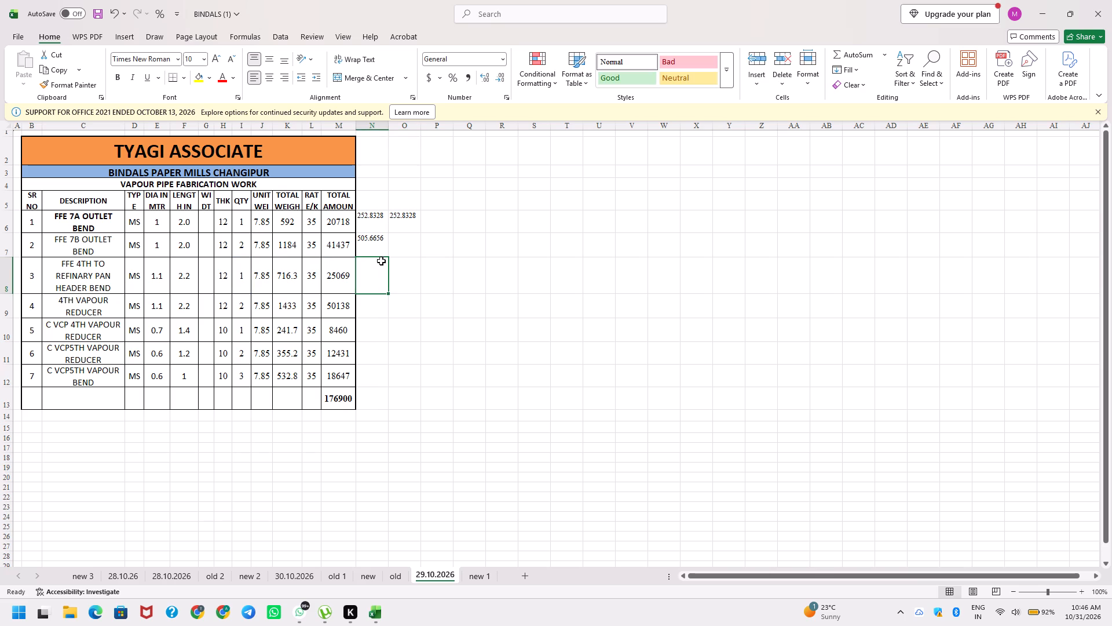
Fill the weight formula from N7 down through N8 to N12 for the remaining items.
{"action": "key", "text": "Up"}
{"action": "key", "text": "Down"}
{"action": "key", "text": "ctrl+d"}
{"action": "key", "text": "F2"}
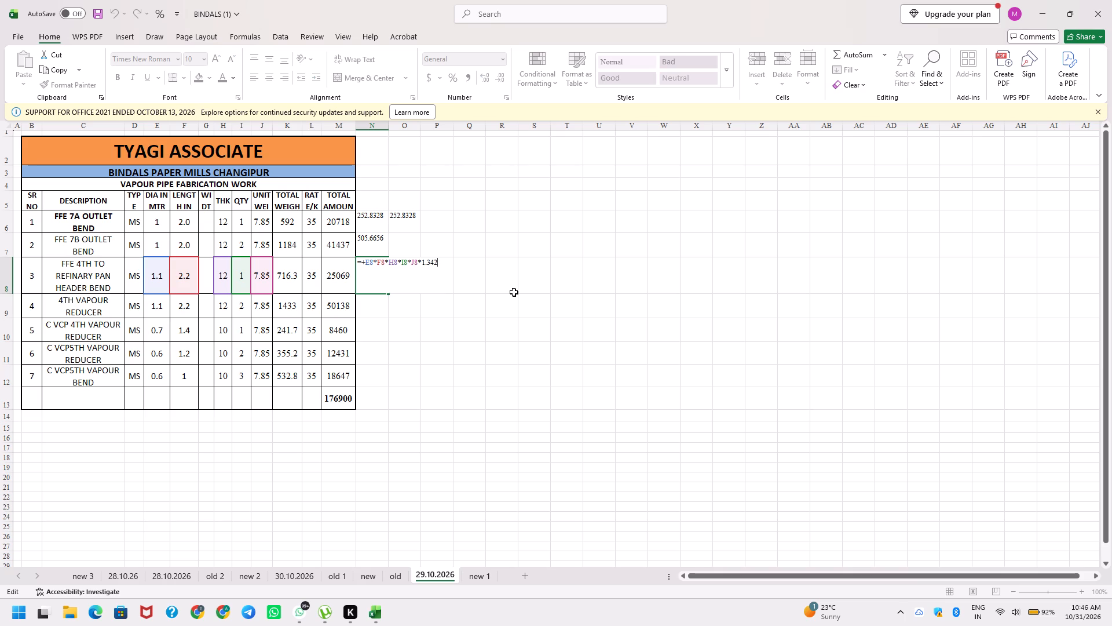
{"action": "key", "text": "Escape"}
{"action": "key", "text": "Down"}
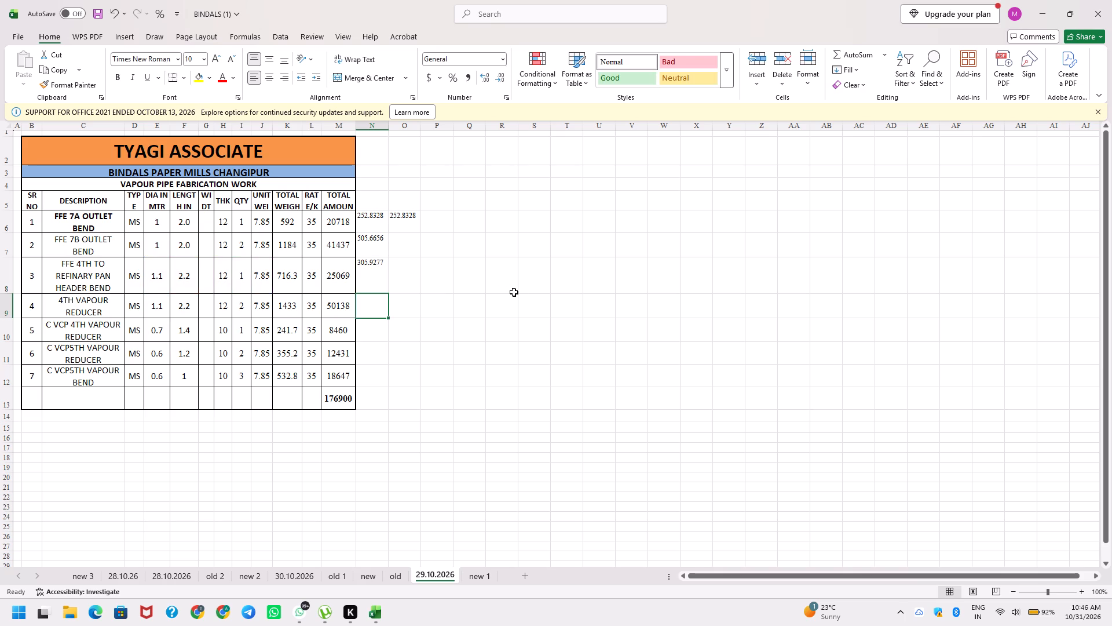
{"action": "key", "text": "ctrl+s"}
{"action": "key", "text": "ctrl+d"}
{"action": "key", "text": "Down"}
{"action": "key", "text": "ctrl+d"}
{"action": "key", "text": "Down"}
{"action": "key", "text": "ctrl+d"}
{"action": "key", "text": "Down"}
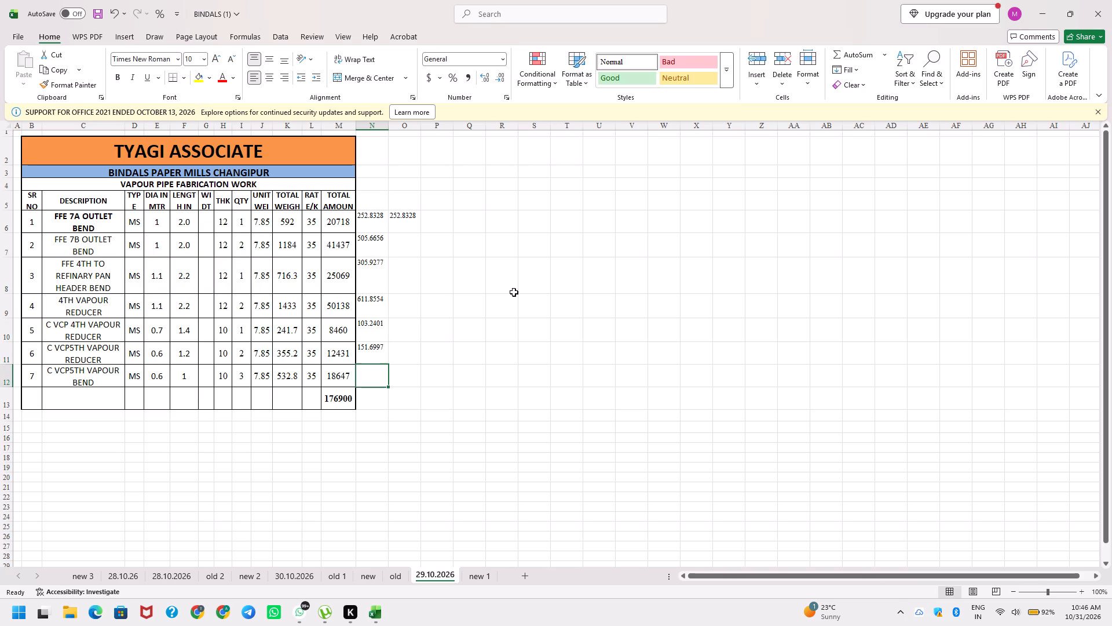
{"action": "key", "text": "ctrl+d"}
Replace the O6 entry with a formula subtracting the calculated weight N6 from the total weight K6.
{"action": "key", "text": "ctrl+Up"}
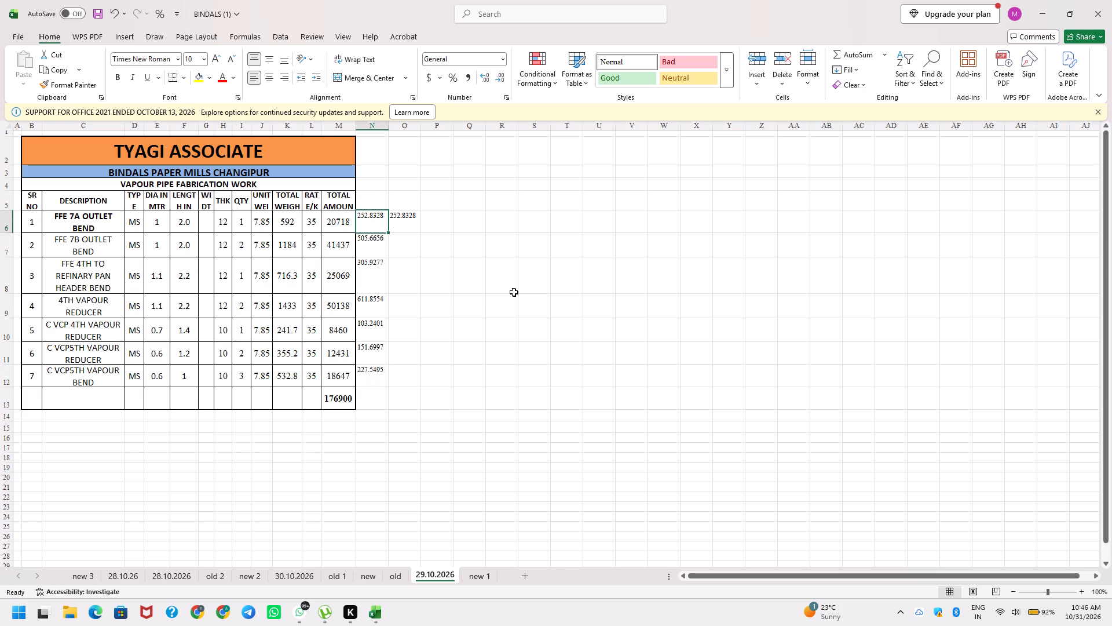
{"action": "key", "text": "Right"}
{"action": "key", "text": "plus"}
{"action": "key", "text": "Left"}
{"action": "key", "text": "Left"}
{"action": "key", "text": "Left"}
{"action": "key", "text": "Left"}
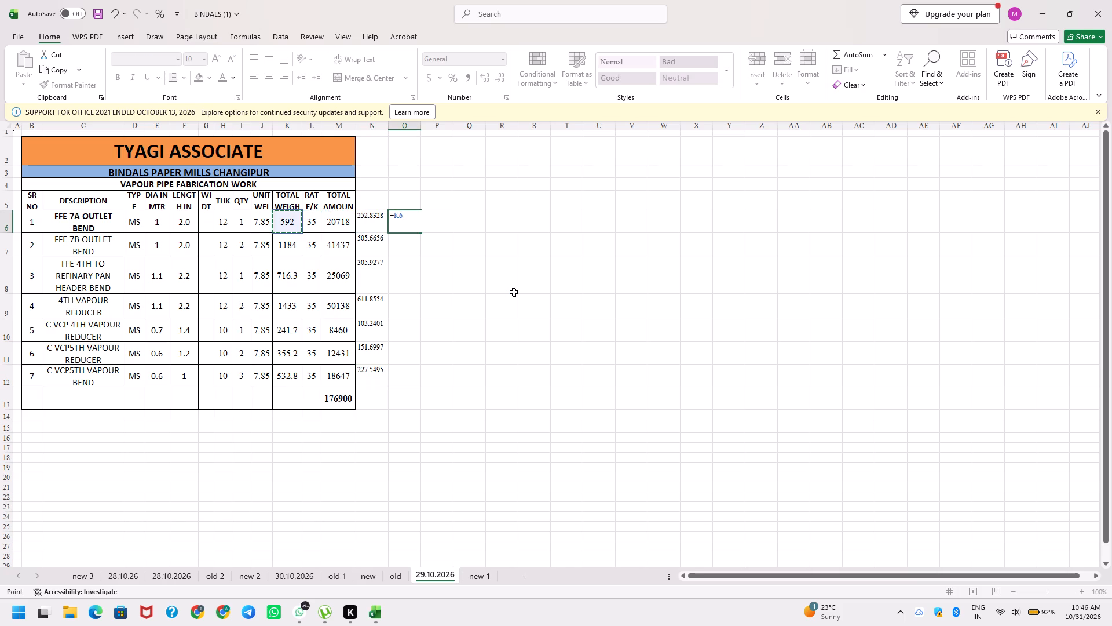
{"action": "key", "text": "minus"}
{"action": "key", "text": "Left"}
{"action": "key", "text": "Left"}
{"action": "key", "text": "Right"}
{"action": "key", "text": "Return"}
{"action": "key", "text": "Up"}
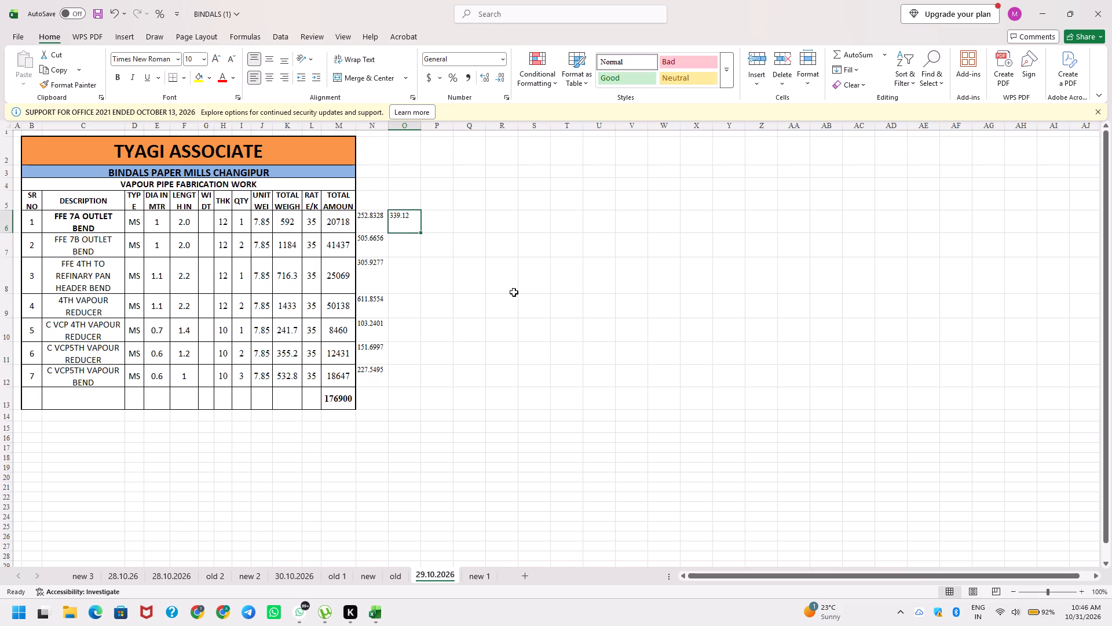
Copy the weight difference formula from O6 down the column to O12.
{"action": "key", "text": "ctrl+c"}
{"action": "key", "text": "Left"}
{"action": "key", "text": "ctrl+Down"}
{"action": "key", "text": "Right"}
{"action": "key", "text": "ctrl+shift+Up"}
{"action": "key", "text": "Return"}
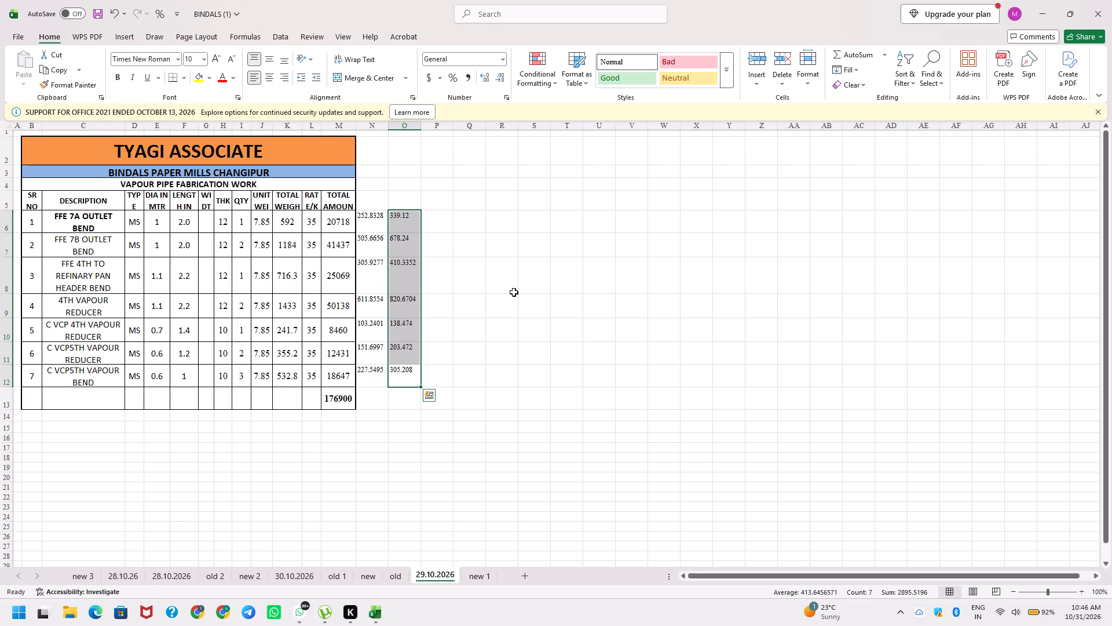
Review the weight differences in column O row by row.
{"action": "key", "text": "Up"}
{"action": "key", "text": "Up"}
{"action": "key", "text": "Up"}
{"action": "key", "text": "Up"}
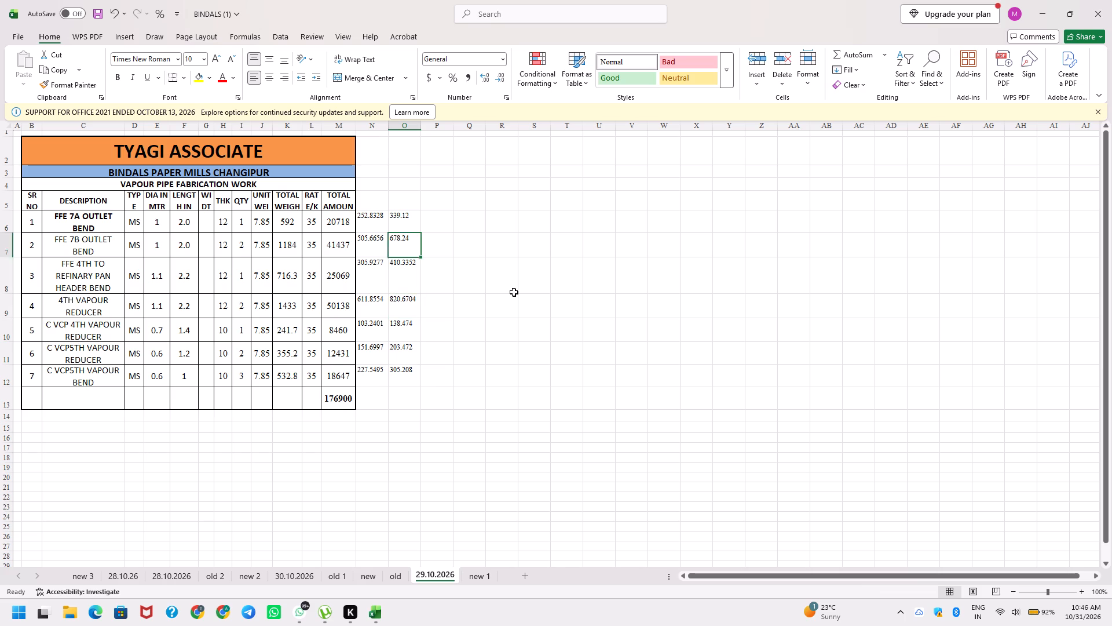
{"action": "key", "text": "Up"}
{"action": "key", "text": "Up"}
{"action": "key", "text": "Up"}
{"action": "key", "text": "Down"}
{"action": "key", "text": "Down"}
{"action": "key", "text": "Down"}
{"action": "key", "text": "Down"}
{"action": "key", "text": "Down"}
{"action": "key", "text": "Down"}
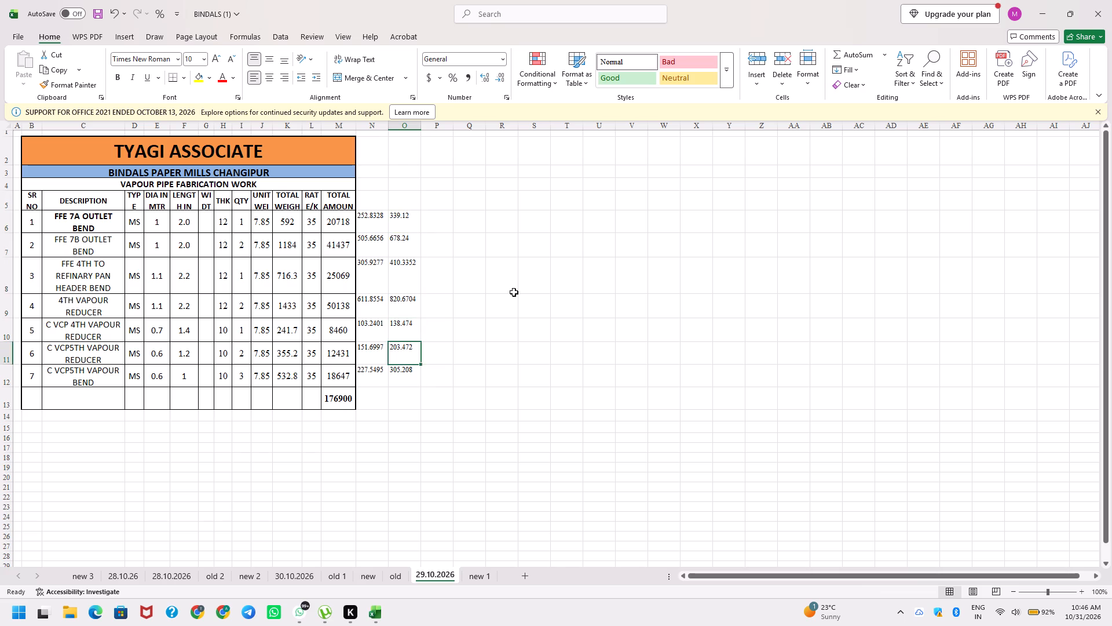
{"action": "key", "text": "Down"}
{"action": "key", "text": "Down"}
{"action": "key", "text": "Up"}
{"action": "key", "text": "Up"}
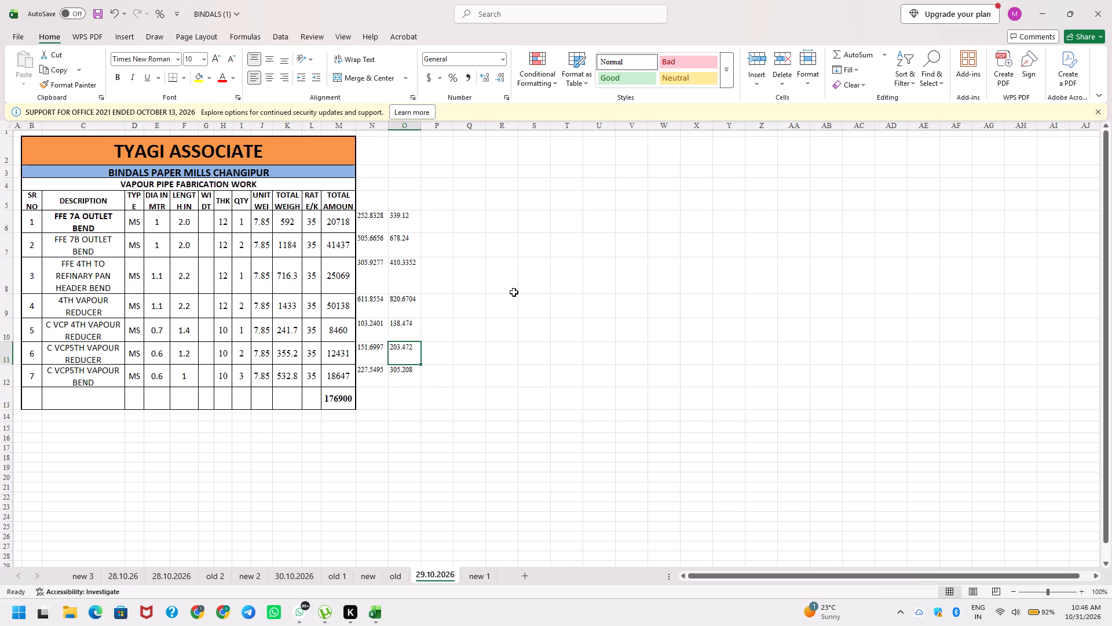
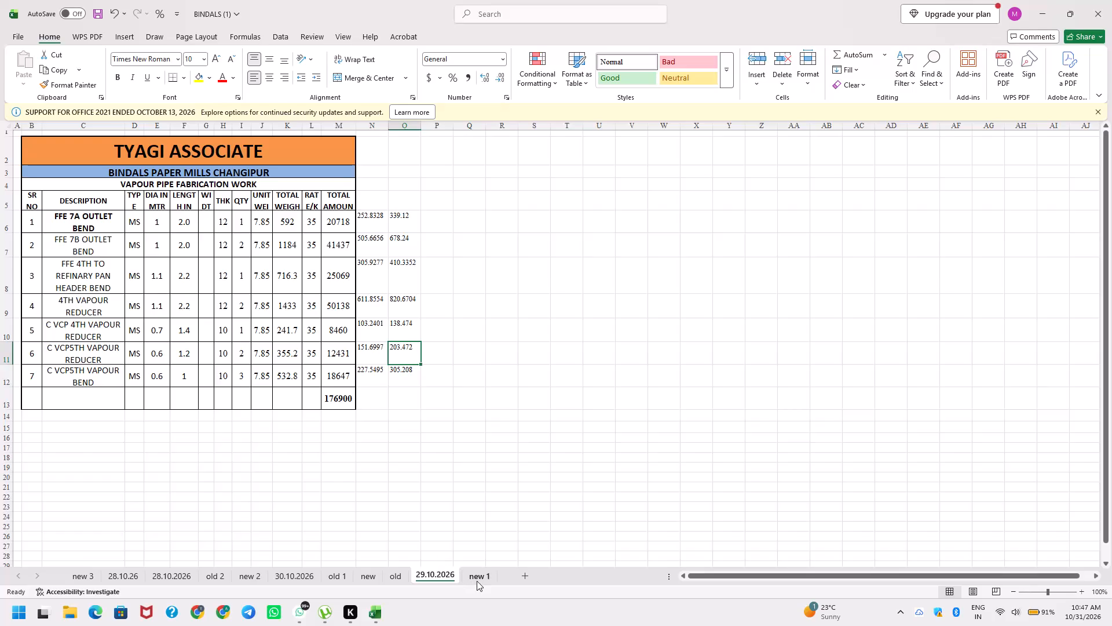
Open the new 1 sheet and autofit the width of the TOTAL column M.
{"action": "left_click", "coordinate": [478, 581]}
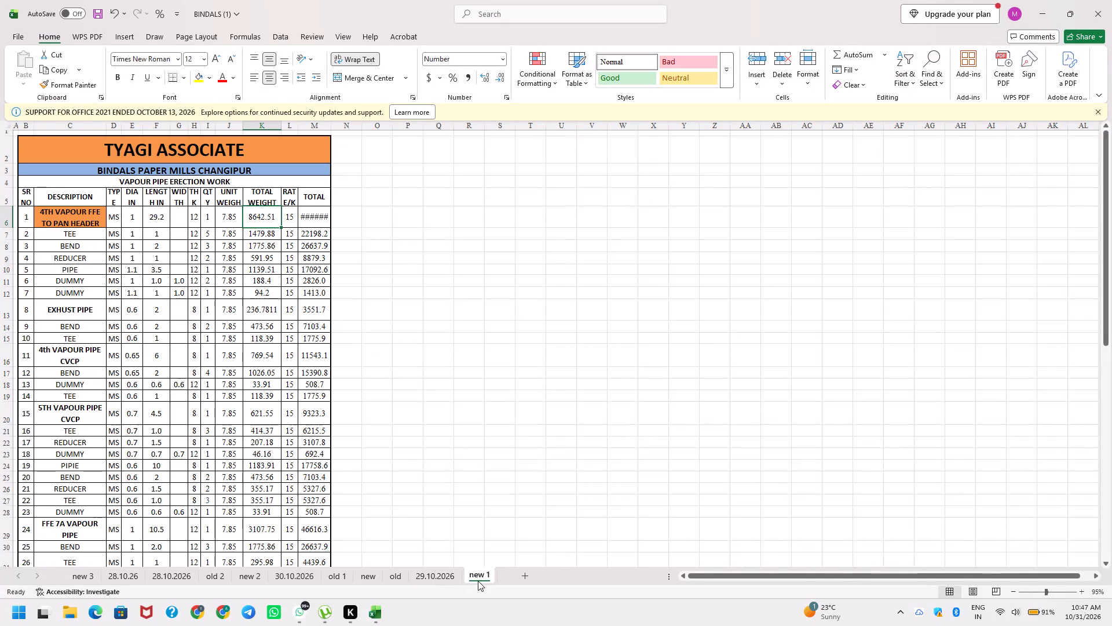
{"action": "left_click", "coordinate": [313, 226]}
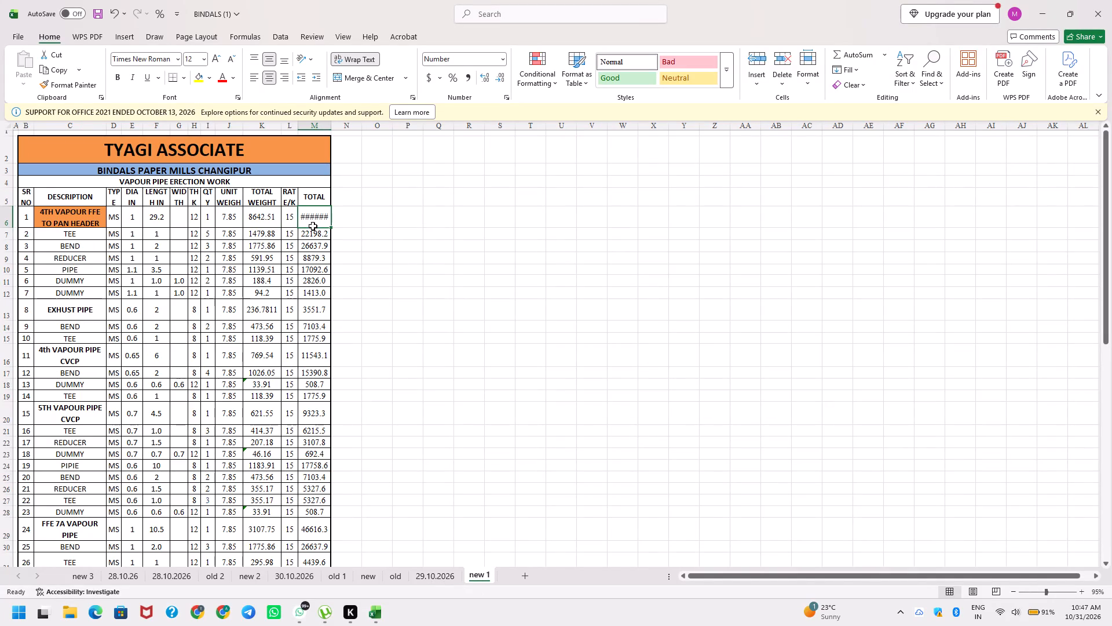
{"action": "type", "text": "oca"}
{"action": "key", "text": "Return"}
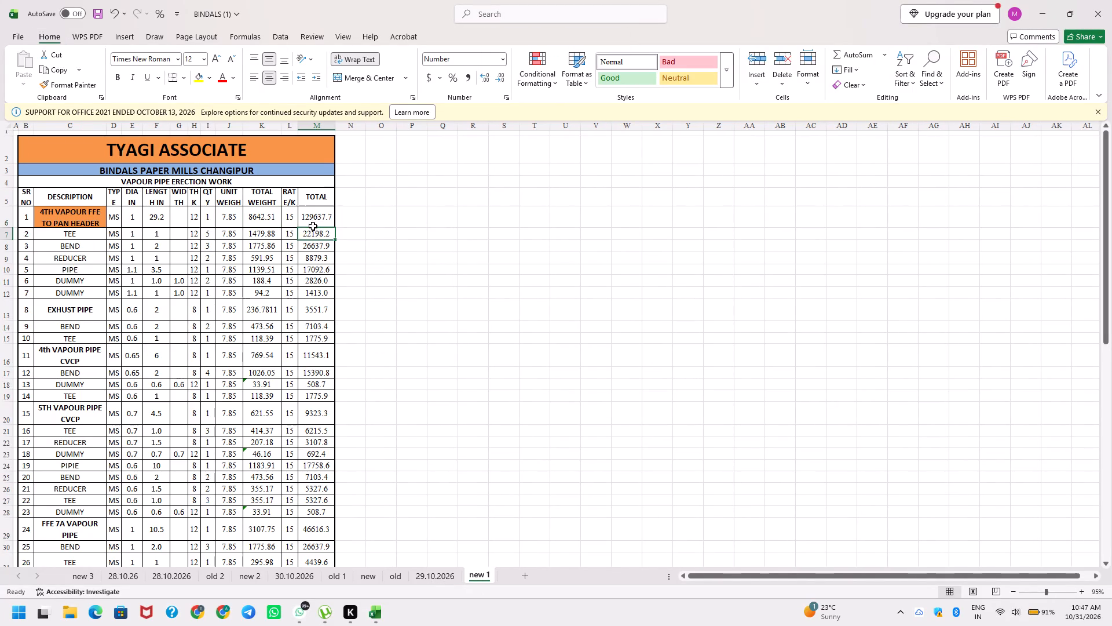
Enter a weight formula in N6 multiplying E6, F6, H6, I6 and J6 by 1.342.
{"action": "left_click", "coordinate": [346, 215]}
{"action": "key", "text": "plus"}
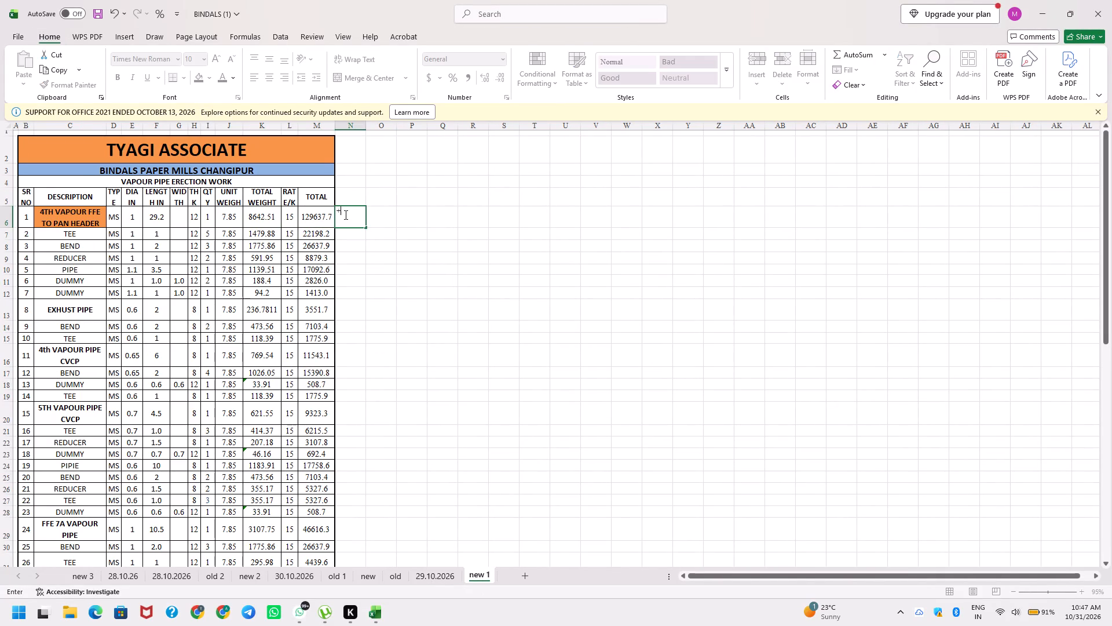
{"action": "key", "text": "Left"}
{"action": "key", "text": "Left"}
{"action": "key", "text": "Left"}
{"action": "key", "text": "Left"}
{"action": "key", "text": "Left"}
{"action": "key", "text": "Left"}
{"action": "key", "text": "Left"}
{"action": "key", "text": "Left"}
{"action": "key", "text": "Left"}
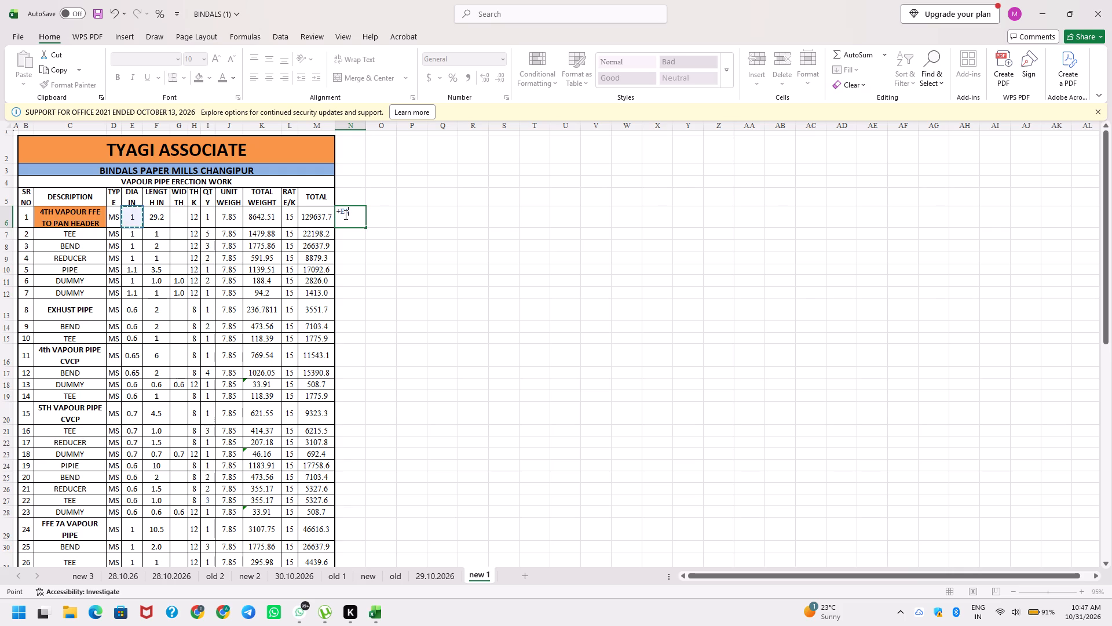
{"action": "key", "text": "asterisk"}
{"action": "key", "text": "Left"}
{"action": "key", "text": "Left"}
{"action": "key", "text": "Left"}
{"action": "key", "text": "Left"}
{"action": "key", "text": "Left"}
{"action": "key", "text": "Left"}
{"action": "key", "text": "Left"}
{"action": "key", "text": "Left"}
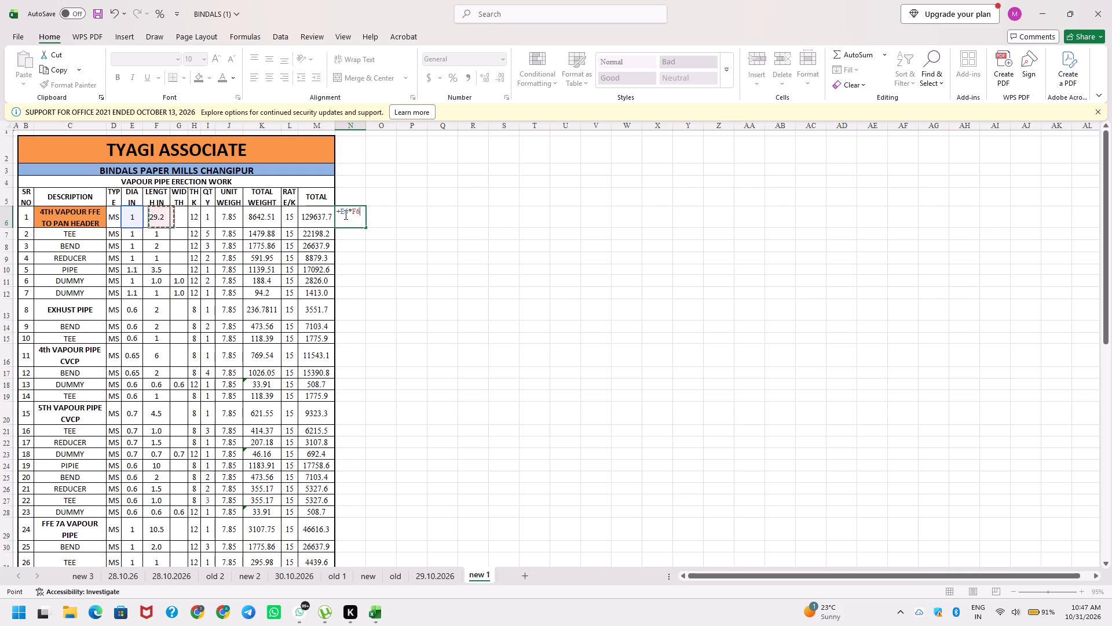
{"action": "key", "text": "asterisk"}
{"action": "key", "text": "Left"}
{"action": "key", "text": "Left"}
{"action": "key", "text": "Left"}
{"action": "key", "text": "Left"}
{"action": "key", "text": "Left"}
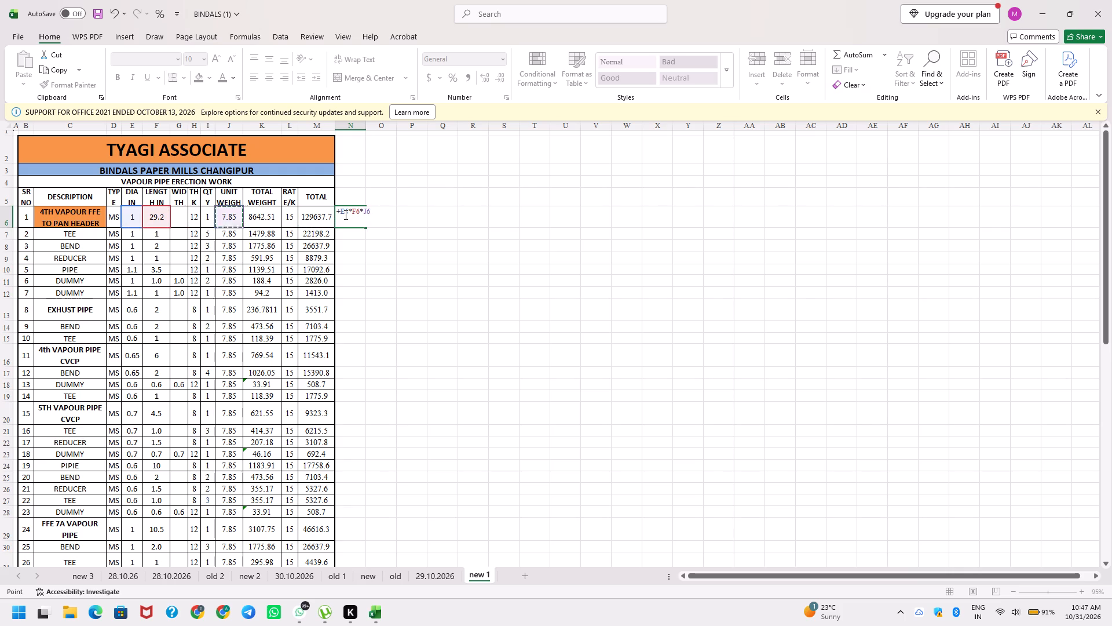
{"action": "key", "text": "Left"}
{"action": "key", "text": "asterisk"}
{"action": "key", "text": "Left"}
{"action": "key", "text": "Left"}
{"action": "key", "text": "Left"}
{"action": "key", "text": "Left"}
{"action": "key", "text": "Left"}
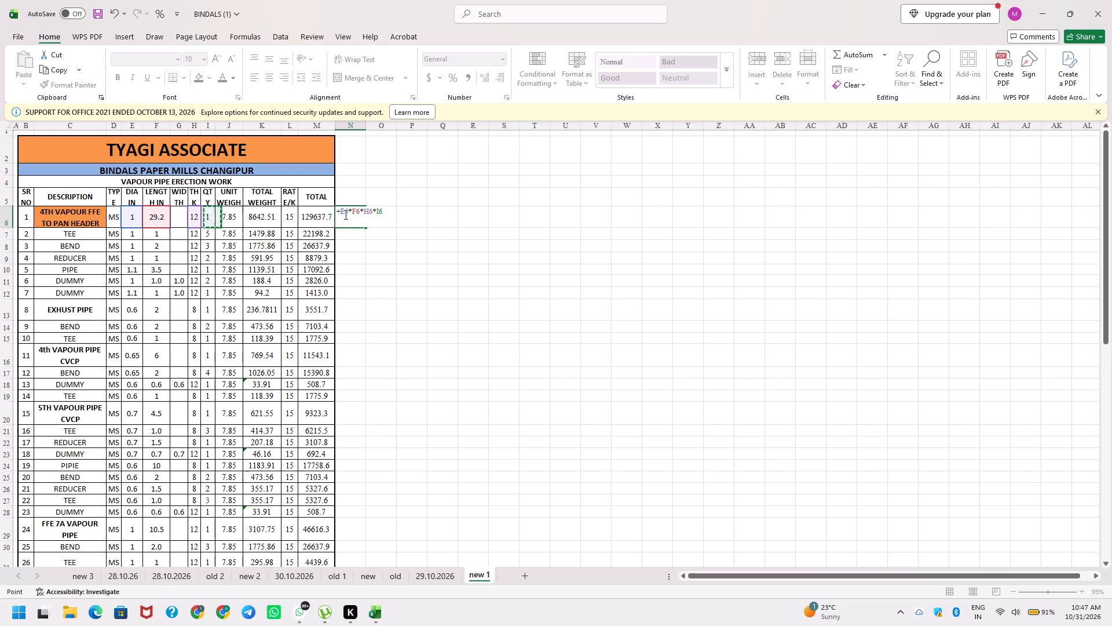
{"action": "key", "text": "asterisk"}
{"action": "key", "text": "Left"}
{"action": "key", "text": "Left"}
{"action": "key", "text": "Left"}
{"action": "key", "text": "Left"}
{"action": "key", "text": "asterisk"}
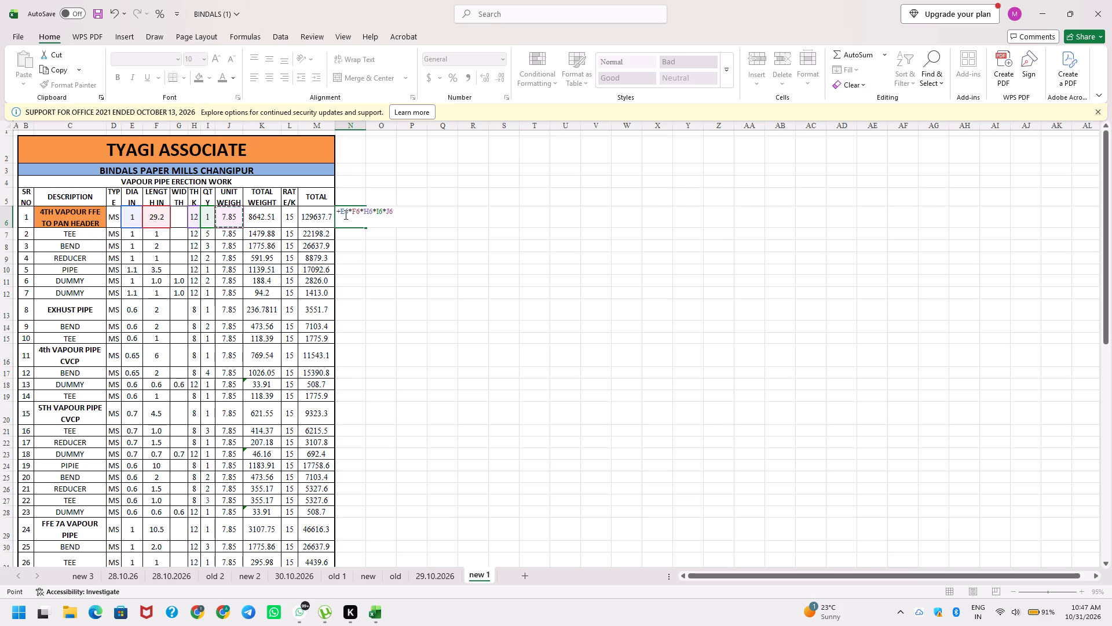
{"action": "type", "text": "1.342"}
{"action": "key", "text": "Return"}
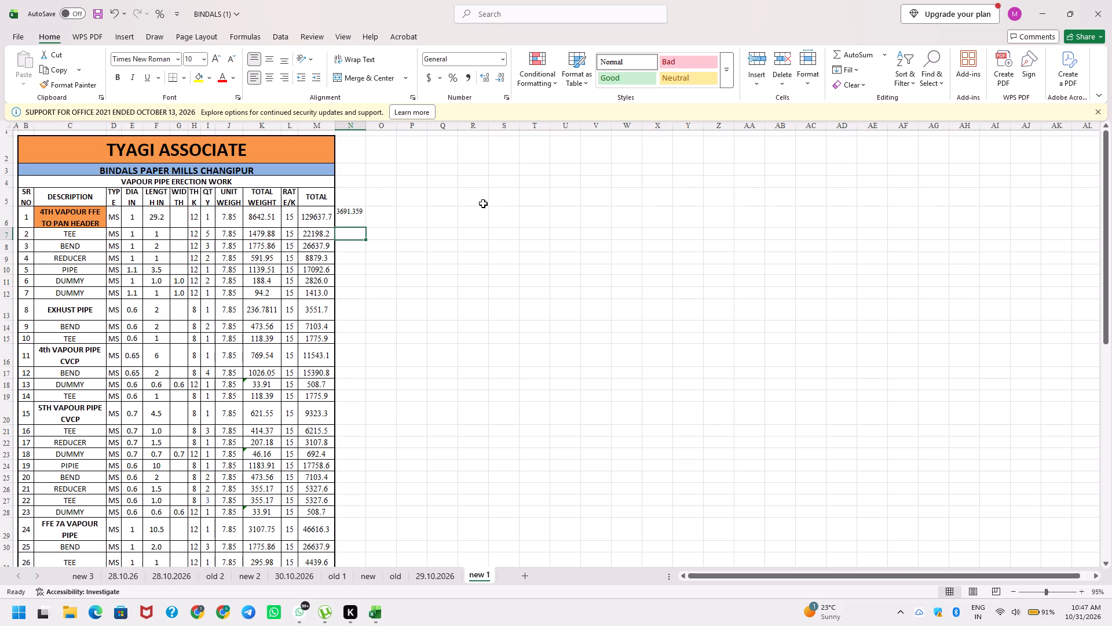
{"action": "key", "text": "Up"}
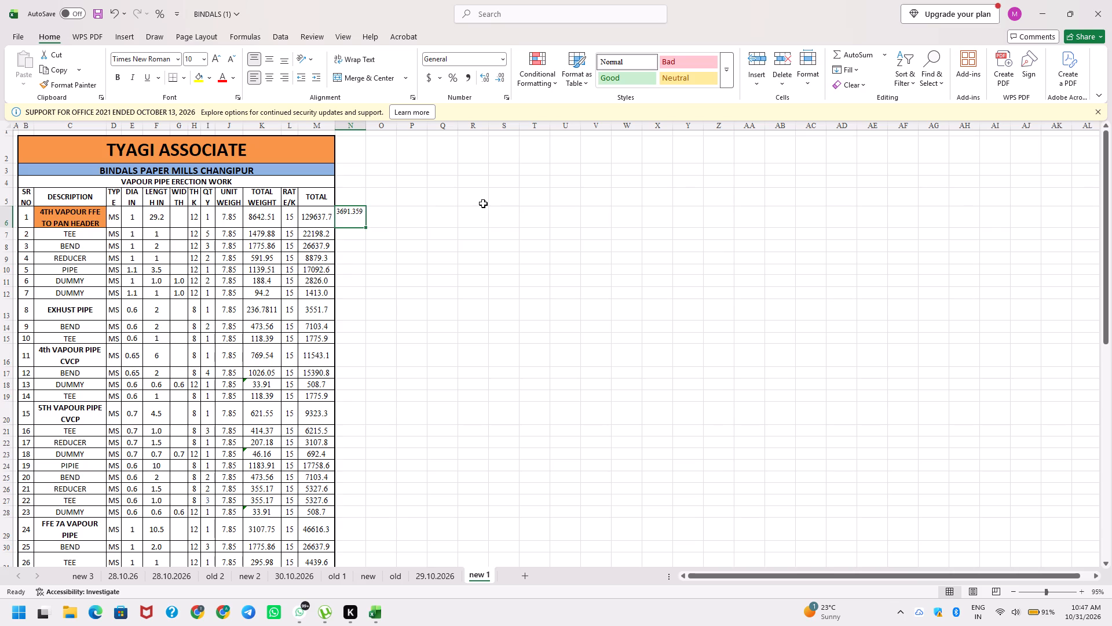
Switch to the desktop and open the Bindal Papers Work Sheet folder.
{"action": "key", "text": "super+d"}
{"action": "key", "text": "Down"}
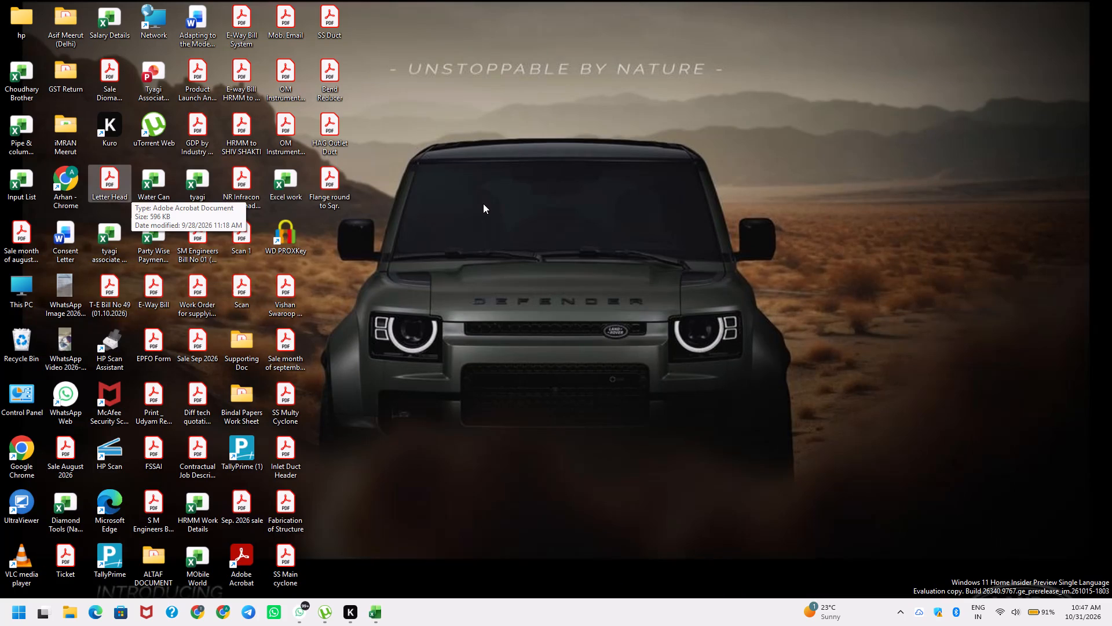
{"action": "type", "text": "bb"}
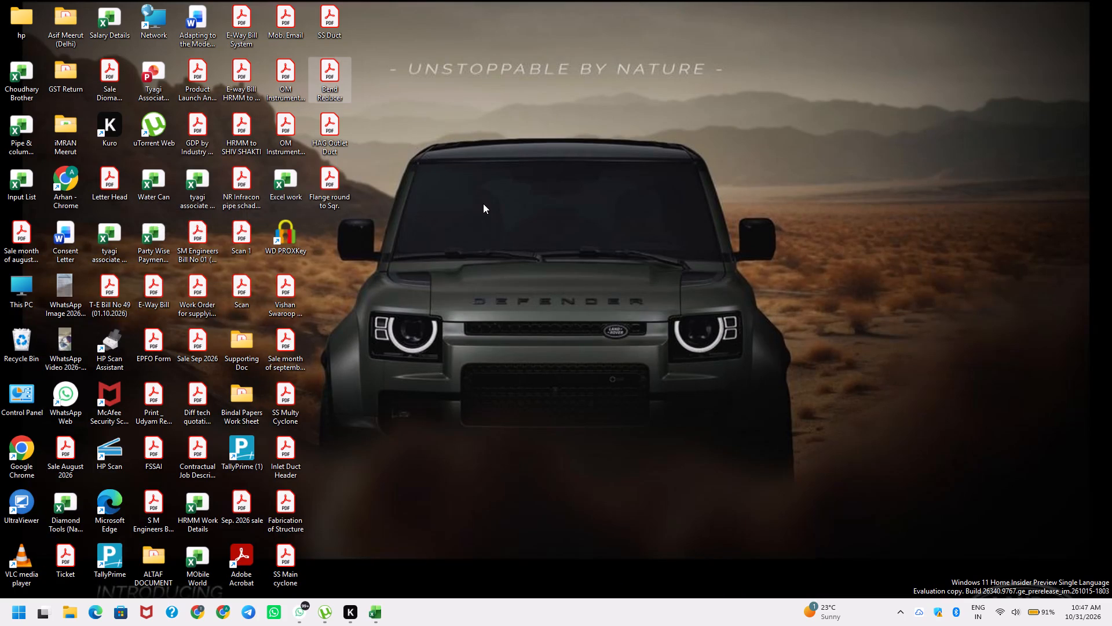
{"action": "key", "text": "b"}
{"action": "key", "text": "Return"}
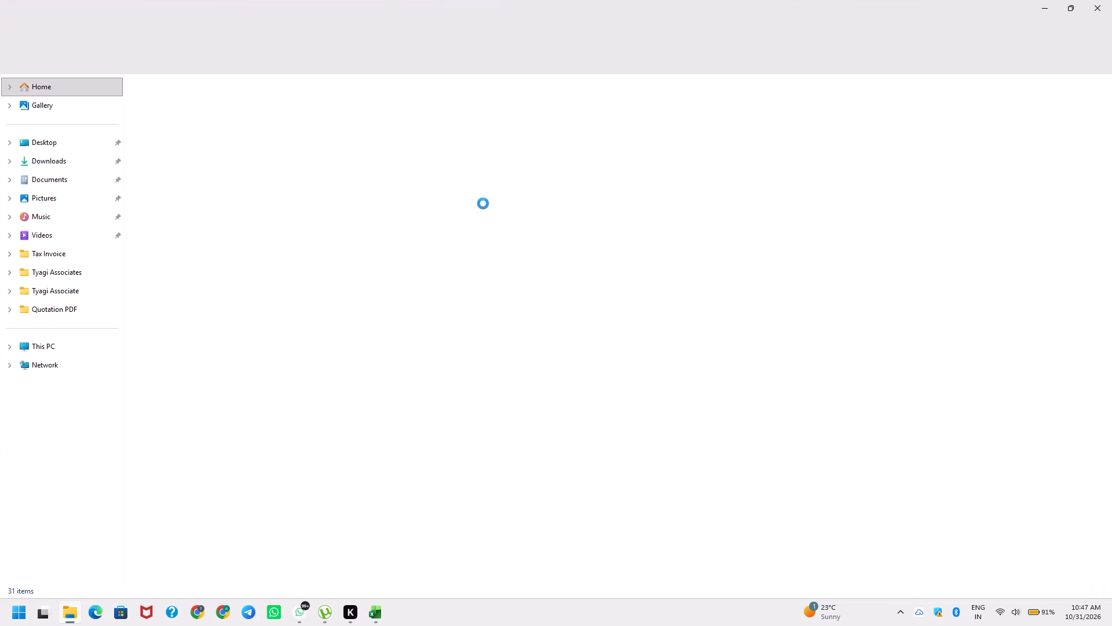
Open the PDFs Bindals Sheet 1, Bindals Sheet 2 and Bindals Sheet 3 one after another.
{"action": "key", "text": "Down"}
{"action": "key", "text": "Down"}
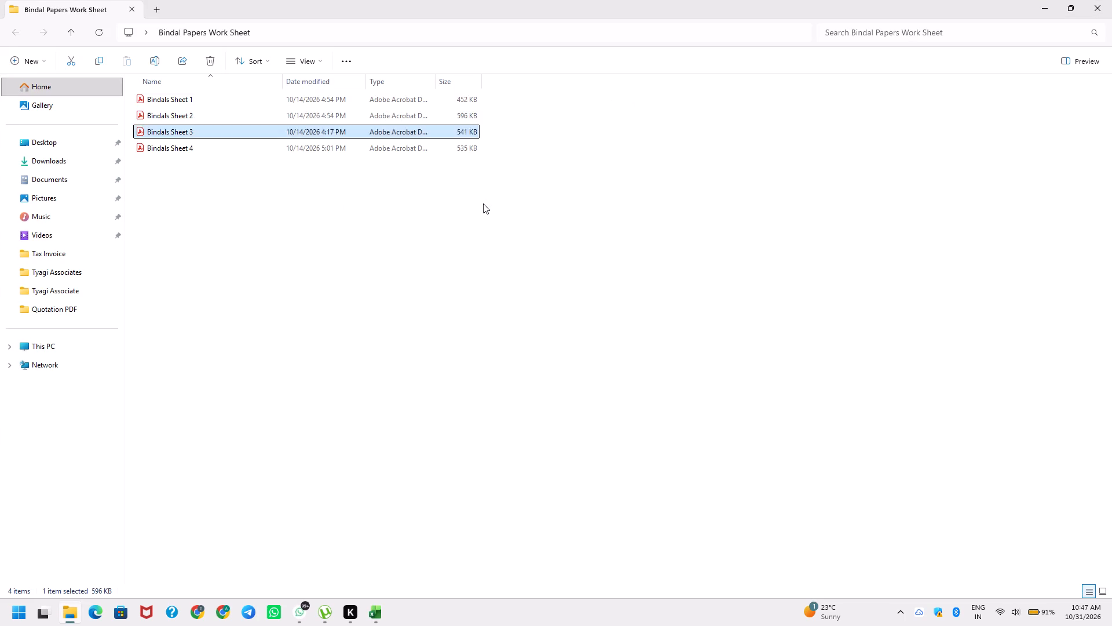
{"action": "key", "text": "Up"}
{"action": "key", "text": "Up"}
{"action": "key", "text": "Return"}
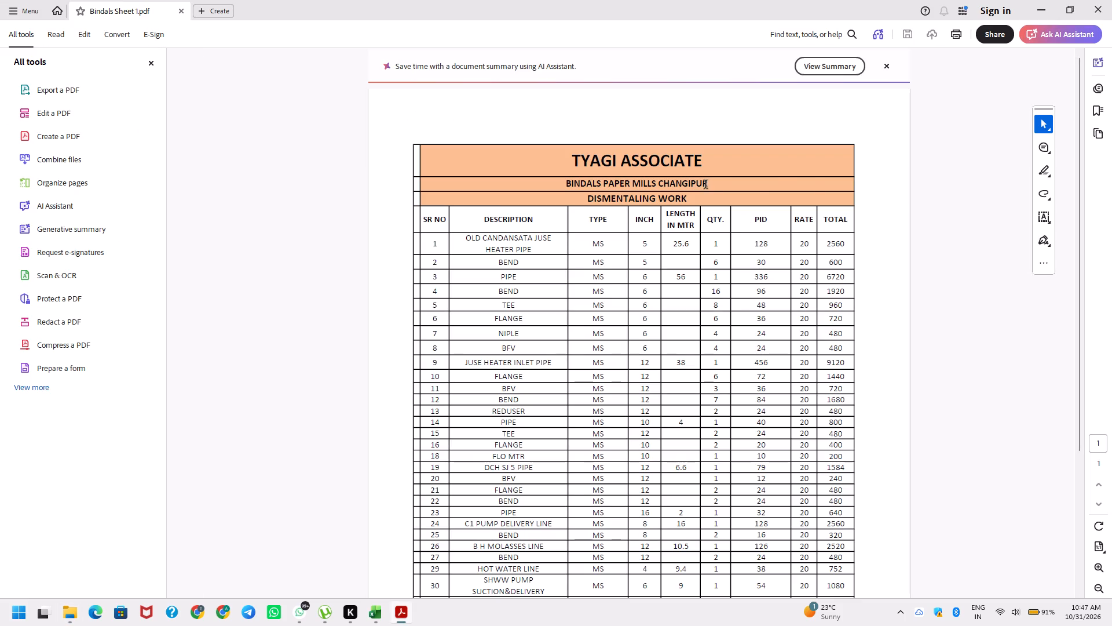
{"action": "key", "text": "alt+Tab"}
{"action": "key", "text": "Down"}
{"action": "key", "text": "Return"}
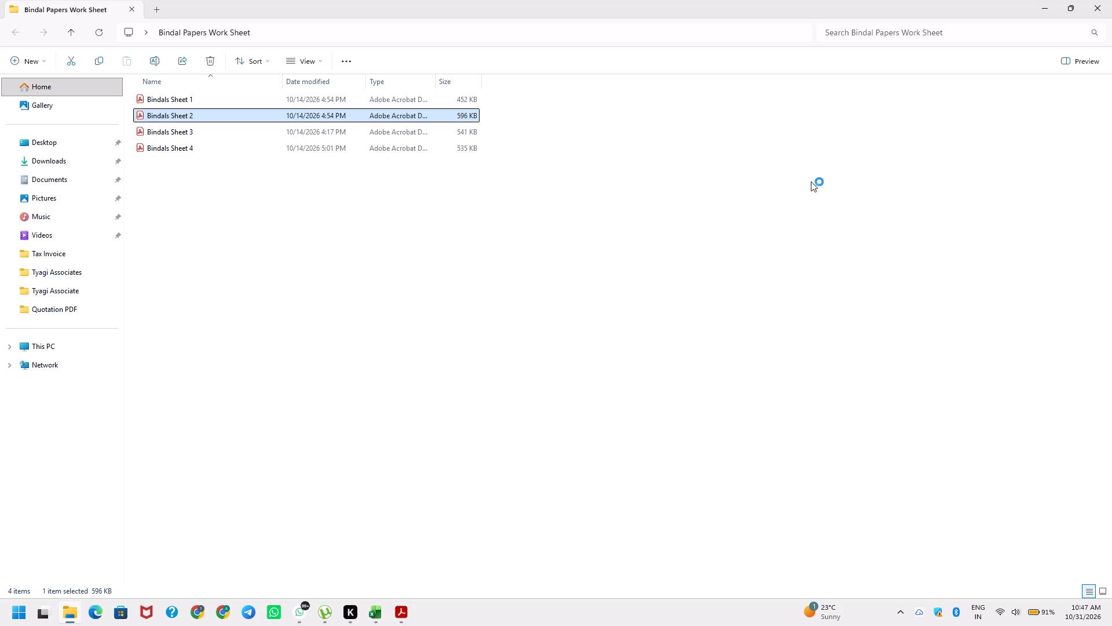
{"action": "key", "text": "alt+Tab"}
{"action": "key", "text": "Down"}
{"action": "key", "text": "Return"}
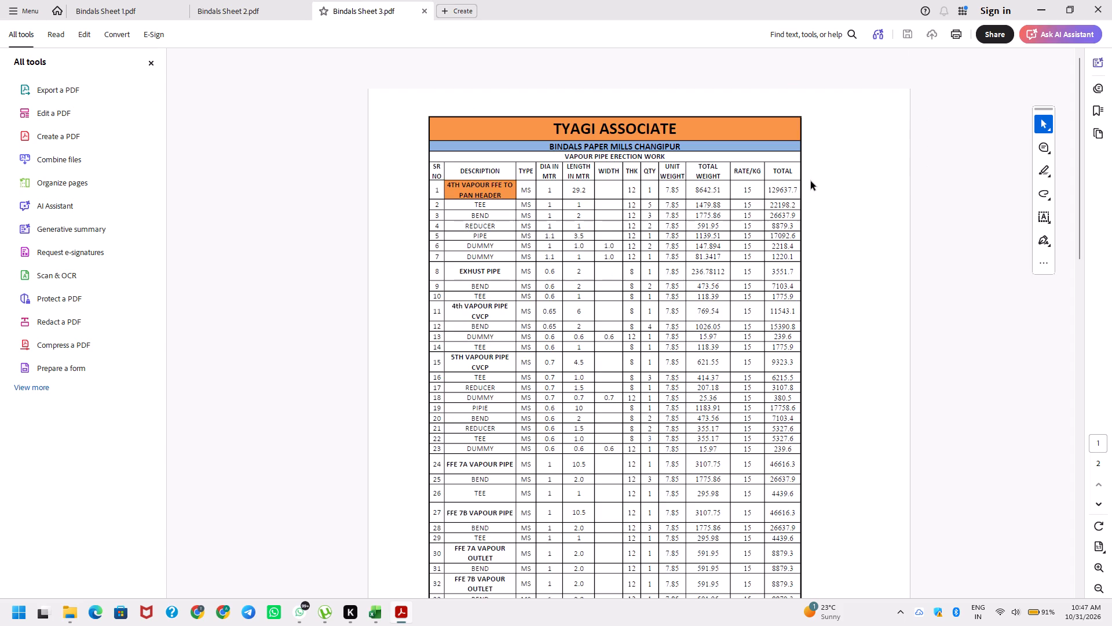
Compare the vapour pipe erection table in Bindals Sheet 3 with the new 1 sheet in Excel.
{"action": "key", "text": "alt+Tab"}
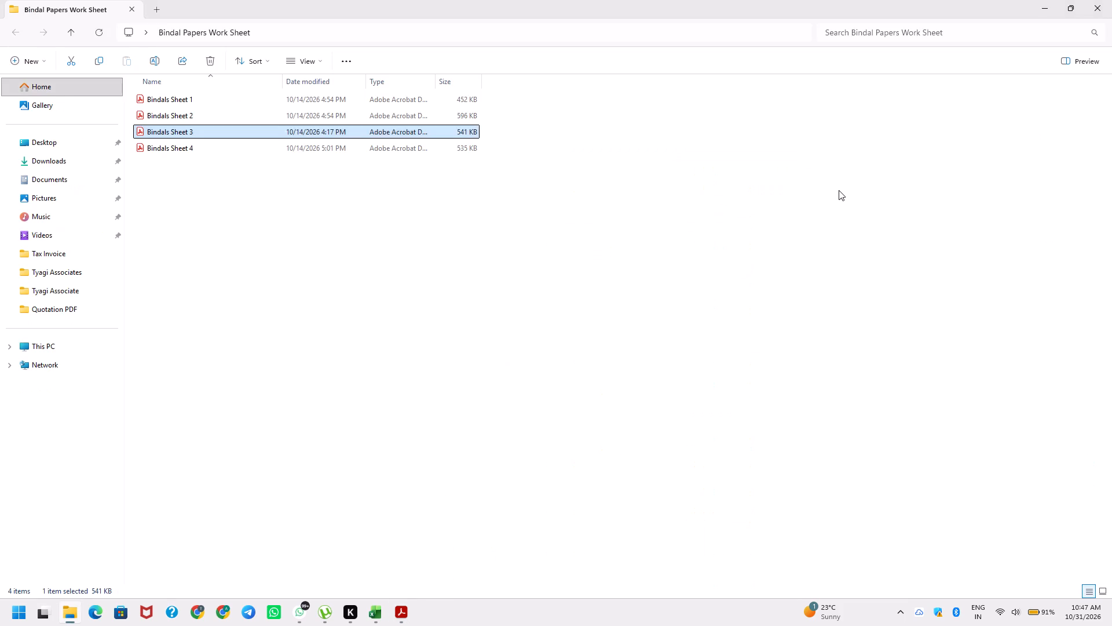
{"action": "key", "text": "alt+Tab"}
{"action": "key", "text": "alt+Tab"}
{"action": "key", "text": "alt+Tab"}
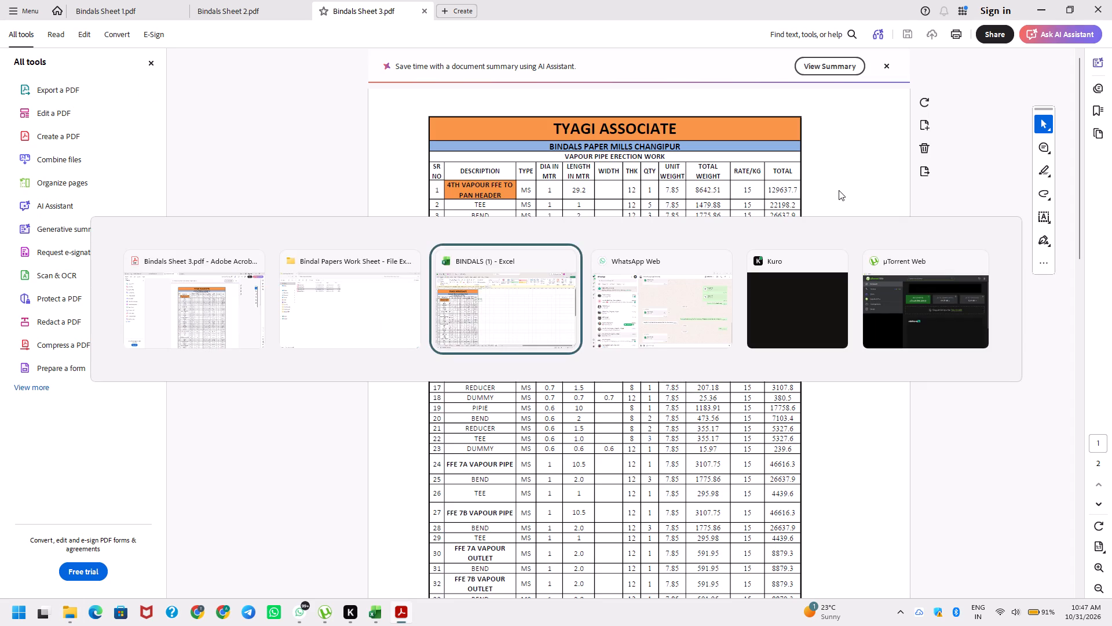
{"action": "key", "text": "alt+Tab"}
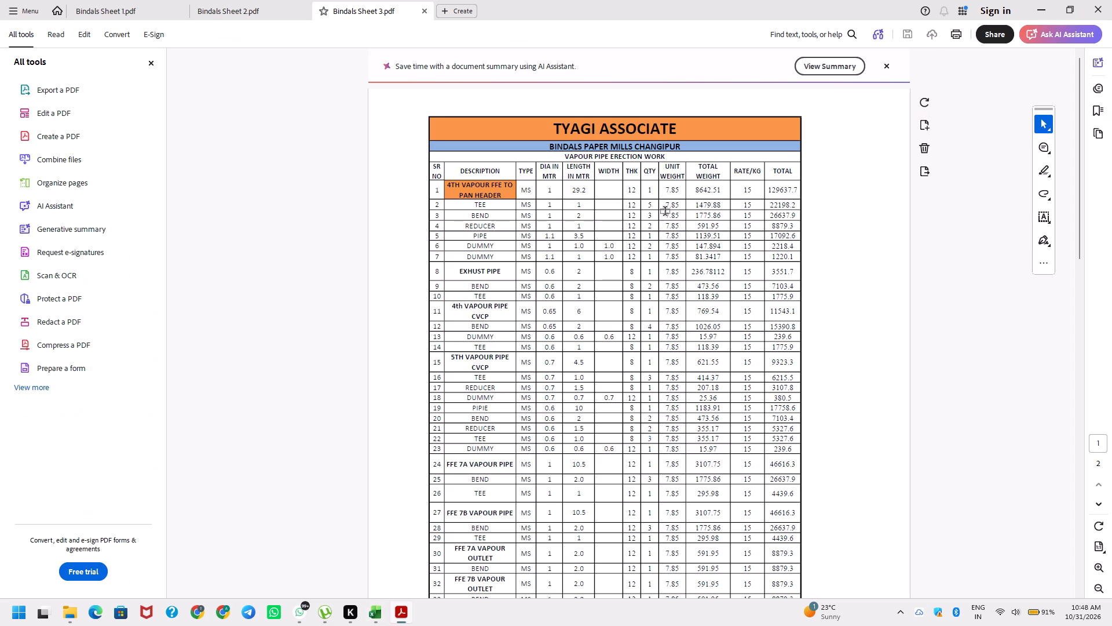
{"action": "key", "text": "alt+Tab"}
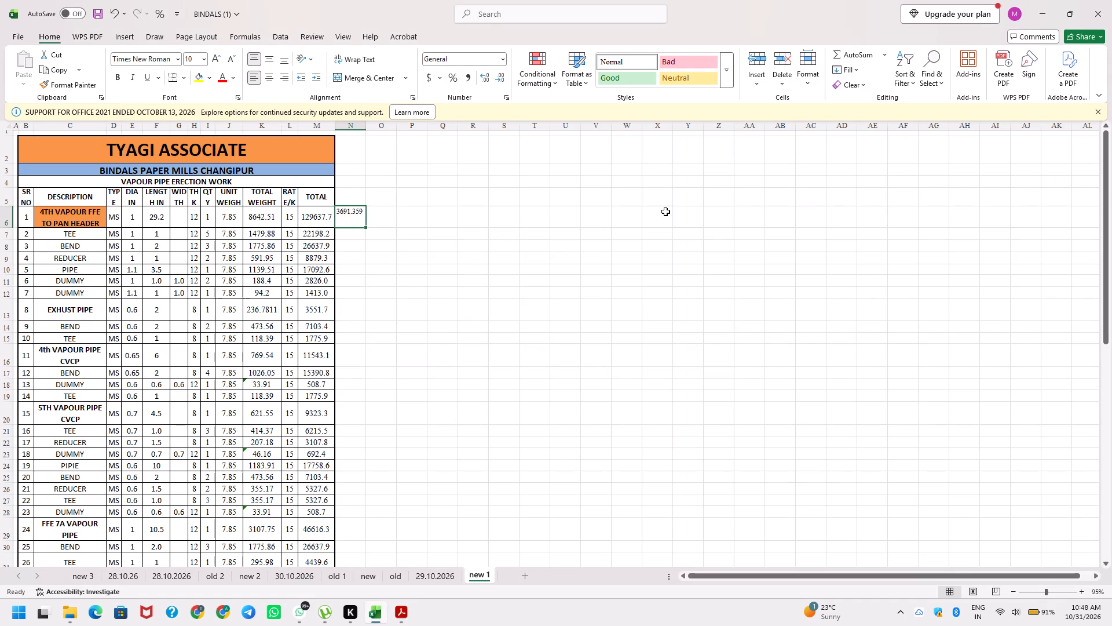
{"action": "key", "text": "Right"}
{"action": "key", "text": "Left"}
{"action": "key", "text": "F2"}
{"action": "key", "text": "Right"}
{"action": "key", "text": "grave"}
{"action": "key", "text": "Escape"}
Enter the check formula 1.0*29.2*12*1*7.85*3.142 in O6 for the first vapour pipe item.
{"action": "key", "text": "Right"}
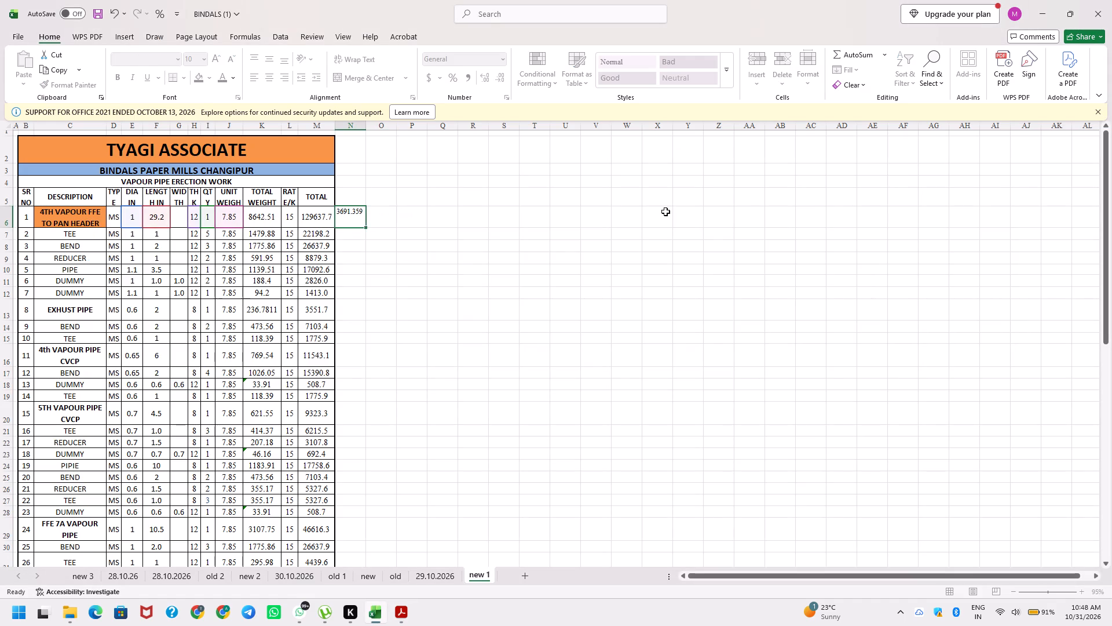
{"action": "type", "text": "+1.0"}
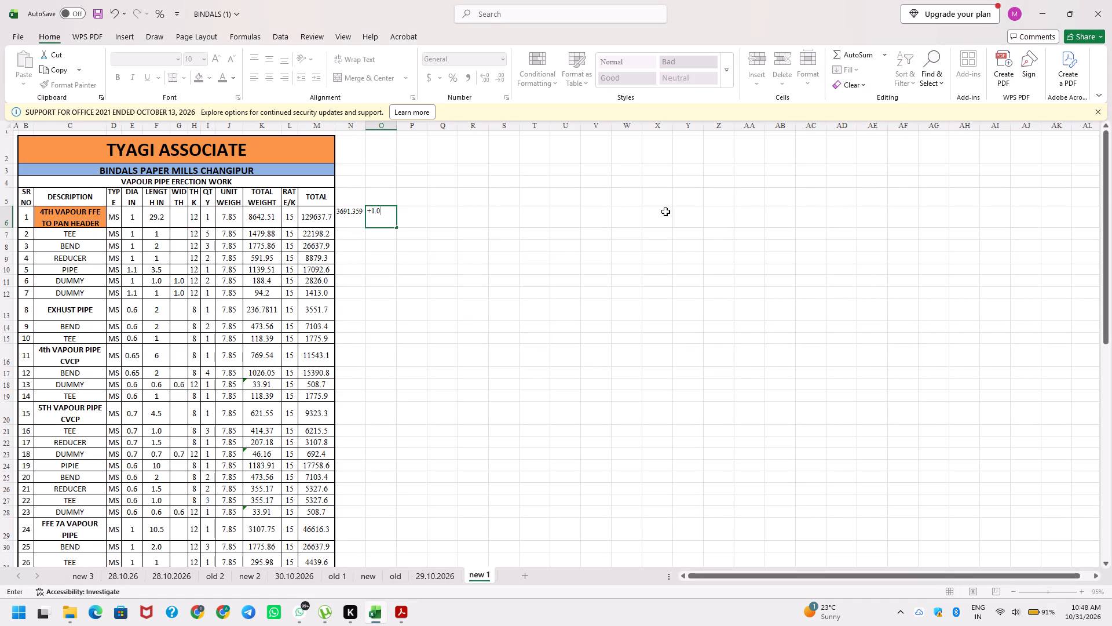
{"action": "key", "text": "asterisk"}
{"action": "type", "text": "29.2*"}
{"action": "type", "text": "12*"}
{"action": "type", "text": "1*"}
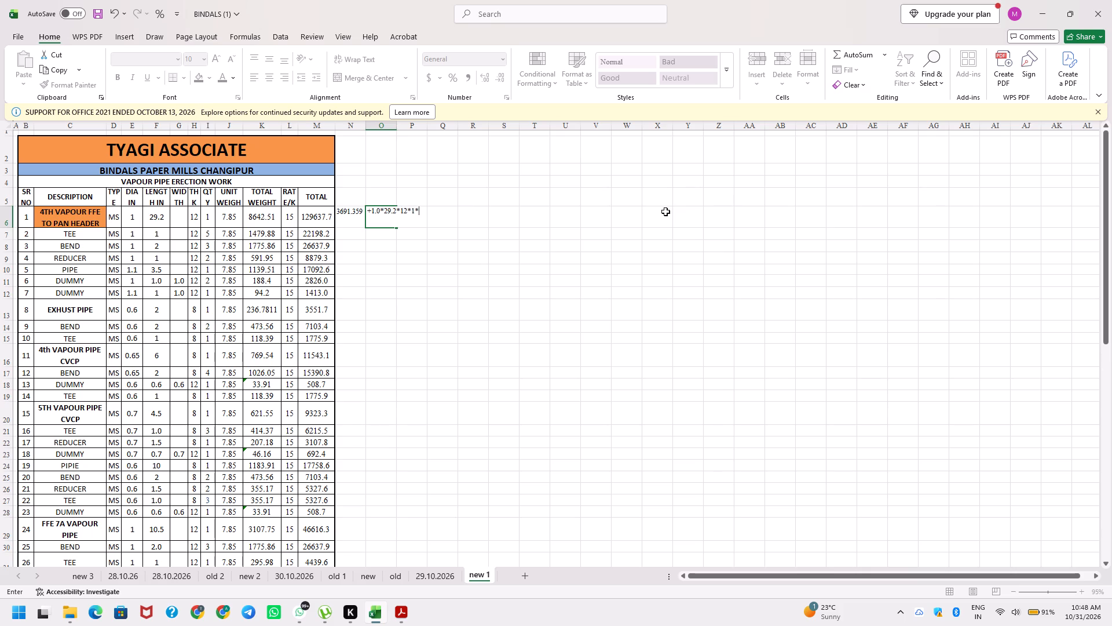
{"action": "type", "text": "7.85*"}
{"action": "type", "text": "3.142"}
{"action": "key", "text": "Return"}
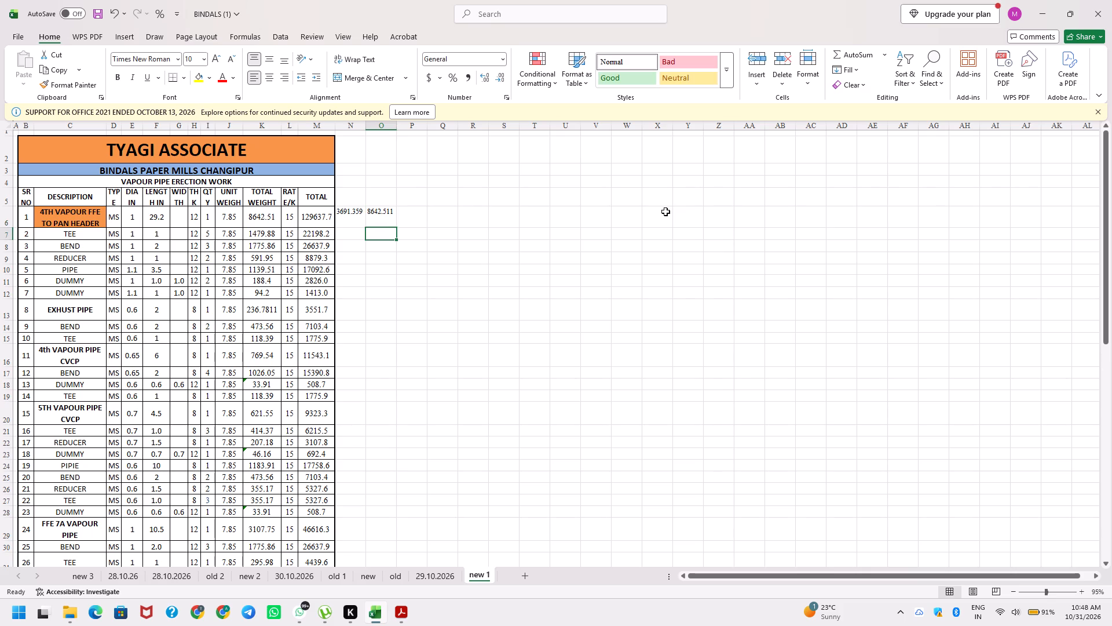
Inspect the weight formula in N6 and the factor it uses.
{"action": "key", "text": "Up"}
{"action": "key", "text": "Left"}
{"action": "key", "text": "F2"}
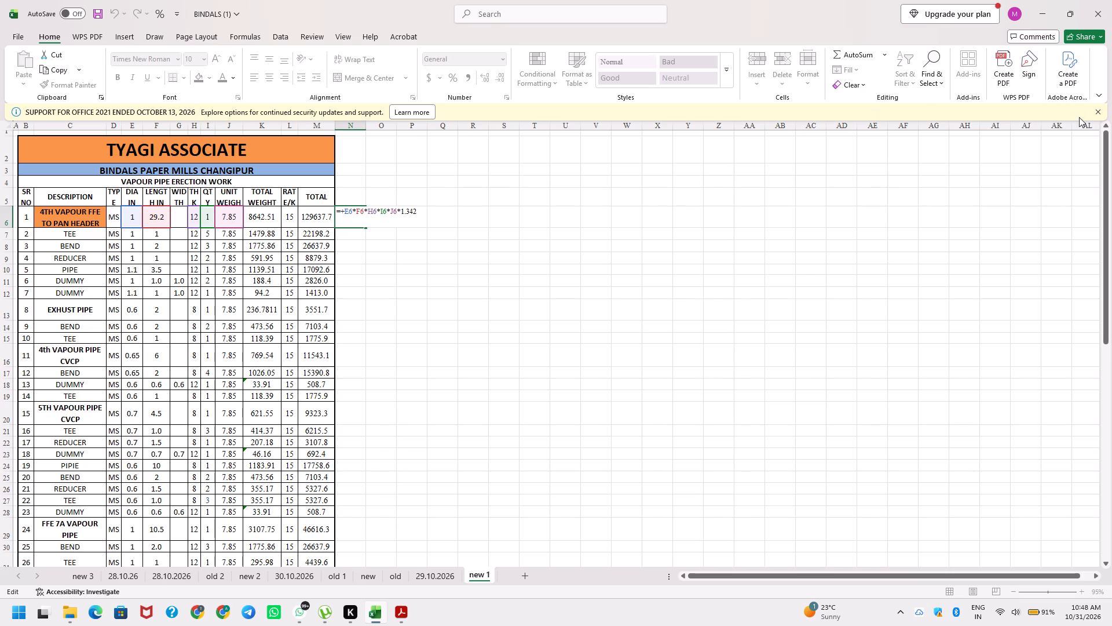
Leave the N6 formula and dismiss the Office 2021 support notice above the sheet.
{"action": "left_click", "coordinate": [1098, 113]}
{"action": "left_click", "coordinate": [1097, 110]}
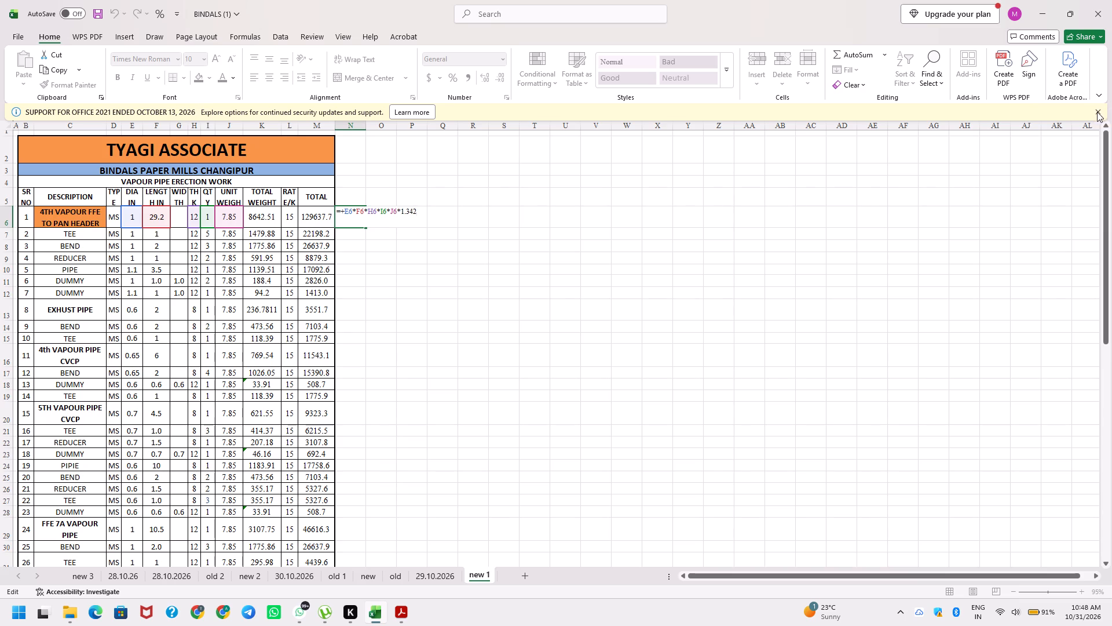
{"action": "left_click", "coordinate": [1096, 114]}
{"action": "left_click", "coordinate": [471, 241]}
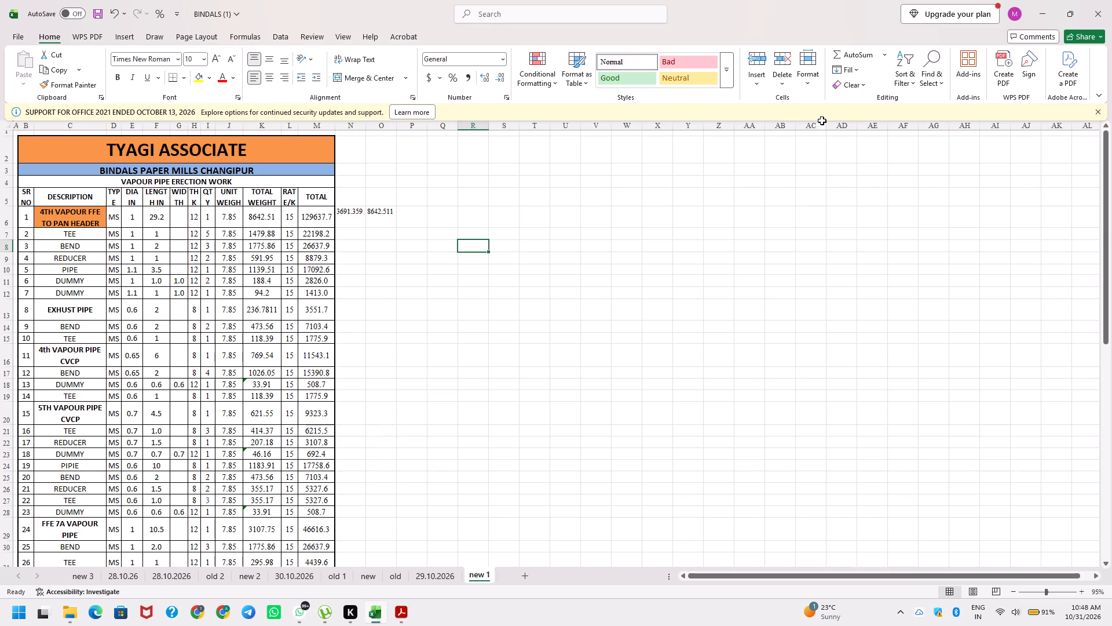
{"action": "left_click", "coordinate": [1095, 112]}
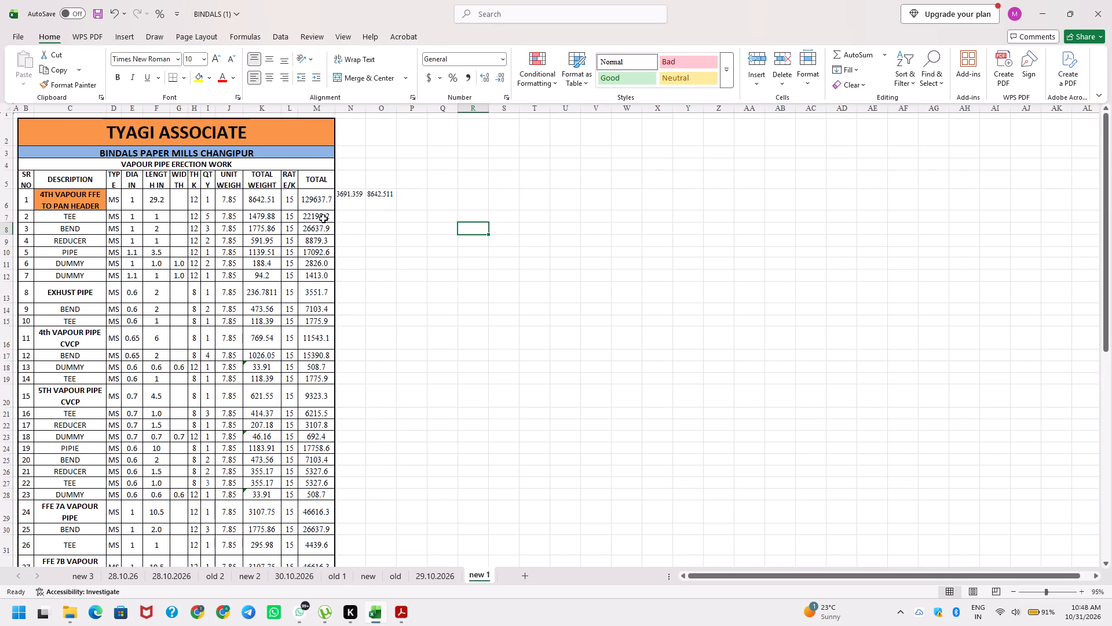
Recheck the N6 formula and delete the whole of column N.
{"action": "left_click", "coordinate": [355, 201]}
{"action": "key", "text": "F2"}
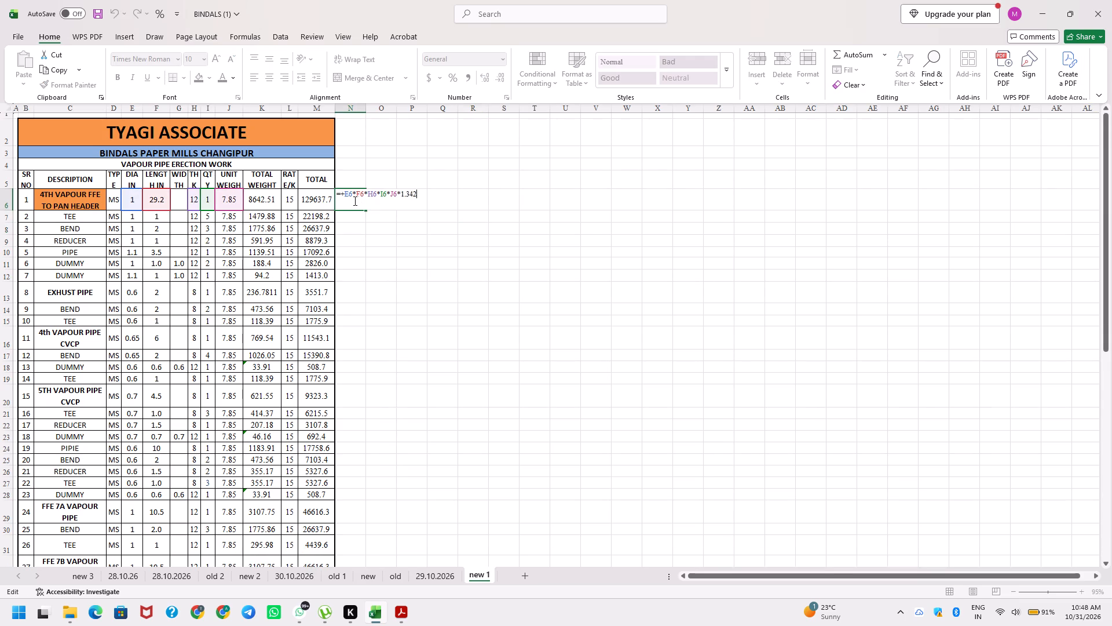
{"action": "key", "text": "Escape"}
{"action": "key", "text": "Down"}
{"action": "key", "text": "Up"}
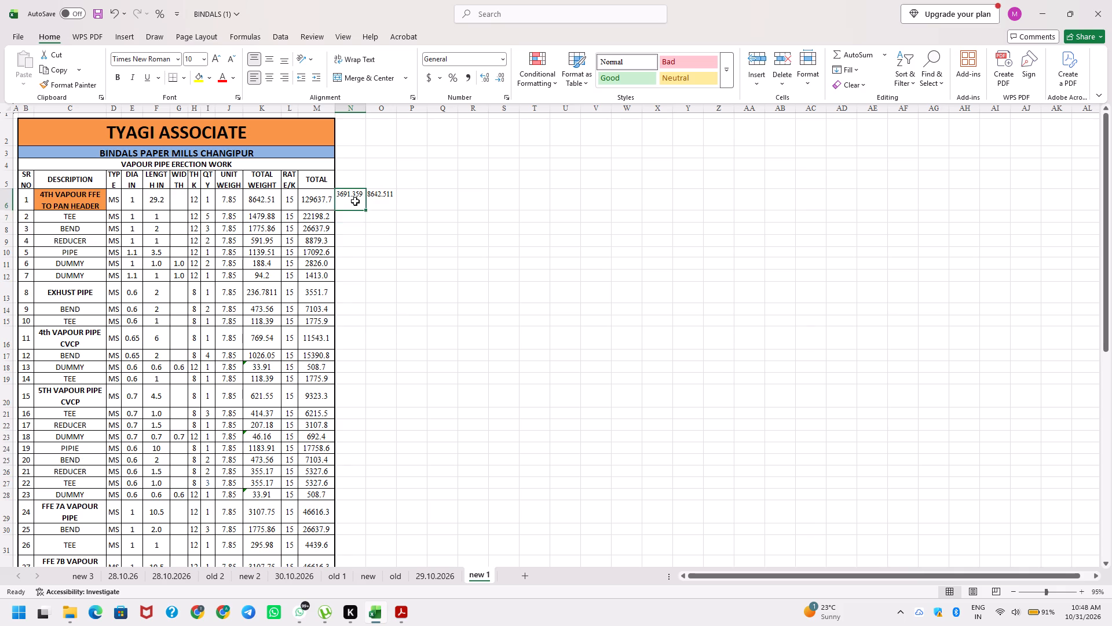
{"action": "key", "text": "ctrl+space"}
{"action": "key", "text": "ctrl+minus"}
{"action": "key", "text": "Down"}
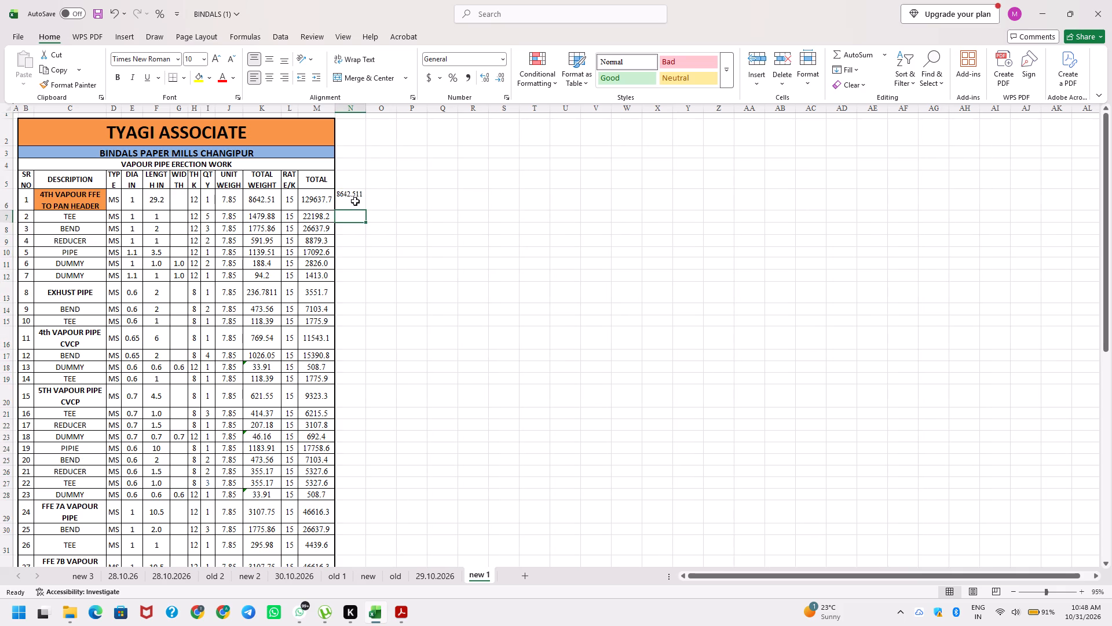
Enter the check formula 1.0*1.342*1*12*5*7.85 in N7 for the tee in item 2.
{"action": "key", "text": "plus"}
{"action": "key", "text": "1"}
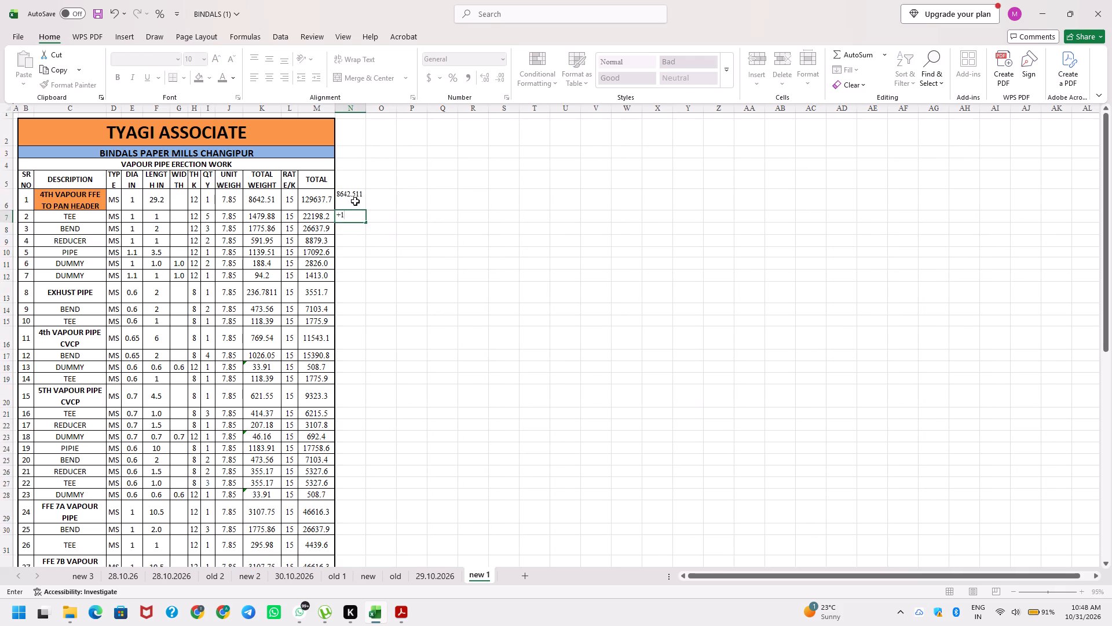
{"action": "type", "text": ".0*"}
{"action": "type", "text": "1.342*"}
{"action": "type", "text": "1*12*"}
{"action": "type", "text": "5*7.85"}
{"action": "key", "text": "Return"}
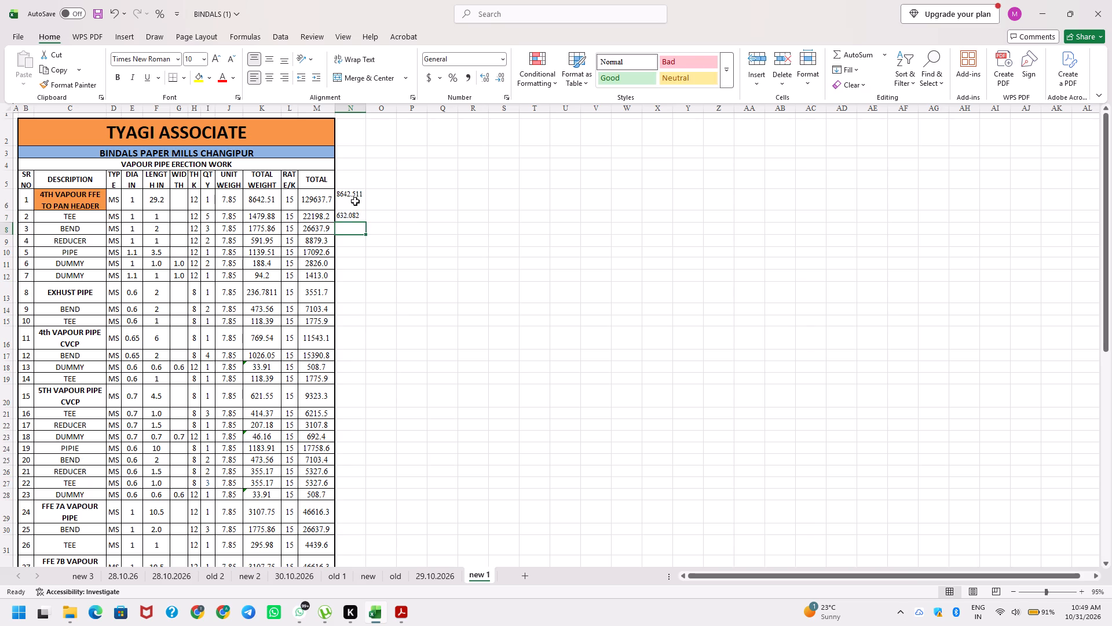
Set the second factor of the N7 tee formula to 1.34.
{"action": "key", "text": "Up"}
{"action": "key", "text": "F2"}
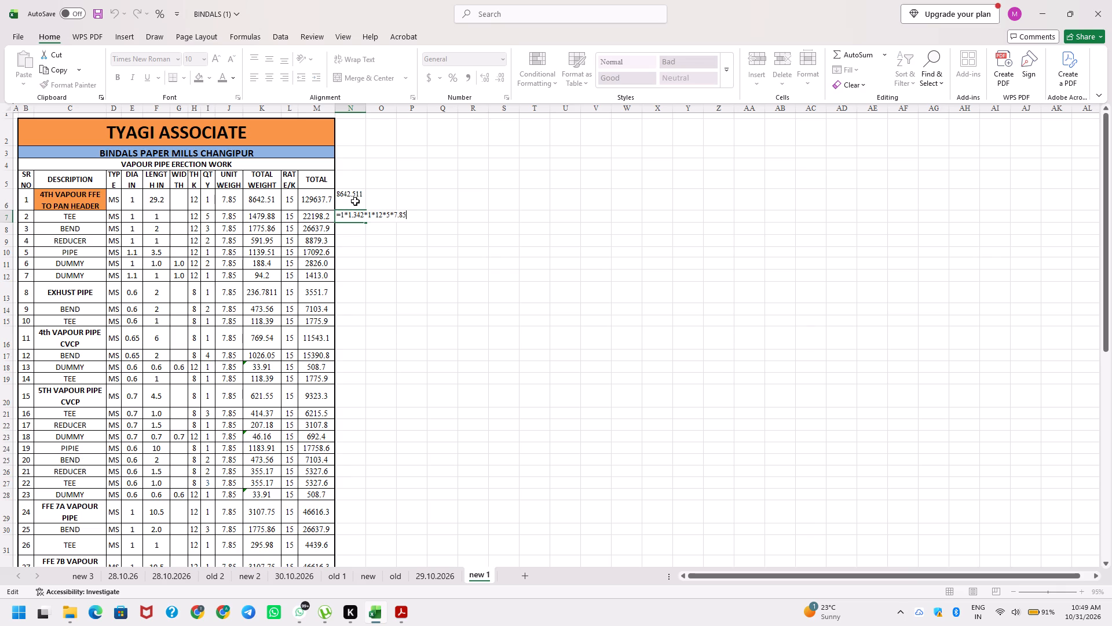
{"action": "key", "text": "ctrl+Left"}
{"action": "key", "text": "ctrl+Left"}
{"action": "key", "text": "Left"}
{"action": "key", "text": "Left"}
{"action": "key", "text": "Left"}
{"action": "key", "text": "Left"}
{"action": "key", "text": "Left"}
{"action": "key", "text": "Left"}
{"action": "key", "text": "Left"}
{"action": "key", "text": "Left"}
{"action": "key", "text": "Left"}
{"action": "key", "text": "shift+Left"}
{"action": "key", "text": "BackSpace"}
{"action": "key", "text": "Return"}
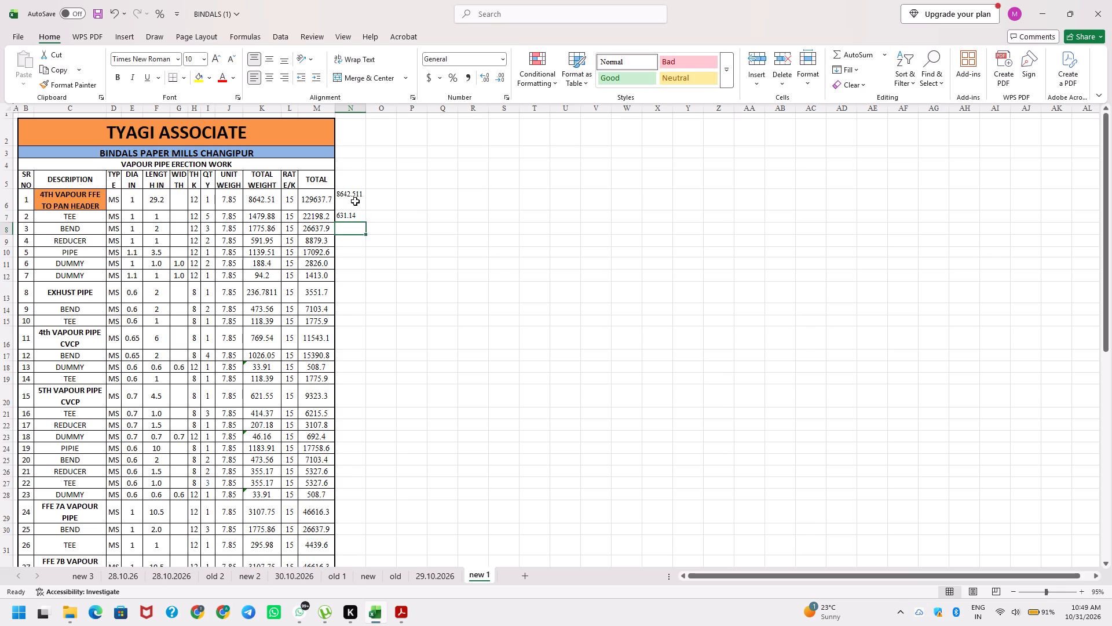
Inspect the N7 formula and check the tee row against the Bindals Sheet 3 PDF in Adobe Acrobat.
{"action": "key", "text": "Up"}
{"action": "key", "text": "F2"}
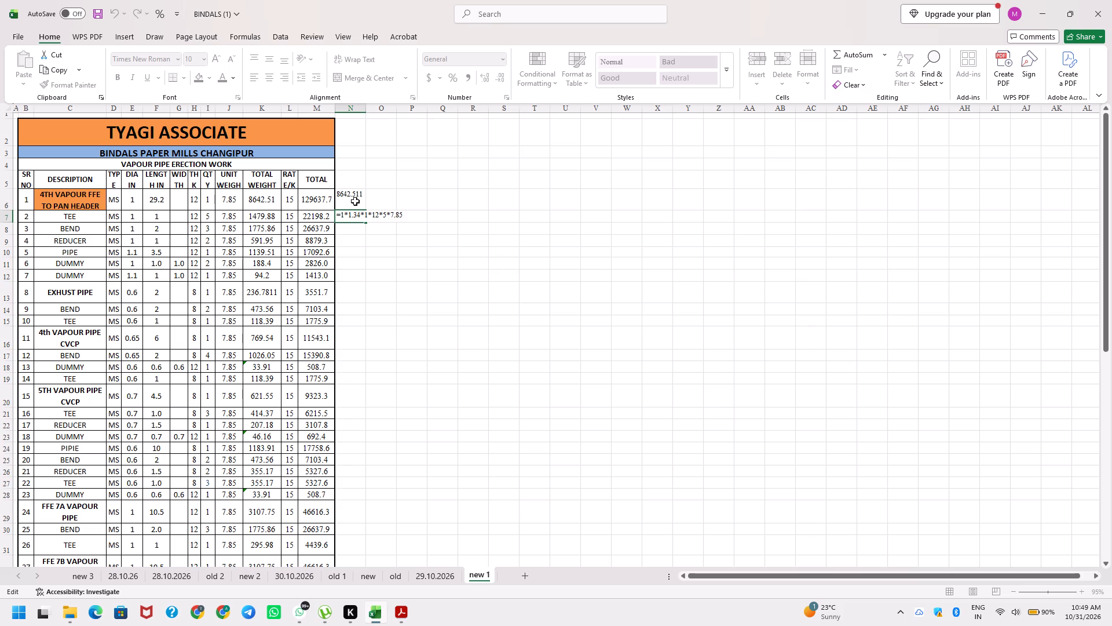
{"action": "key", "text": "Escape"}
{"action": "key", "text": "alt+Tab"}
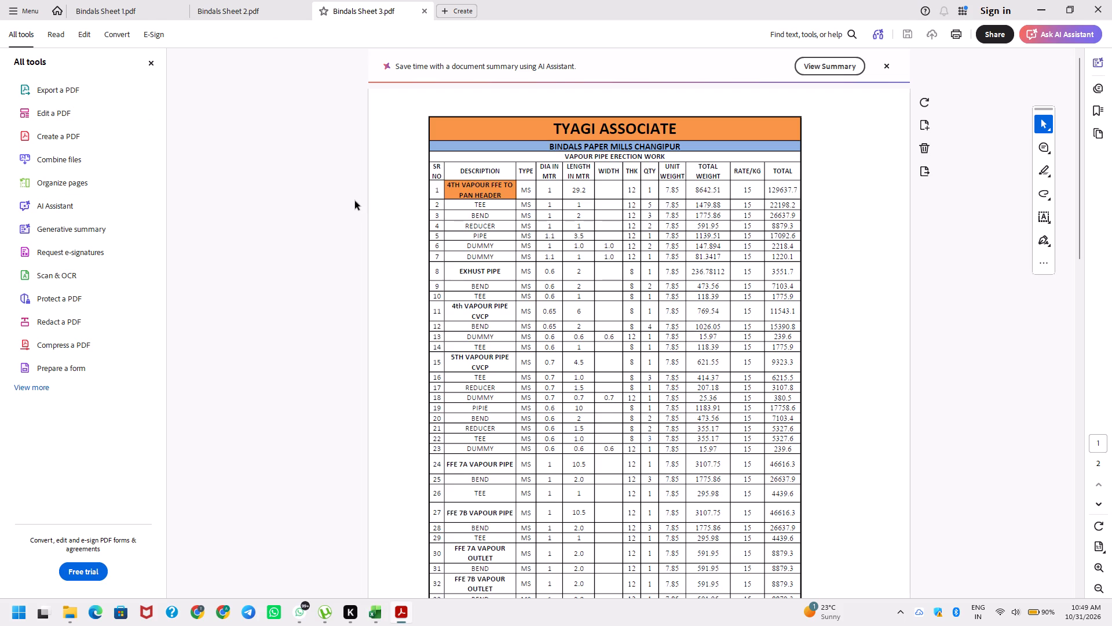
{"action": "key", "text": "alt+Tab"}
{"action": "key", "text": "alt+Tab"}
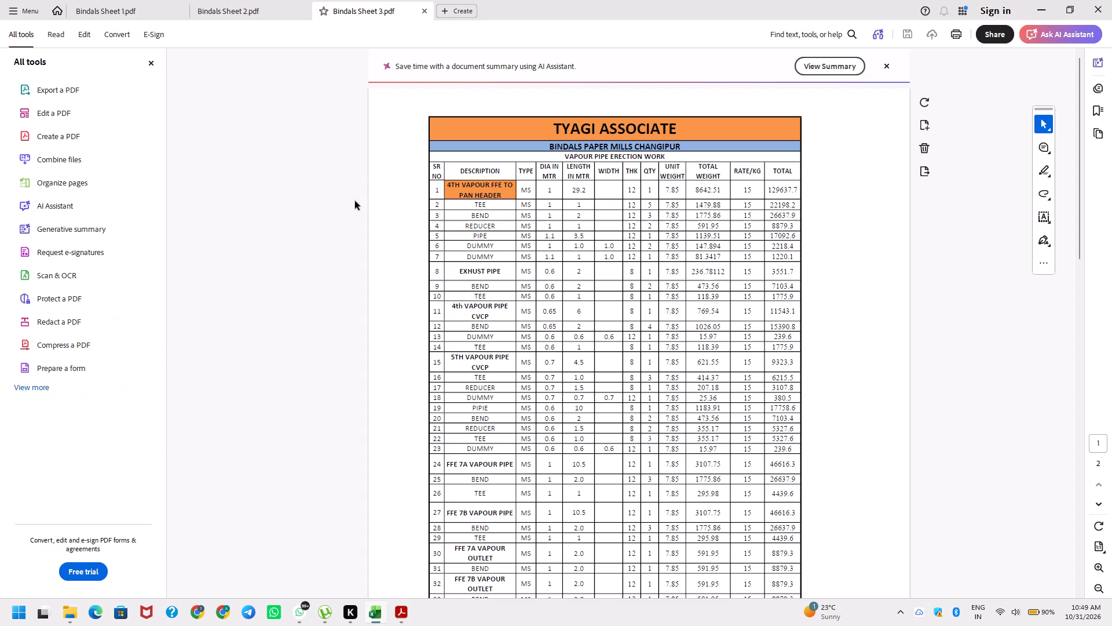
{"action": "key", "text": "alt+Tab"}
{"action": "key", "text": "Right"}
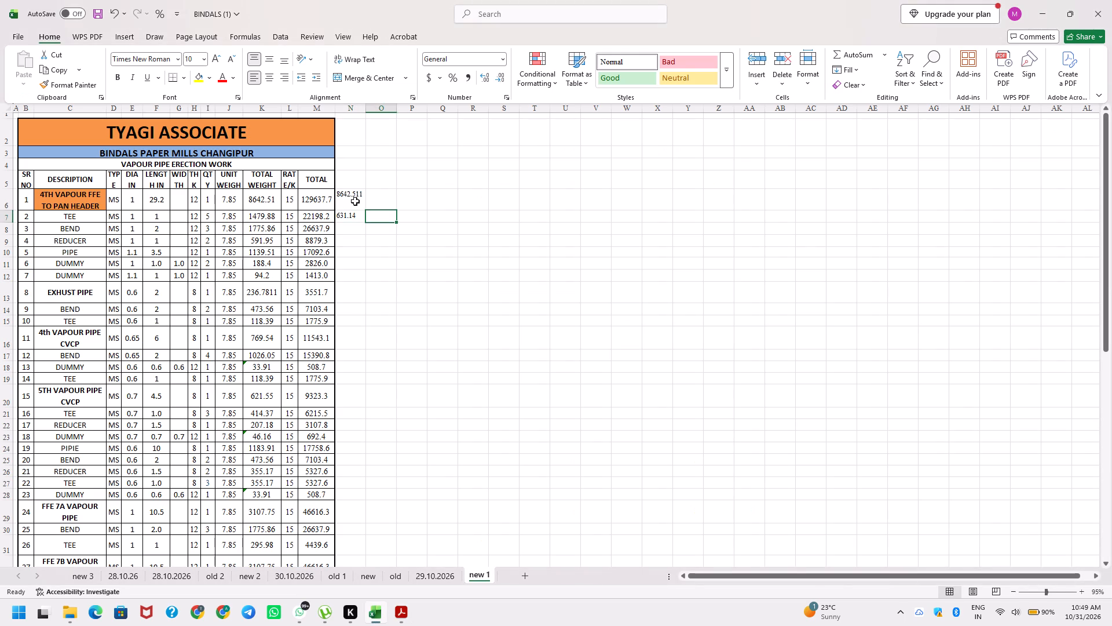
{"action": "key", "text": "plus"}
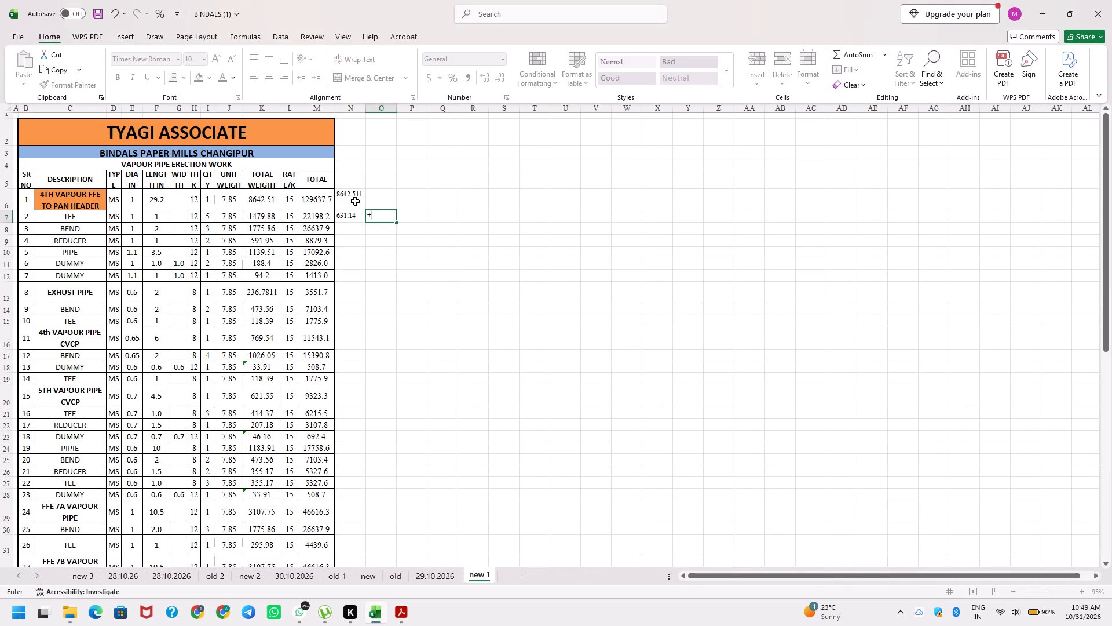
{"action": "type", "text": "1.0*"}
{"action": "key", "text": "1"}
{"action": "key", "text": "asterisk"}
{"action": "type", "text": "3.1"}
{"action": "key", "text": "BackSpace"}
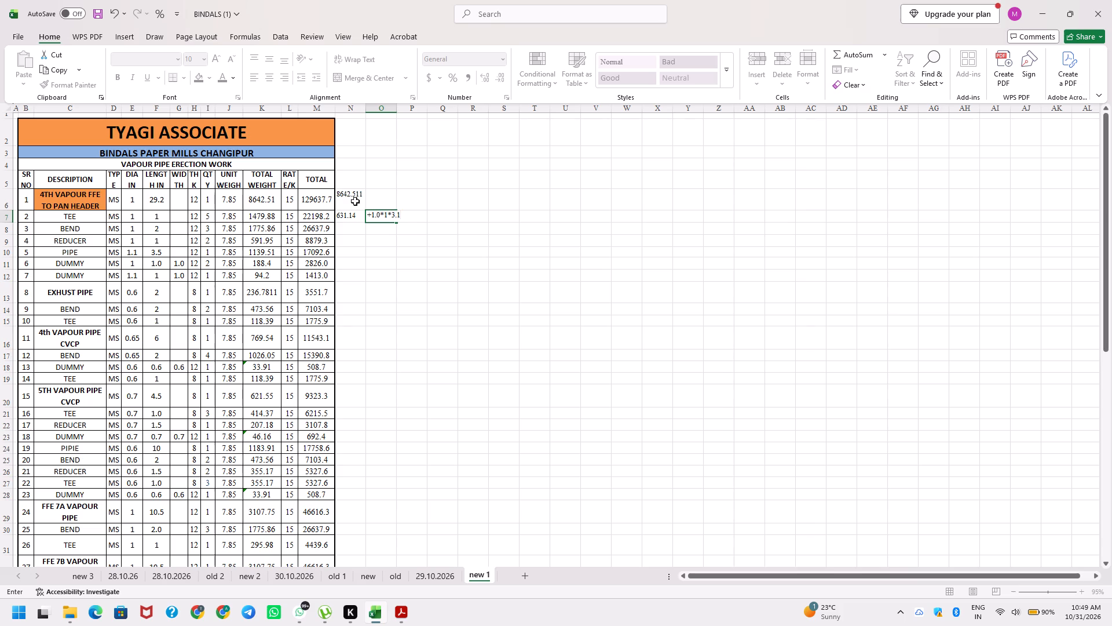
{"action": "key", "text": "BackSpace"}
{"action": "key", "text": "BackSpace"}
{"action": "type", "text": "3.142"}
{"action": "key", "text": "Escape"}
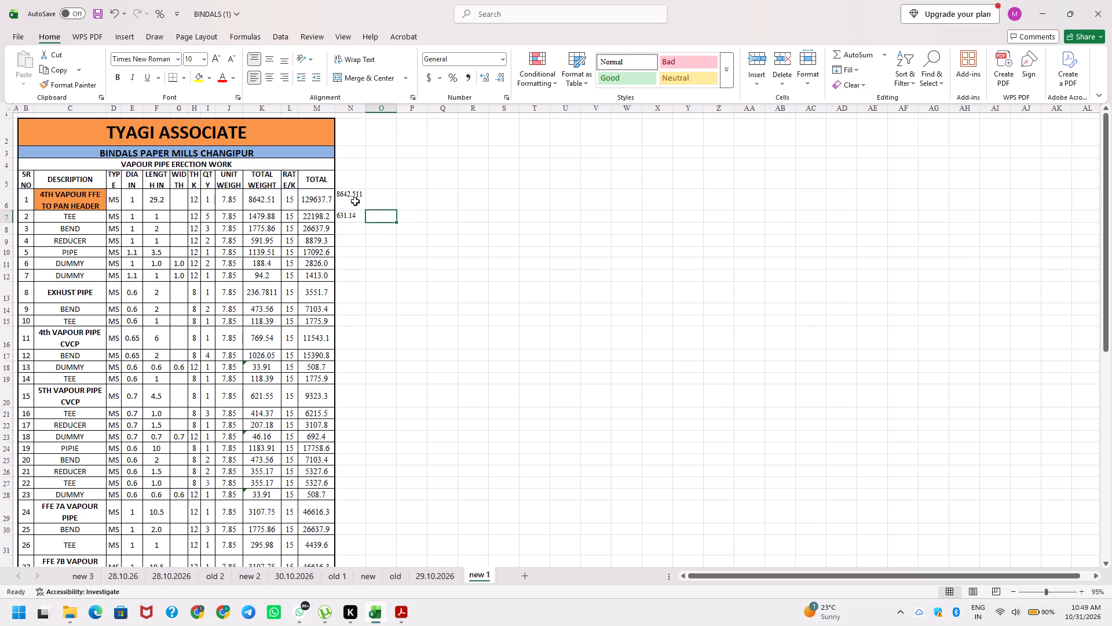
Check the factor in the N6 formula and set the matching factor of the N7 tee formula to 3.142.
{"action": "key", "text": "Up"}
{"action": "key", "text": "Left"}
{"action": "key", "text": "F2"}
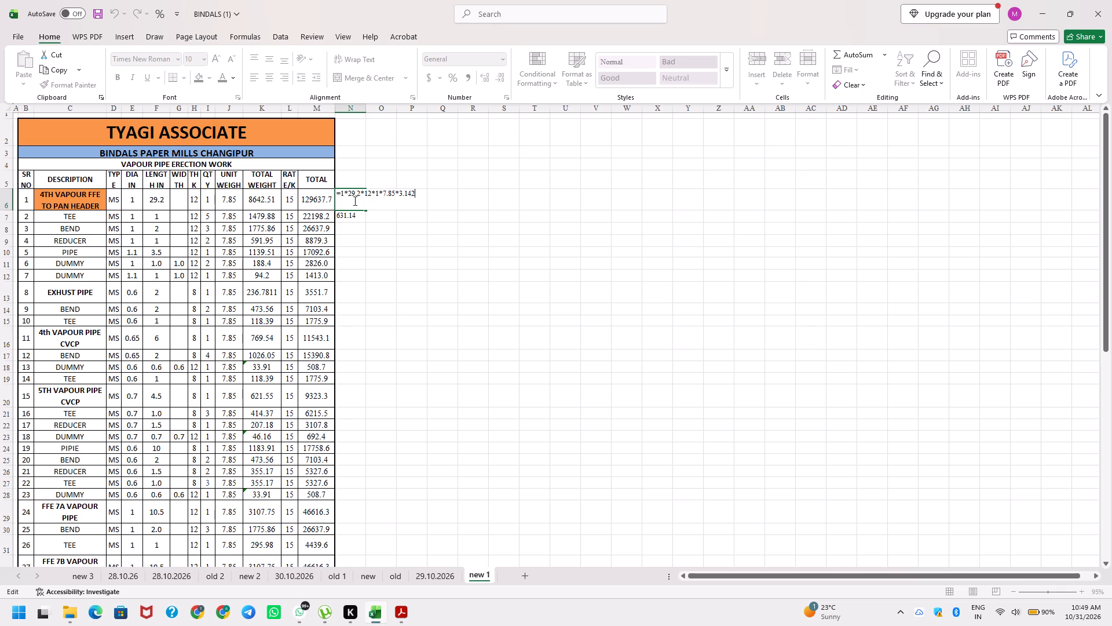
{"action": "key", "text": "Escape"}
{"action": "key", "text": "Down"}
{"action": "key", "text": "F2"}
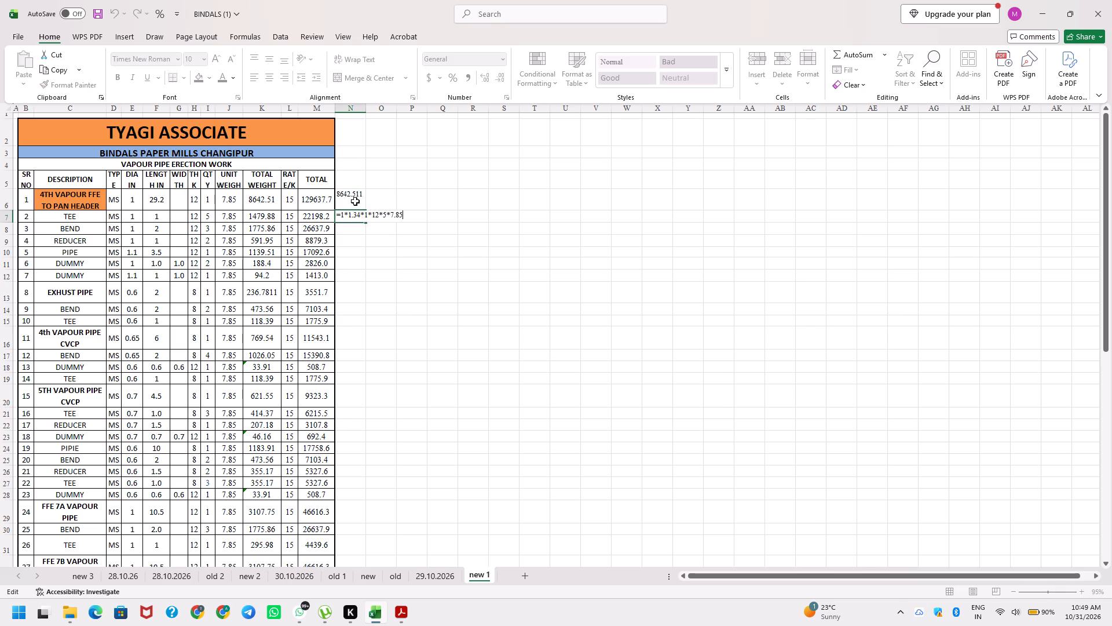
{"action": "key", "text": "Left"}
{"action": "key", "text": "Left"}
{"action": "key", "text": "Left"}
{"action": "key", "text": "Left"}
{"action": "key", "text": "Left"}
{"action": "key", "text": "Left"}
{"action": "key", "text": "Left"}
{"action": "key", "text": "Left"}
{"action": "key", "text": "Left"}
{"action": "key", "text": "Left"}
{"action": "key", "text": "Left"}
{"action": "key", "text": "Left"}
{"action": "key", "text": "Left"}
{"action": "key", "text": "shift+Left"}
{"action": "key", "text": "BackSpace"}
{"action": "key", "text": "Left"}
{"action": "key", "text": "Right"}
{"action": "key", "text": "BackSpace"}
{"action": "key", "text": "Left"}
{"action": "type", "text": "3."}
{"action": "key", "text": "Right"}
{"action": "key", "text": "Right"}
{"action": "key", "text": "2"}
{"action": "key", "text": "Return"}
{"action": "key", "text": "Up"}
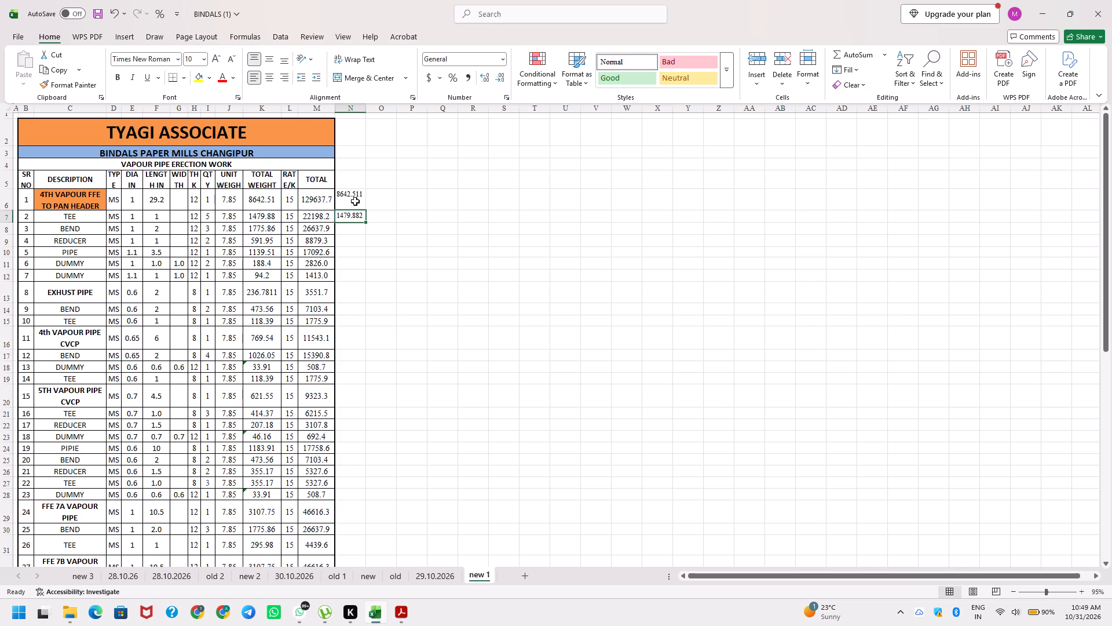
Fill the N7 formula down to N8 for the bend and set its quantity factor to 2.
{"action": "key", "text": "Down"}
{"action": "key", "text": "ctrl+d"}
{"action": "key", "text": "F2"}
{"action": "key", "text": "ctrl+Left"}
{"action": "key", "text": "ctrl+Left"}
{"action": "key", "text": "ctrl+Left"}
{"action": "key", "text": "ctrl+Left"}
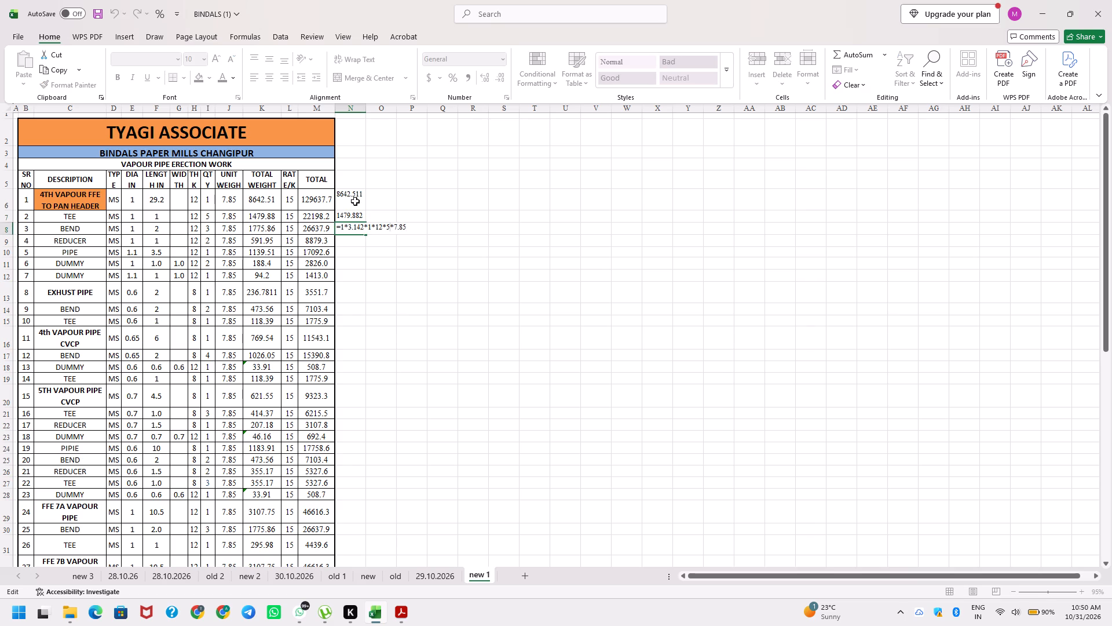
{"action": "key", "text": "ctrl+Left"}
{"action": "key", "text": "ctrl+Left"}
{"action": "key", "text": "ctrl+Left"}
{"action": "key", "text": "Right"}
{"action": "key", "text": "Right"}
{"action": "key", "text": "Right"}
{"action": "key", "text": "shift+Right"}
{"action": "key", "text": "2"}
{"action": "key", "text": "Return"}
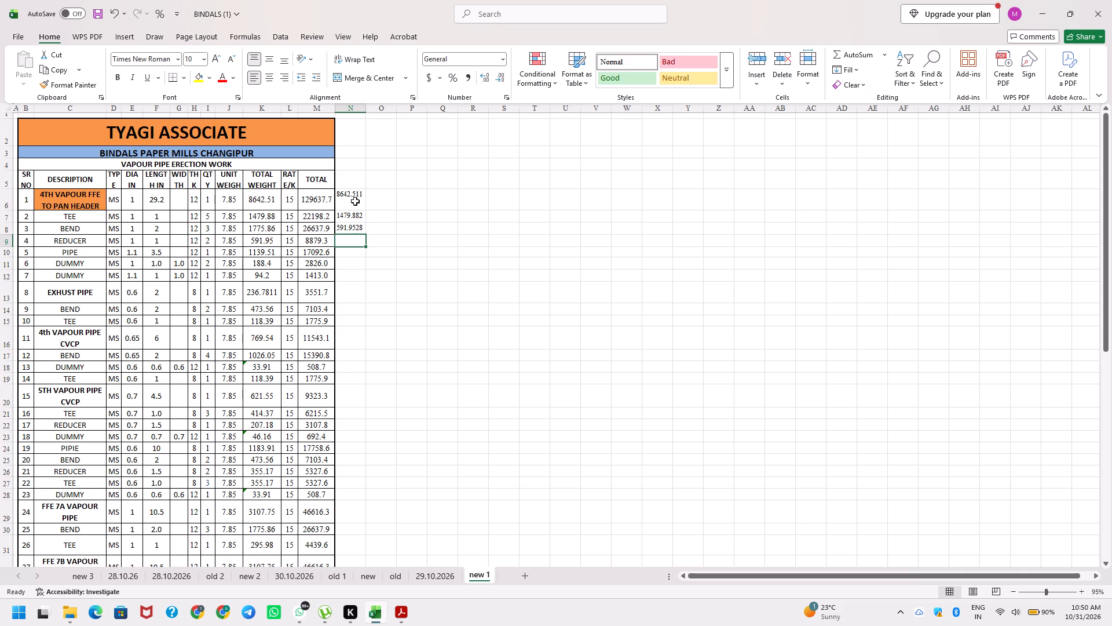
Set the length factor of the N8 bend formula to 2.
{"action": "key", "text": "Up"}
{"action": "key", "text": "F2"}
{"action": "key", "text": "Left"}
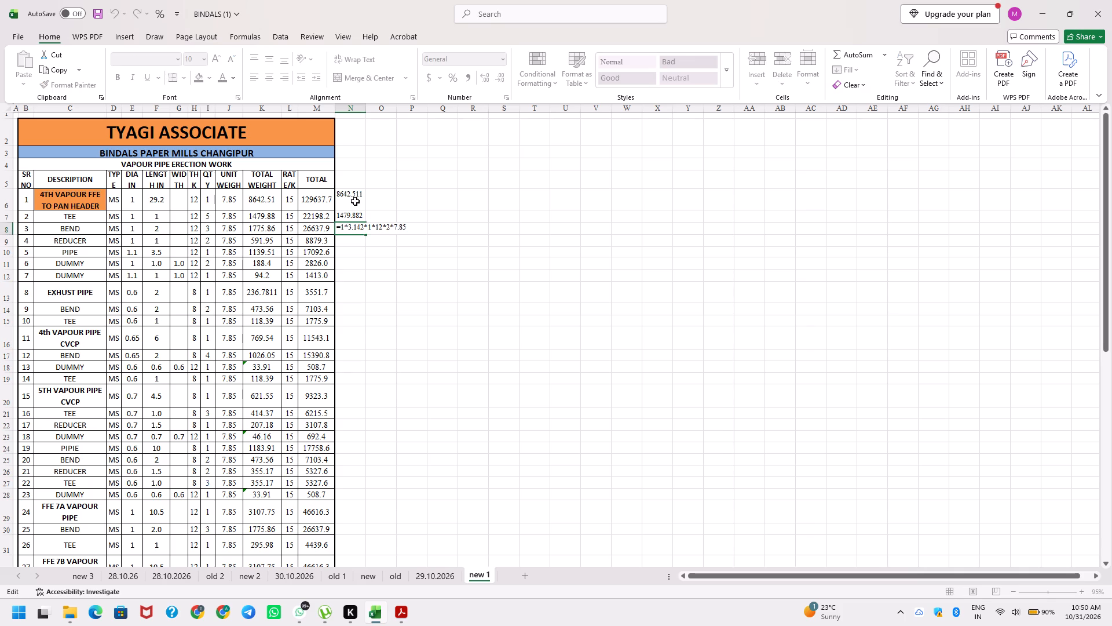
{"action": "key", "text": "ctrl+Left"}
{"action": "key", "text": "ctrl+Left"}
{"action": "key", "text": "ctrl+Left"}
{"action": "key", "text": "ctrl+Left"}
{"action": "key", "text": "ctrl+Left"}
{"action": "key", "text": "ctrl+Left"}
{"action": "key", "text": "ctrl+Left"}
{"action": "key", "text": "Left"}
{"action": "key", "text": "Left"}
{"action": "key", "text": "shift+Right"}
{"action": "key", "text": "2"}
{"action": "key", "text": "Return"}
{"action": "key", "text": "Up"}
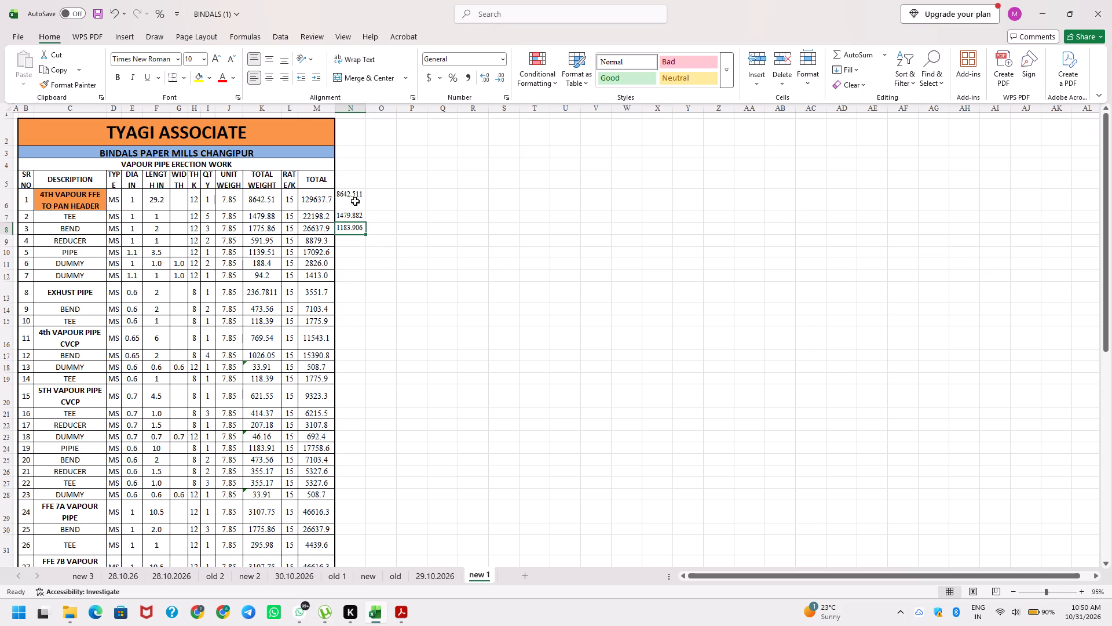
Check the bend row against the Bindals Sheet 3 PDF and set the quantity factor of the N8 formula to 3.
{"action": "key", "text": "alt+Tab"}
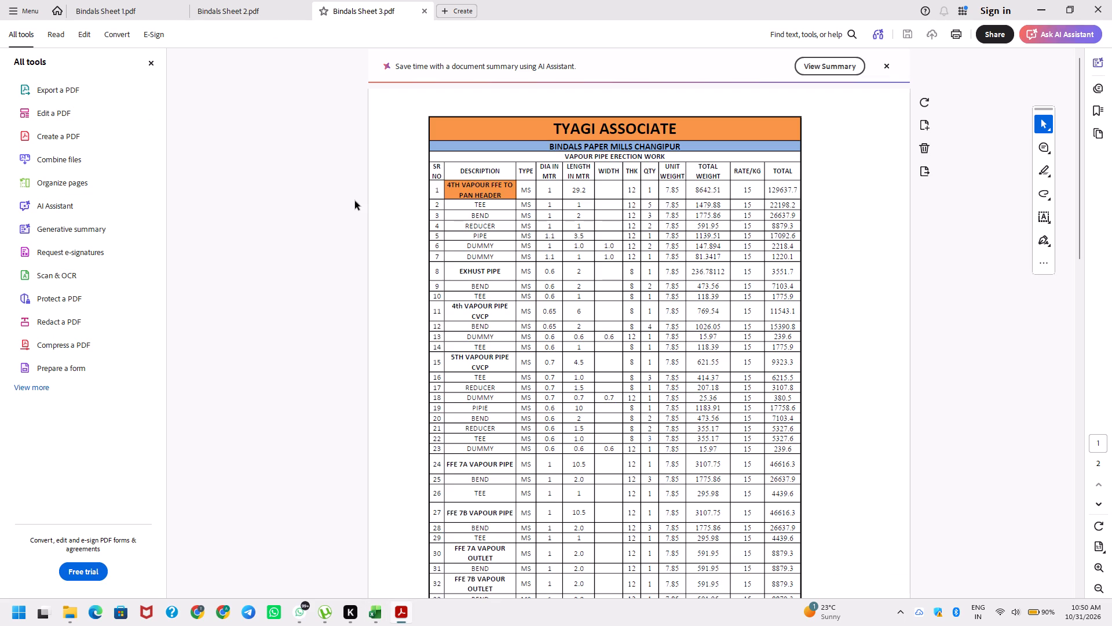
{"action": "key", "text": "alt+Tab"}
{"action": "key", "text": "F2"}
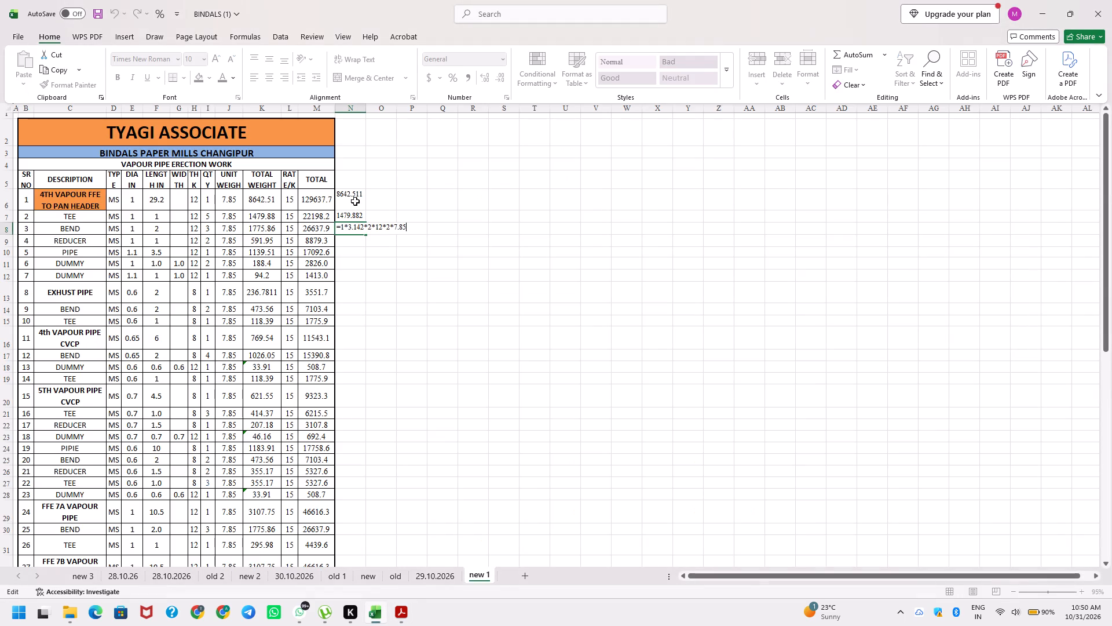
{"action": "key", "text": "ctrl+Left"}
{"action": "key", "text": "ctrl+Left"}
{"action": "key", "text": "ctrl+Left"}
{"action": "key", "text": "ctrl+Left"}
{"action": "key", "text": "ctrl+Left"}
{"action": "key", "text": "ctrl+Left"}
{"action": "key", "text": "ctrl+Left"}
{"action": "key", "text": "ctrl+Left"}
{"action": "key", "text": "ctrl+Left"}
{"action": "key", "text": "ctrl+Left"}
{"action": "key", "text": "ctrl+Left"}
{"action": "key", "text": "ctrl+Left"}
{"action": "key", "text": "ctrl+Left"}
{"action": "key", "text": "Right"}
{"action": "key", "text": "Right"}
{"action": "key", "text": "Right"}
{"action": "key", "text": "Right"}
{"action": "key", "text": "Right"}
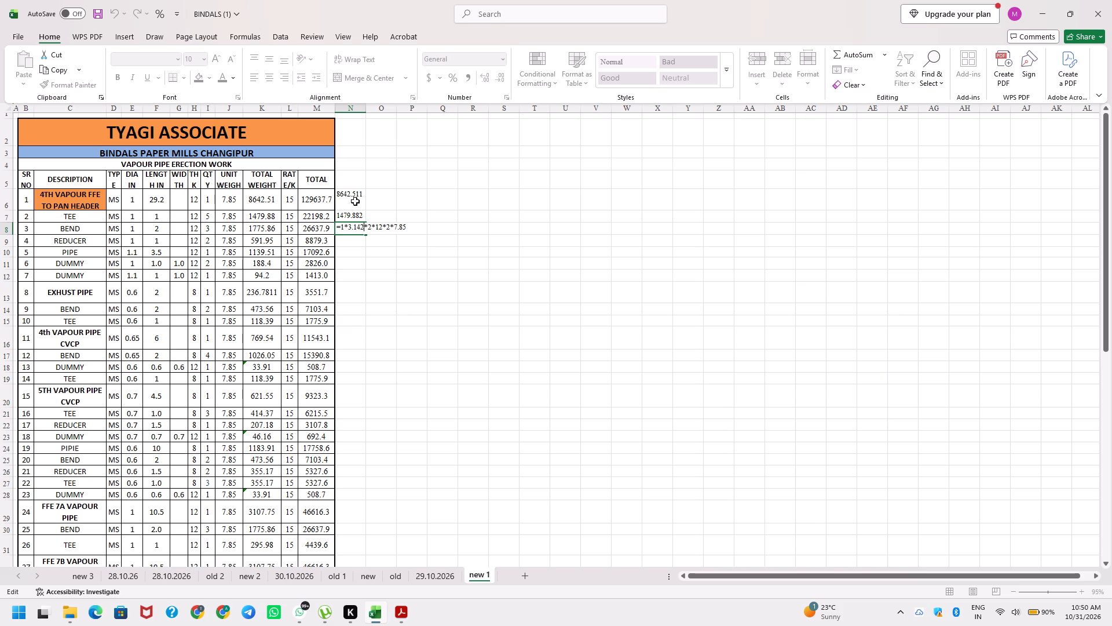
{"action": "key", "text": "Right"}
{"action": "key", "text": "Right"}
{"action": "key", "text": "Right"}
{"action": "key", "text": "Right"}
{"action": "key", "text": "Right"}
{"action": "key", "text": "Right"}
{"action": "key", "text": "shift+Right"}
{"action": "key", "text": "3"}
{"action": "key", "text": "Return"}
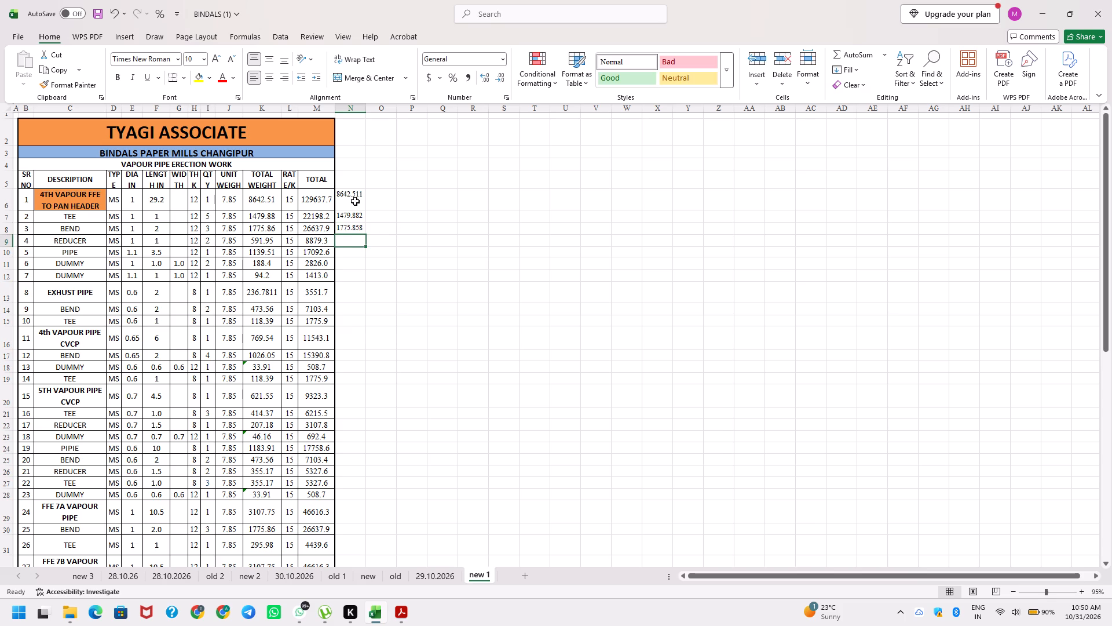
Enter a cell-referenced check formula for the reducer in N9: E9*3.142*F9*H9*I9*J9.
{"action": "key", "text": "plus"}
{"action": "key", "text": "Left"}
{"action": "key", "text": "Left"}
{"action": "key", "text": "Left"}
{"action": "key", "text": "Left"}
{"action": "key", "text": "Left"}
{"action": "key", "text": "Left"}
{"action": "key", "text": "Left"}
{"action": "key", "text": "Left"}
{"action": "key", "text": "Left"}
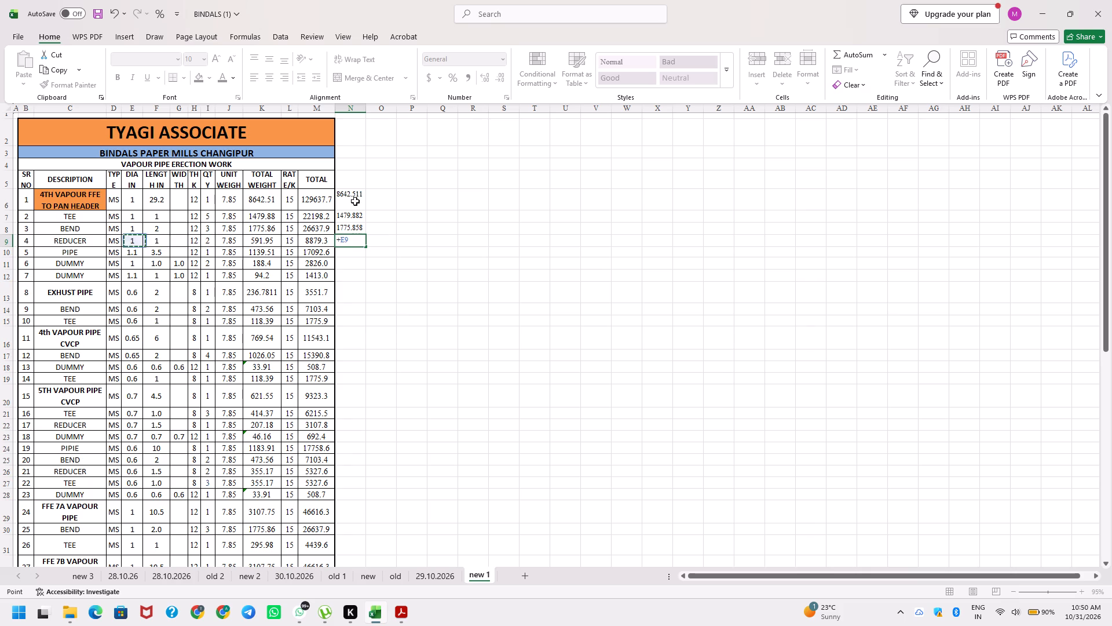
{"action": "key", "text": "asterisk"}
{"action": "key", "text": "Left"}
{"action": "key", "text": "Left"}
{"action": "key", "text": "Left"}
{"action": "key", "text": "Left"}
{"action": "key", "text": "Left"}
{"action": "key", "text": "Left"}
{"action": "key", "text": "Left"}
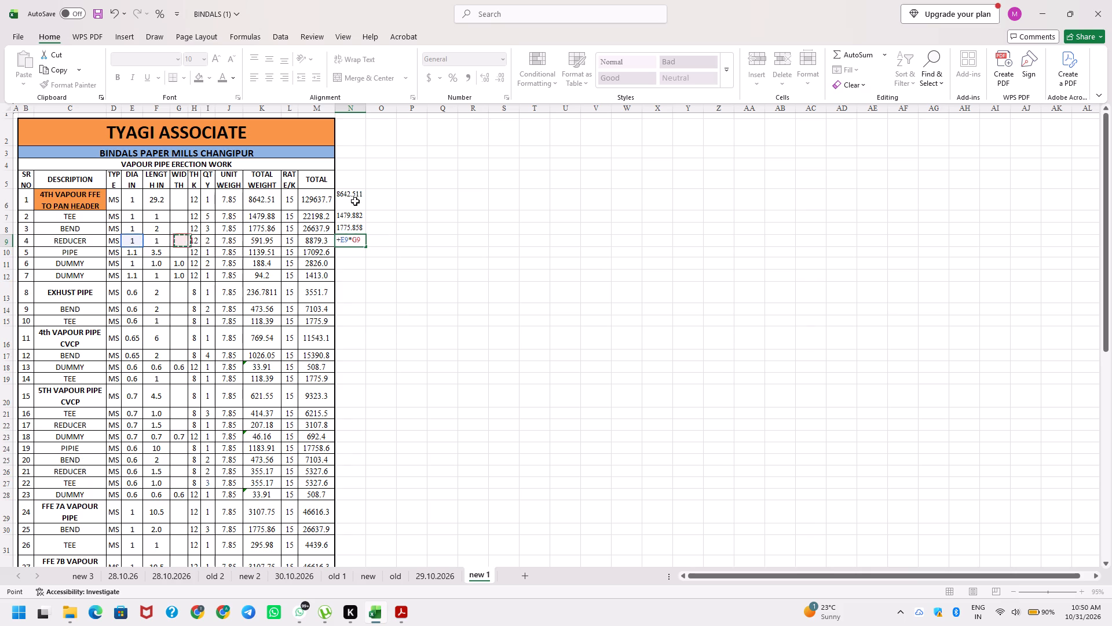
{"action": "key", "text": "Left"}
{"action": "key", "text": "BackSpace"}
{"action": "key", "text": "BackSpace"}
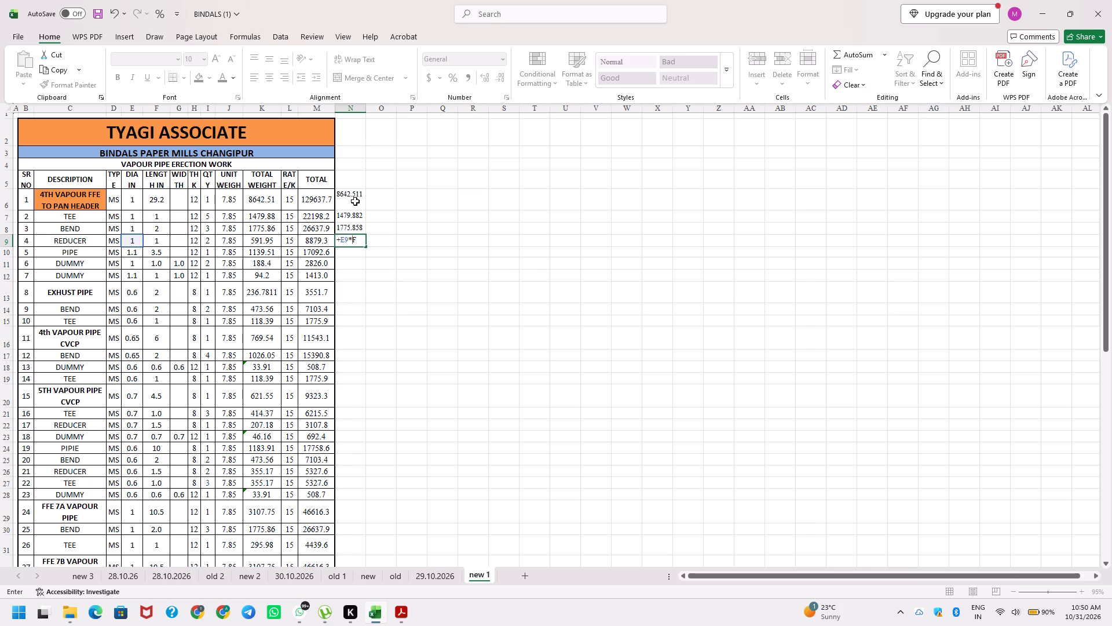
{"action": "type", "text": "3.142*"}
{"action": "key", "text": "Left"}
{"action": "key", "text": "Left"}
{"action": "key", "text": "Left"}
{"action": "key", "text": "Left"}
{"action": "key", "text": "Left"}
{"action": "key", "text": "Left"}
{"action": "key", "text": "Left"}
{"action": "key", "text": "Left"}
{"action": "key", "text": "asterisk"}
{"action": "key", "text": "Left"}
{"action": "key", "text": "Left"}
{"action": "key", "text": "Left"}
{"action": "key", "text": "Left"}
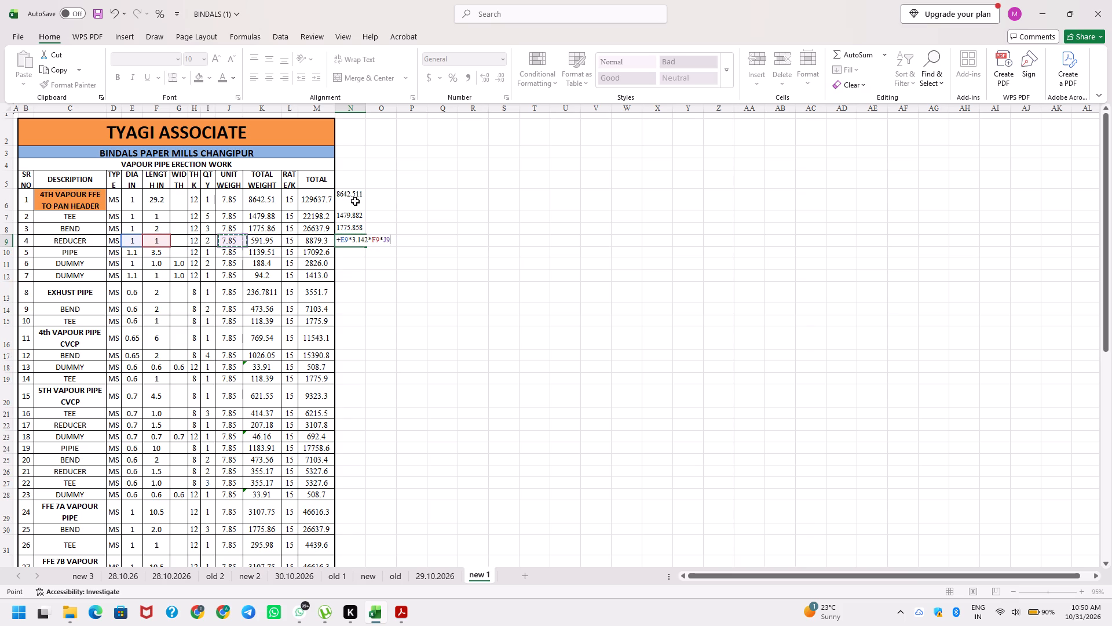
{"action": "key", "text": "Left"}
{"action": "key", "text": "Left"}
{"action": "key", "text": "asterisk"}
{"action": "key", "text": "Left"}
{"action": "key", "text": "Left"}
{"action": "key", "text": "Left"}
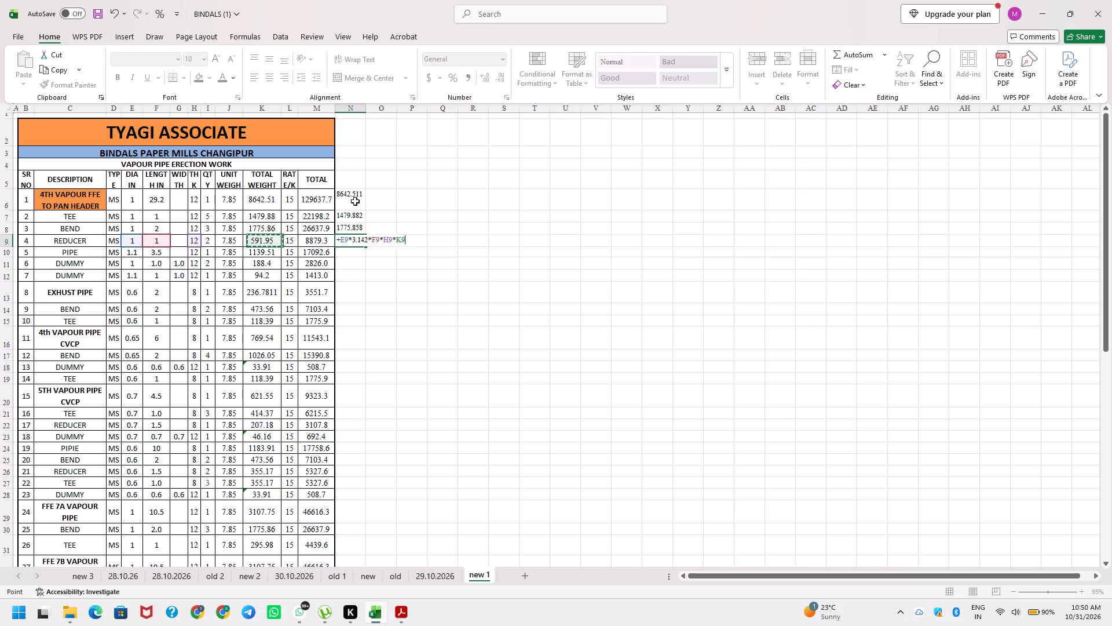
{"action": "key", "text": "Left"}
{"action": "key", "text": "Left"}
{"action": "key", "text": "asterisk"}
{"action": "key", "text": "Left"}
{"action": "key", "text": "Left"}
{"action": "key", "text": "Left"}
{"action": "key", "text": "Left"}
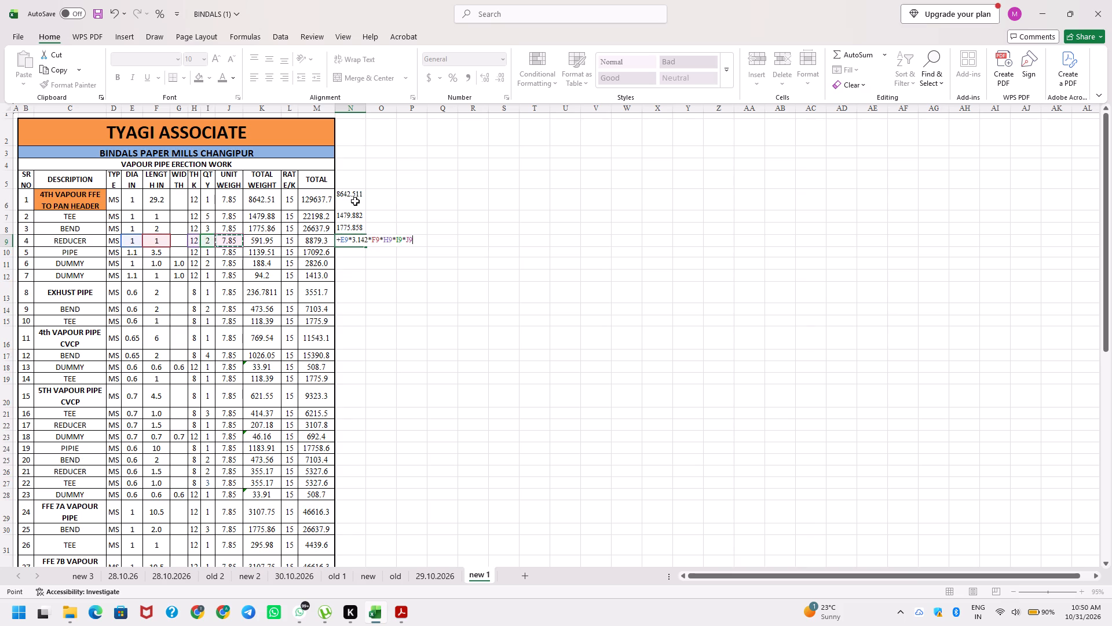
{"action": "key", "text": "Return"}
Copy the N9 check formula down column N to the last item row, N50.
{"action": "key", "text": "Up"}
{"action": "key", "text": "ctrl+c"}
{"action": "key", "text": "Left"}
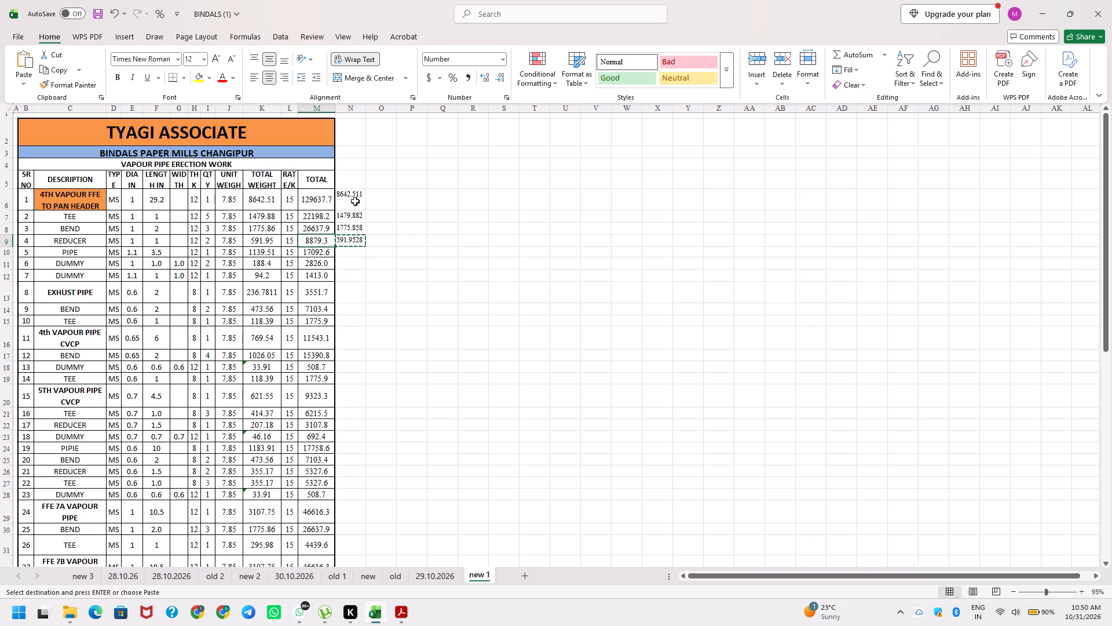
{"action": "key", "text": "ctrl+Down"}
{"action": "key", "text": "Right"}
{"action": "key", "text": "Up"}
{"action": "key", "text": "ctrl+shift+Up"}
{"action": "key", "text": "Return"}
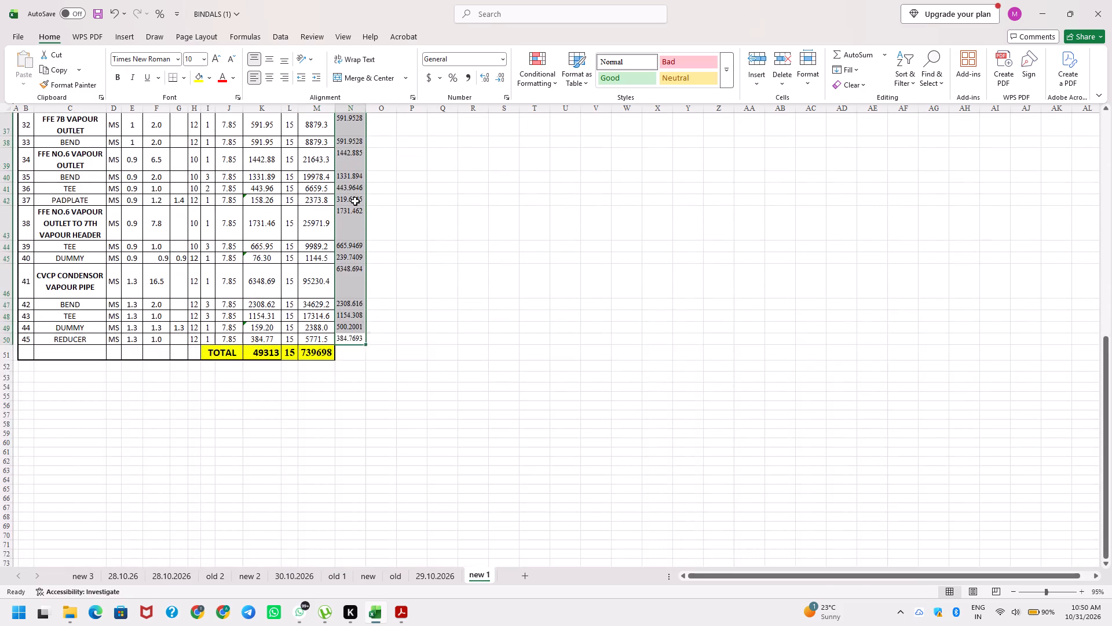
Enter a difference formula in O6 that subtracts the N6 check weight from the K6 total weight.
{"action": "key", "text": "Up"}
{"action": "key", "text": "ctrl+Up"}
{"action": "key", "text": "Down"}
{"action": "key", "text": "Down"}
{"action": "key", "text": "Up"}
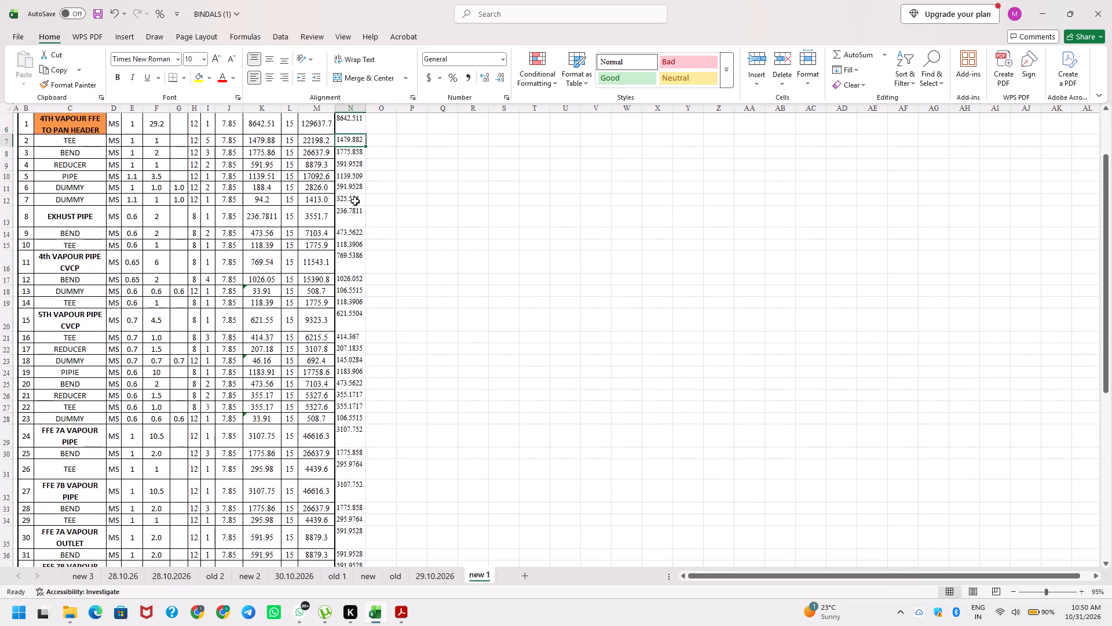
{"action": "key", "text": "Up"}
{"action": "key", "text": "Up"}
{"action": "key", "text": "Down"}
{"action": "key", "text": "Right"}
{"action": "key", "text": "plus"}
{"action": "key", "text": "Left"}
{"action": "key", "text": "Left"}
{"action": "key", "text": "Left"}
{"action": "key", "text": "Left"}
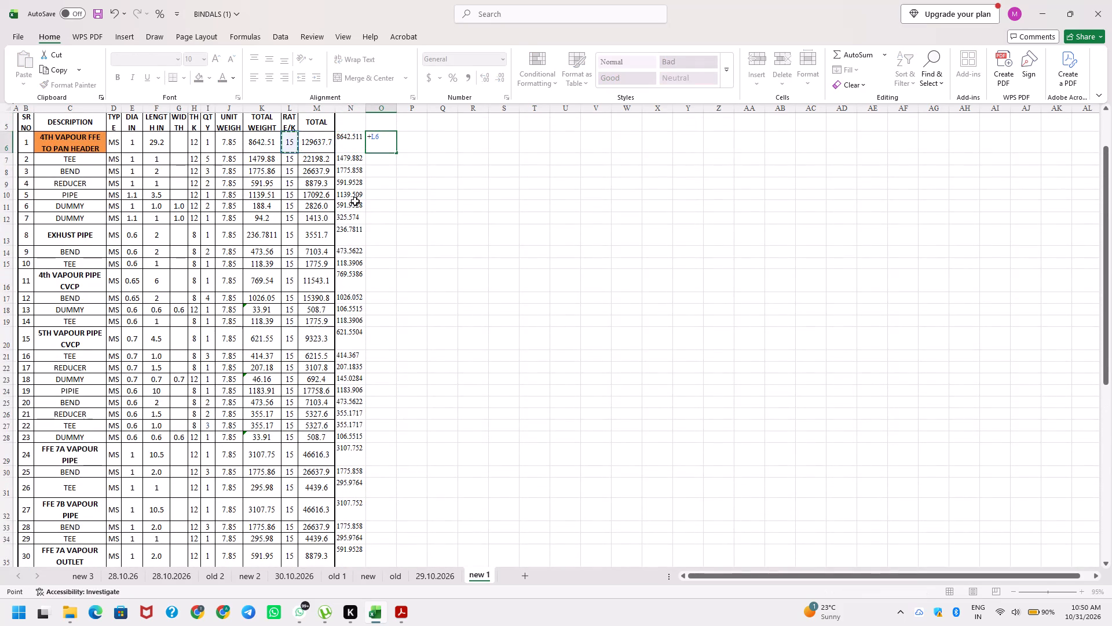
{"action": "key", "text": "minus"}
{"action": "key", "text": "Left"}
{"action": "key", "text": "Return"}
Copy the O6 difference formula down column O to row 50.
{"action": "key", "text": "Up"}
{"action": "key", "text": "ctrl+c"}
{"action": "key", "text": "Left"}
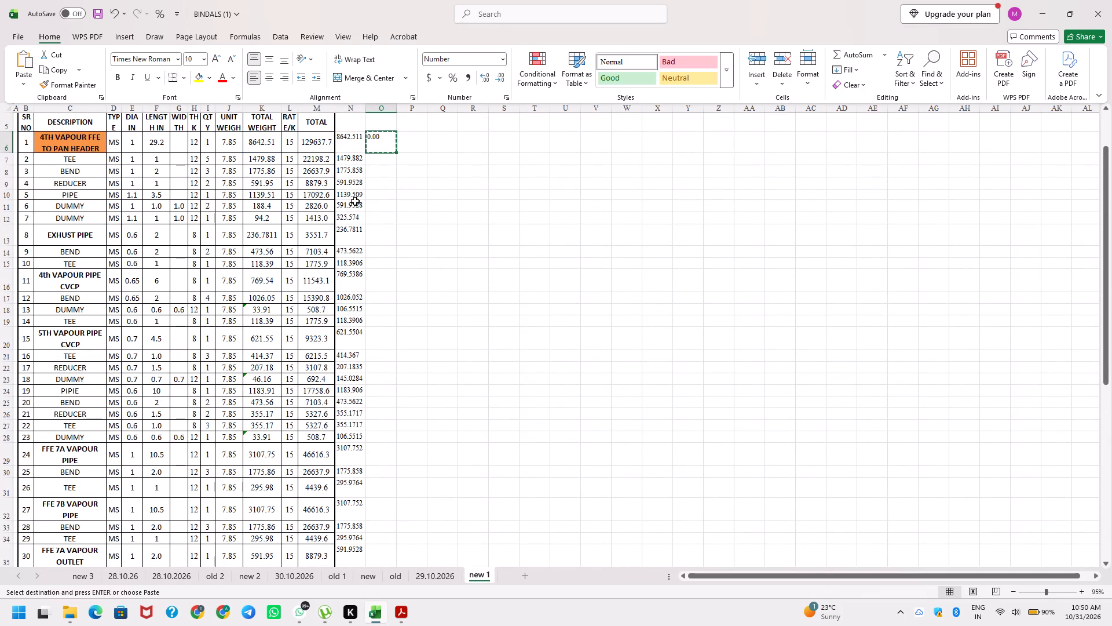
{"action": "key", "text": "ctrl+Down"}
{"action": "key", "text": "Right"}
{"action": "key", "text": "Up"}
{"action": "key", "text": "Down"}
{"action": "key", "text": "ctrl+shift+Up"}
{"action": "key", "text": "Return"}
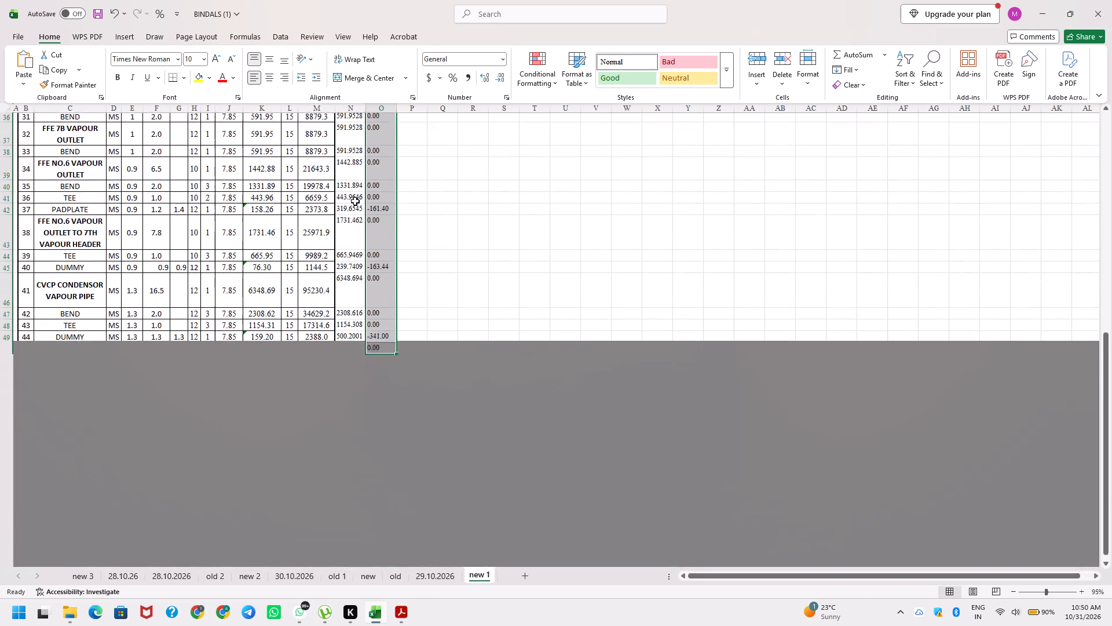
Review the column O differences for mismatches and examine the dimensions of the dummy in row 11.
{"action": "key", "text": "Up"}
{"action": "key", "text": "Up"}
{"action": "key", "text": "Up"}
{"action": "key", "text": "Up"}
{"action": "key", "text": "Up"}
{"action": "key", "text": "Up"}
{"action": "key", "text": "Up"}
{"action": "key", "text": "Up"}
{"action": "key", "text": "Up"}
{"action": "key", "text": "ctrl+Up"}
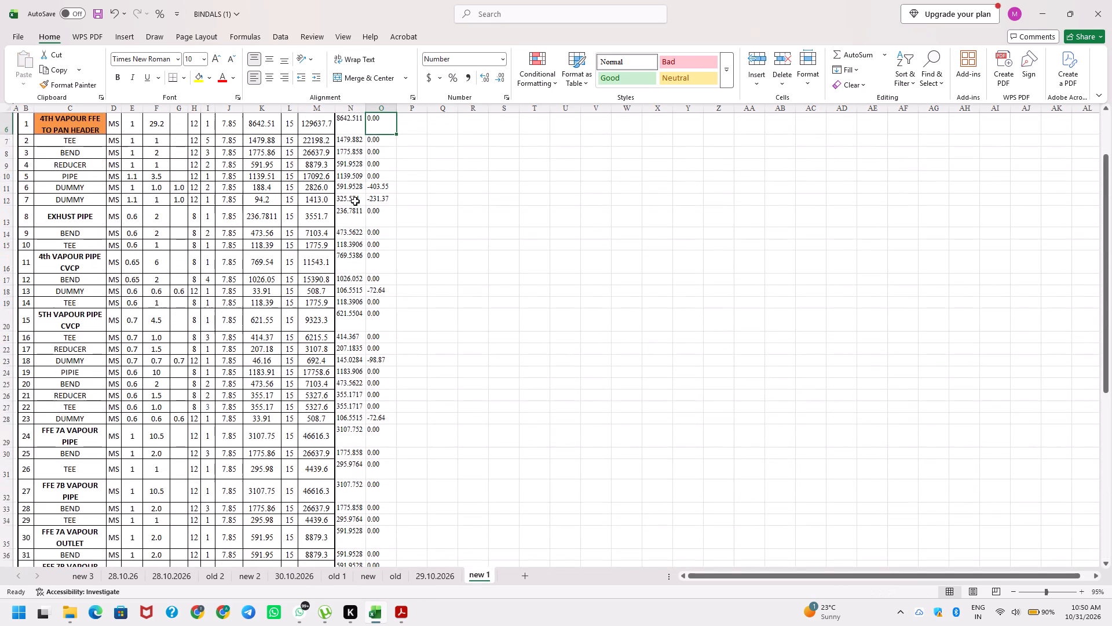
{"action": "key", "text": "Down"}
{"action": "key", "text": "Down"}
{"action": "key", "text": "Down"}
{"action": "key", "text": "Down"}
{"action": "key", "text": "Down"}
{"action": "key", "text": "Down"}
{"action": "key", "text": "Up"}
{"action": "key", "text": "Left"}
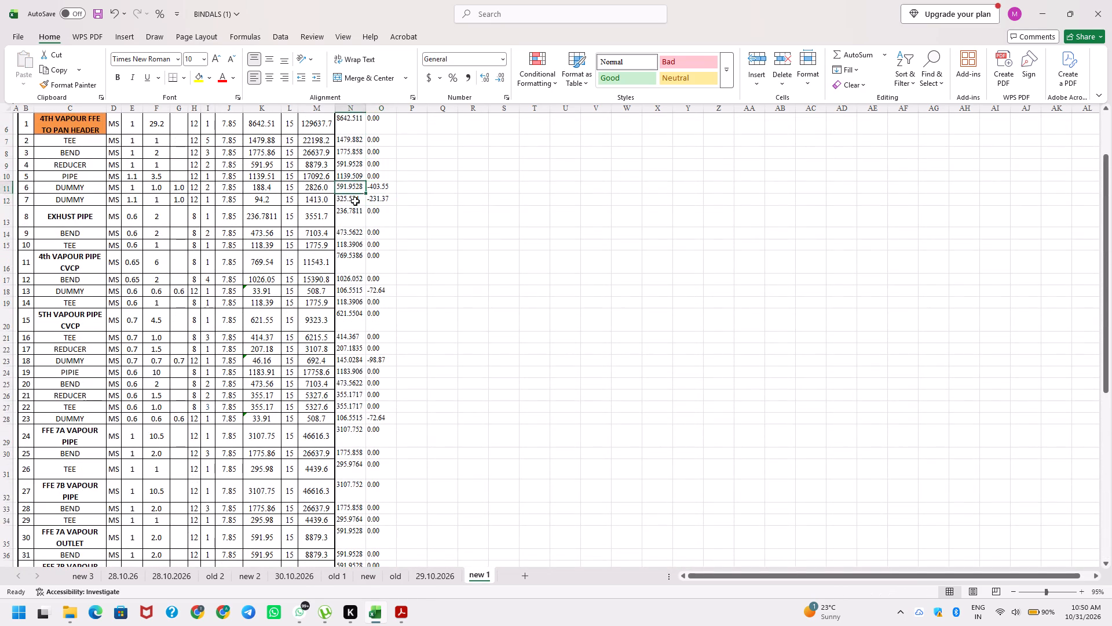
{"action": "key", "text": "Left"}
{"action": "key", "text": "Left"}
{"action": "key", "text": "Left"}
{"action": "key", "text": "Left"}
{"action": "key", "text": "Left"}
{"action": "key", "text": "Left"}
{"action": "key", "text": "Left"}
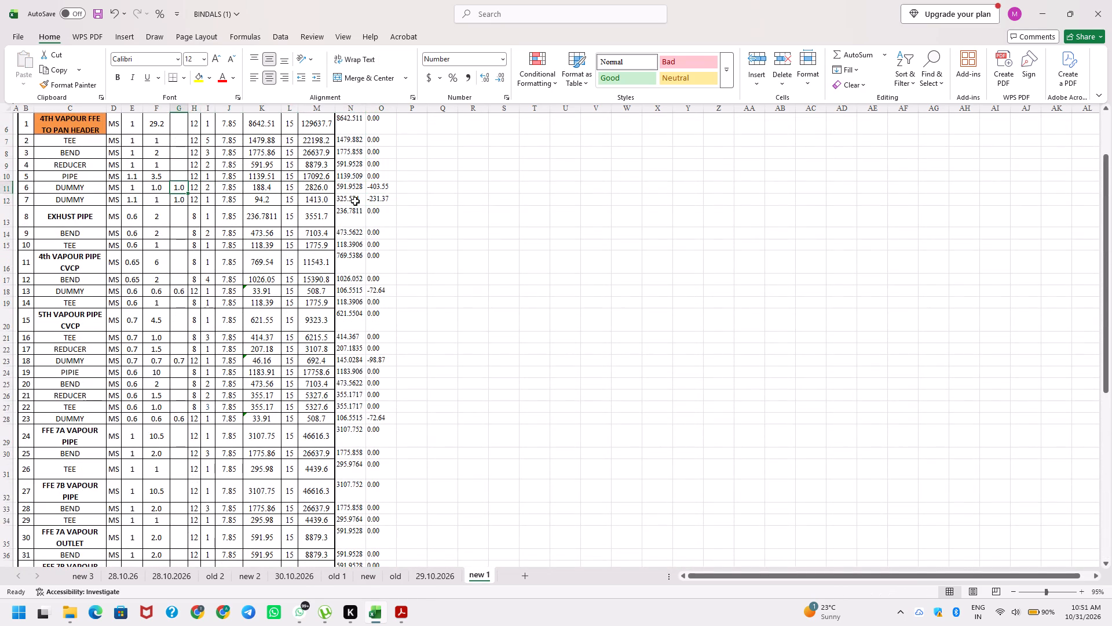
Set the factor in the N11 dummy check formula to 3.14.
{"action": "key", "text": "Right"}
{"action": "key", "text": "Right"}
{"action": "key", "text": "Right"}
{"action": "key", "text": "Right"}
{"action": "key", "text": "Right"}
{"action": "key", "text": "Right"}
{"action": "key", "text": "Right"}
{"action": "key", "text": "F2"}
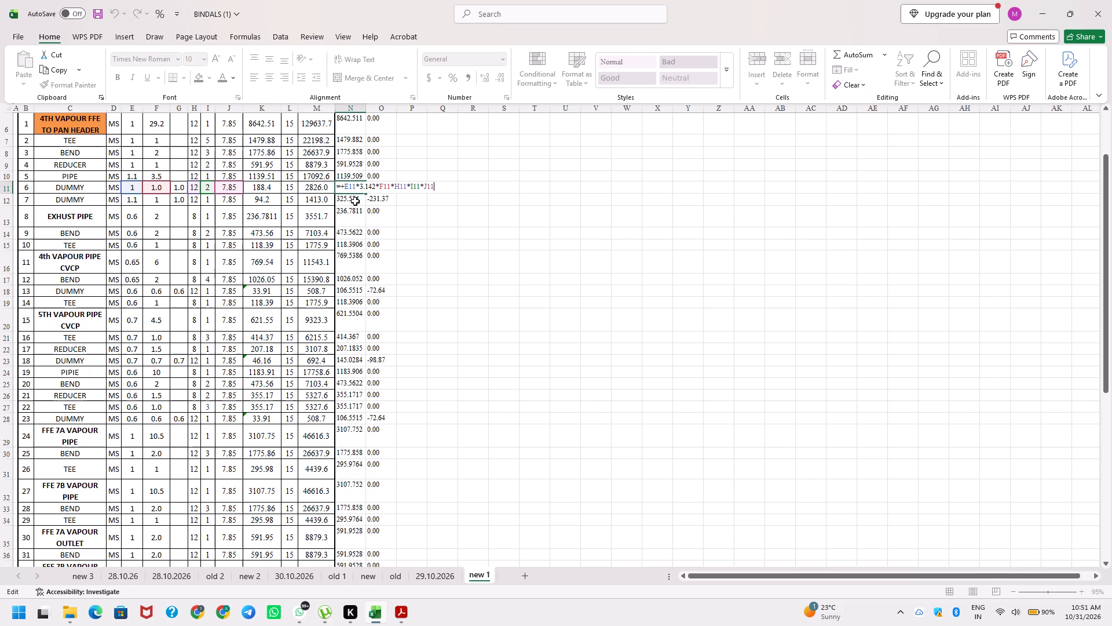
{"action": "key", "text": "ctrl+Left"}
{"action": "key", "text": "ctrl+Left"}
{"action": "key", "text": "ctrl+Left"}
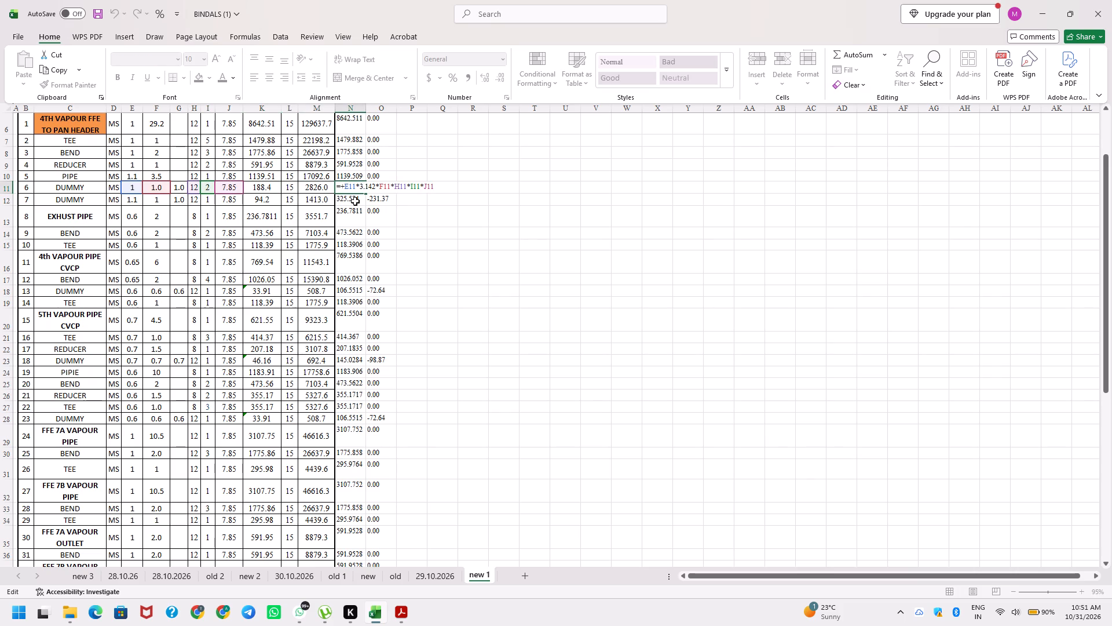
{"action": "key", "text": "ctrl+Left"}
{"action": "key", "text": "ctrl+Left"}
{"action": "key", "text": "ctrl+Left"}
{"action": "key", "text": "ctrl+Left"}
{"action": "key", "text": "Left"}
{"action": "key", "text": "Left"}
{"action": "key", "text": "Right"}
{"action": "key", "text": "BackSpace"}
{"action": "key", "text": "Return"}
Recheck the N11 check formula and compare the dummy rows with the same rows in Bindals Sheet 3.pdf in Adobe Acrobat.
{"action": "key", "text": "Up"}
{"action": "key", "text": "F2"}
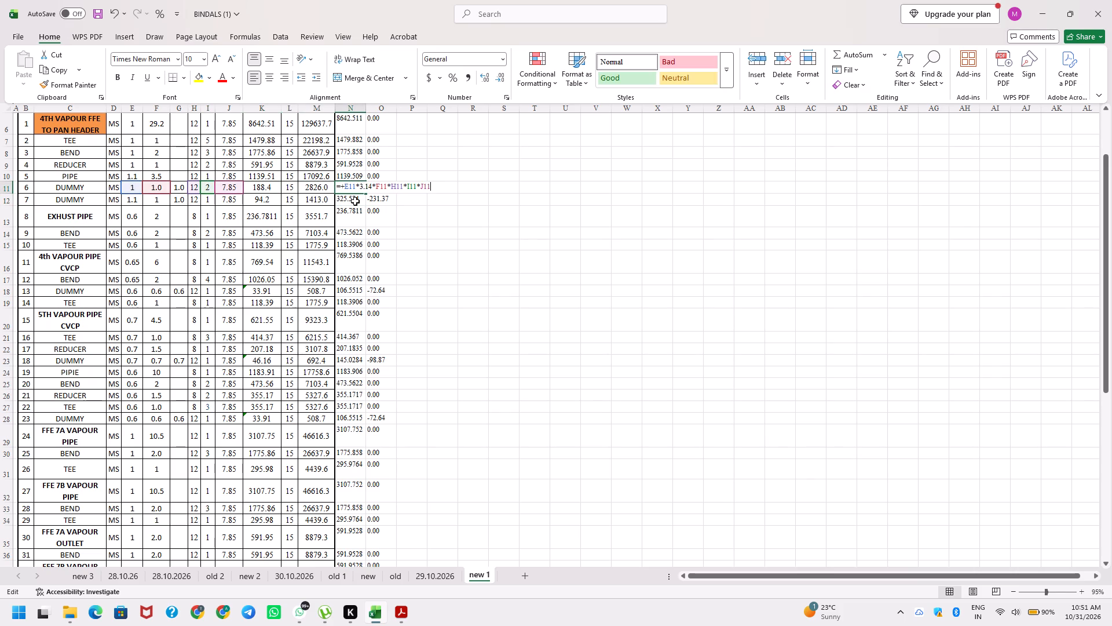
{"action": "key", "text": "Escape"}
{"action": "key", "text": "F2"}
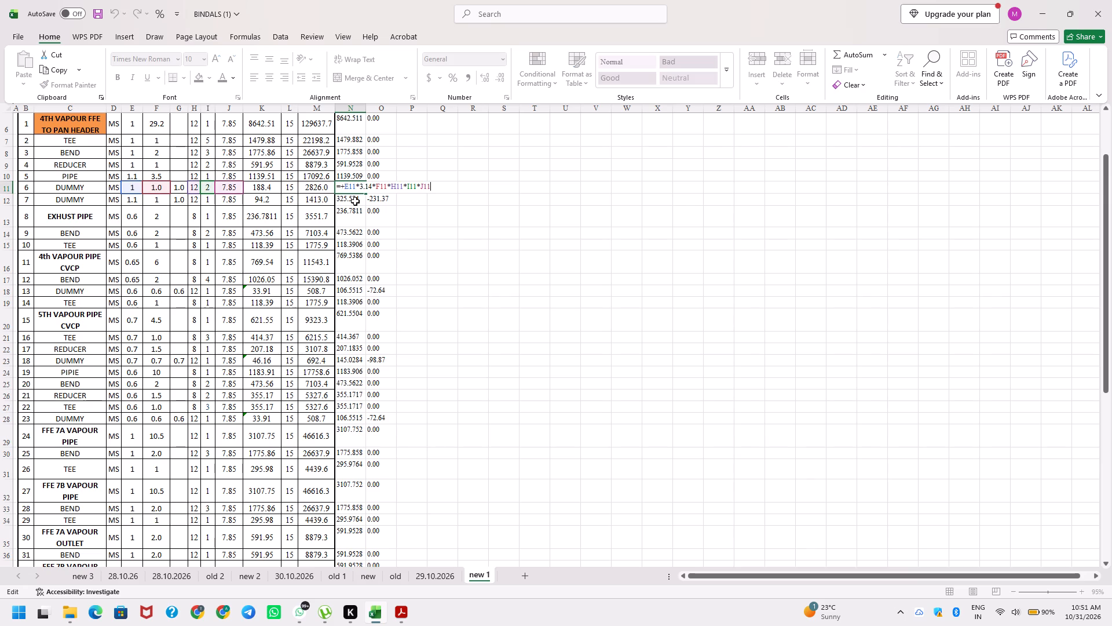
{"action": "key", "text": "Escape"}
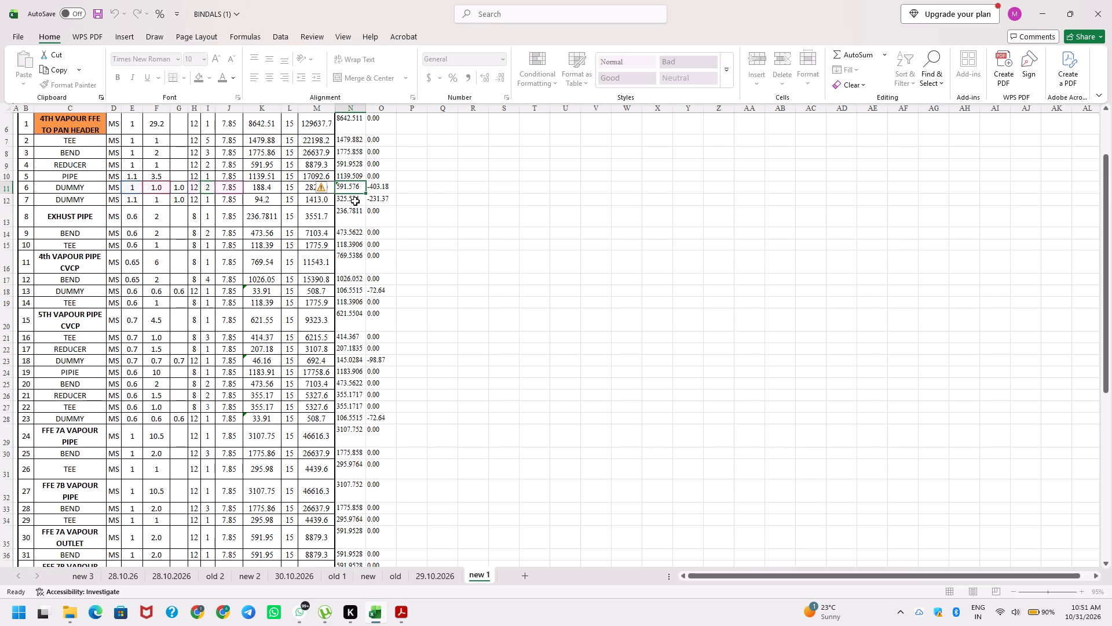
{"action": "key", "text": "alt+Tab"}
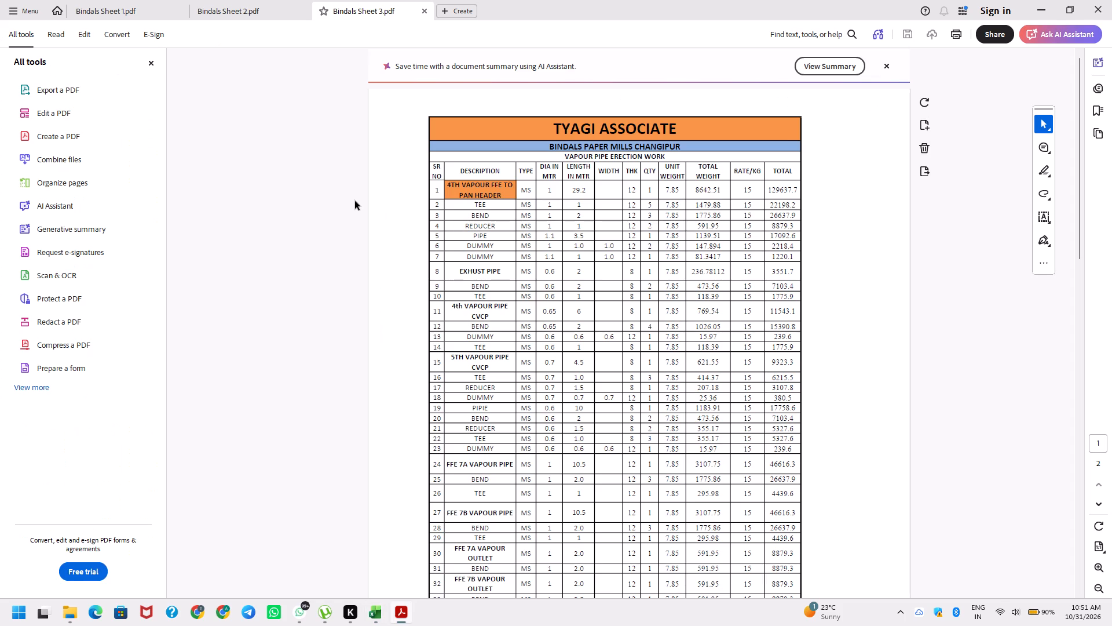
{"action": "key", "text": "alt+Tab"}
{"action": "key", "text": "alt+Tab"}
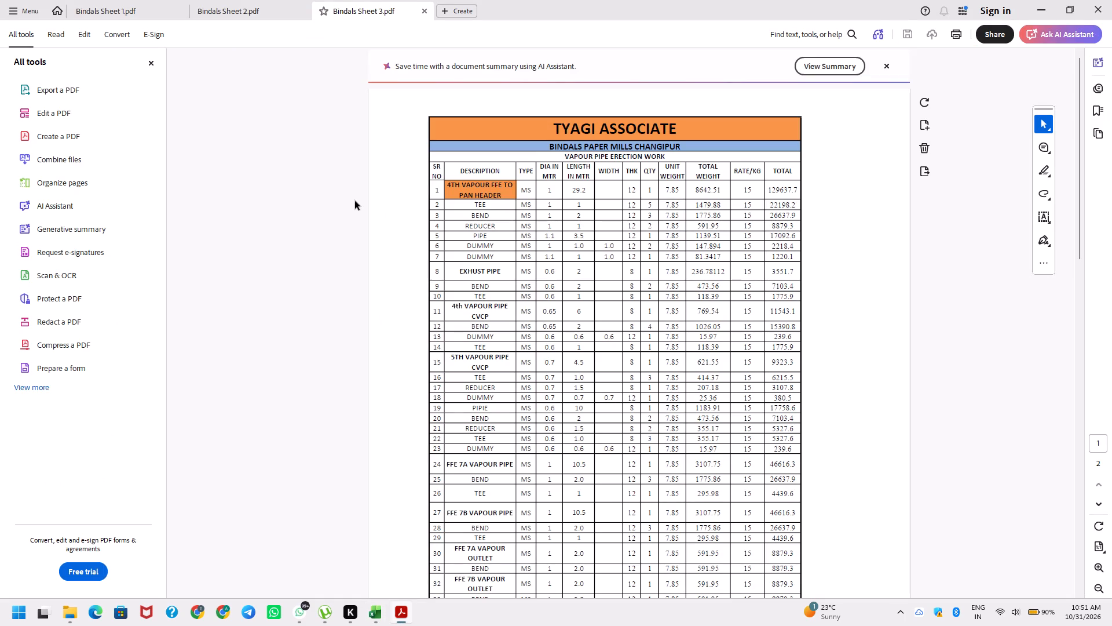
{"action": "key", "text": "alt+Tab"}
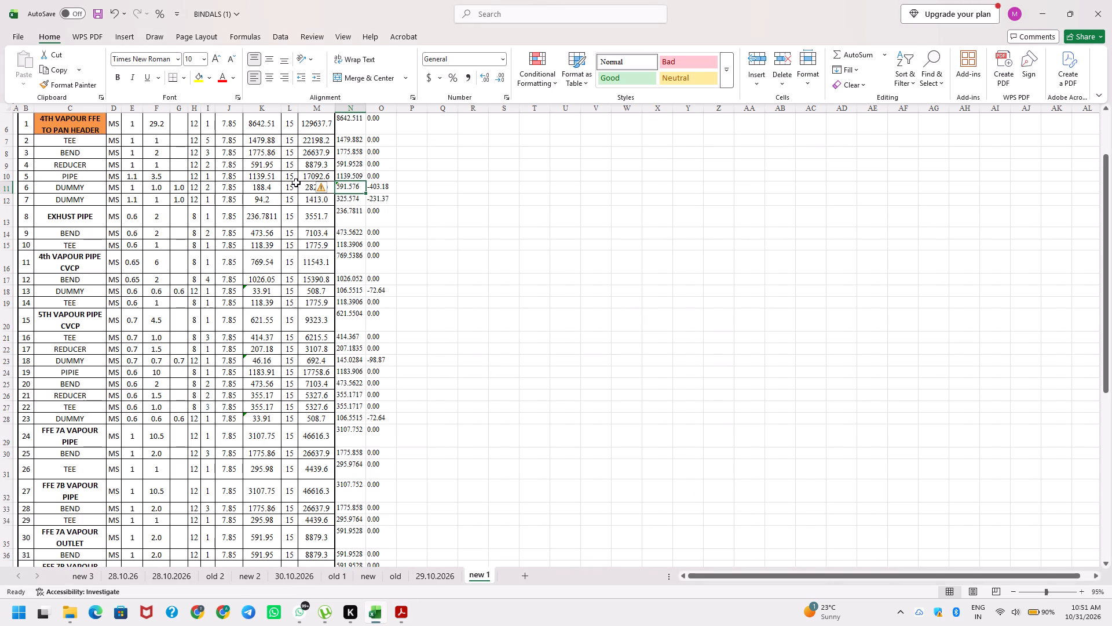
Ignore the inconsistent formula error flagged on N11.
{"action": "left_click", "coordinate": [321, 188]}
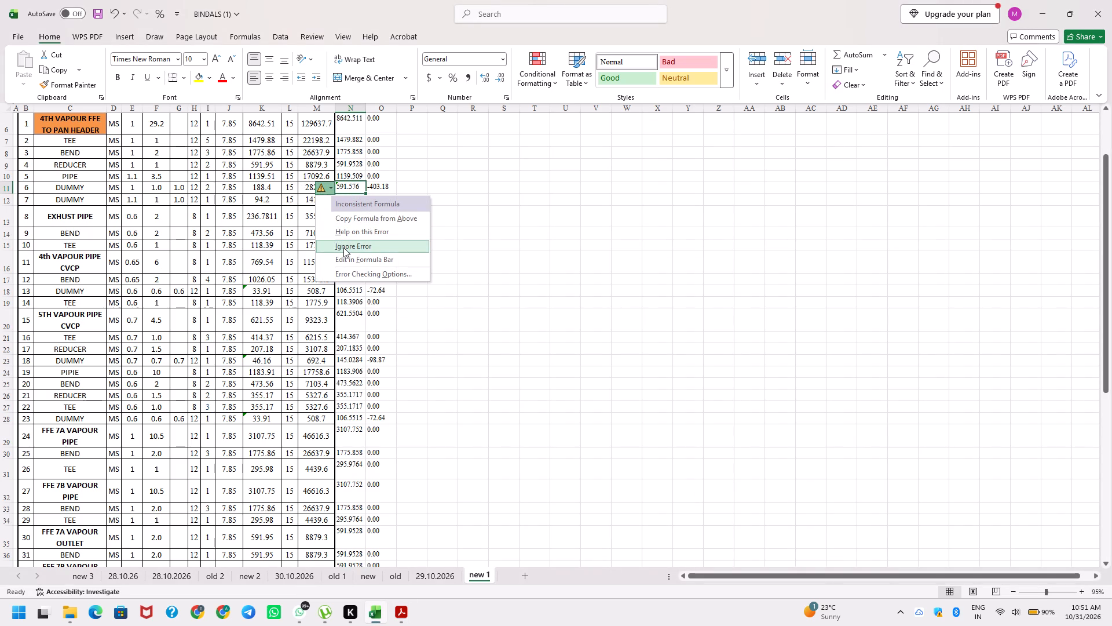
{"action": "left_click", "coordinate": [352, 252]}
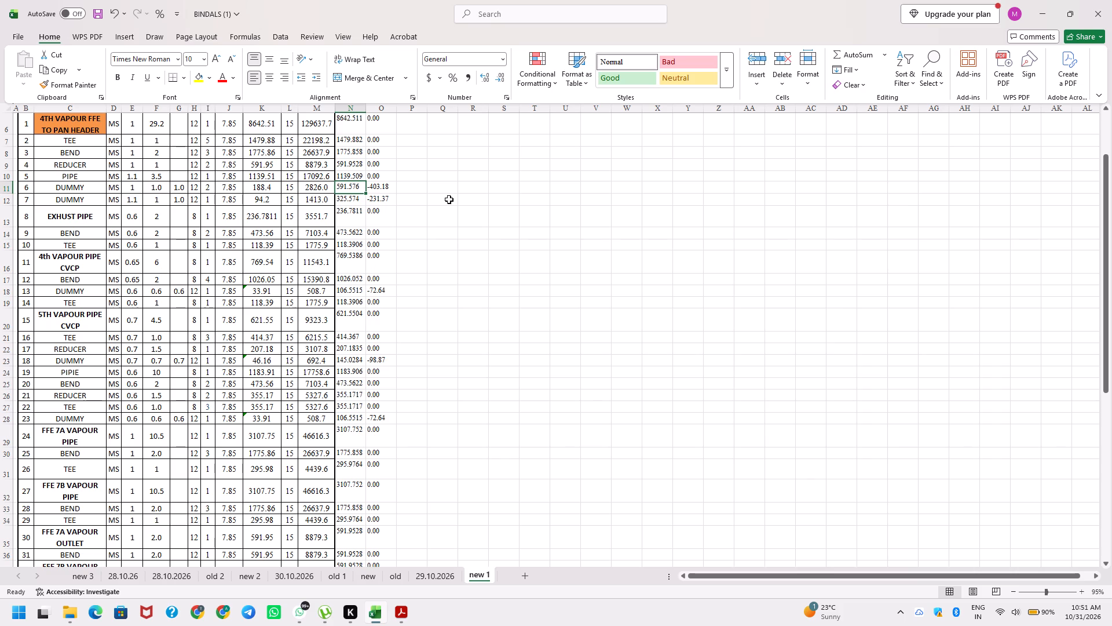
Set the factor in the N18 dummy check formula to 3.14.
{"action": "key", "text": "Down"}
{"action": "key", "text": "Down"}
{"action": "key", "text": "Down"}
{"action": "key", "text": "Down"}
{"action": "key", "text": "Down"}
{"action": "key", "text": "Down"}
{"action": "key", "text": "Down"}
{"action": "key", "text": "Down"}
{"action": "key", "text": "Up"}
{"action": "key", "text": "F2"}
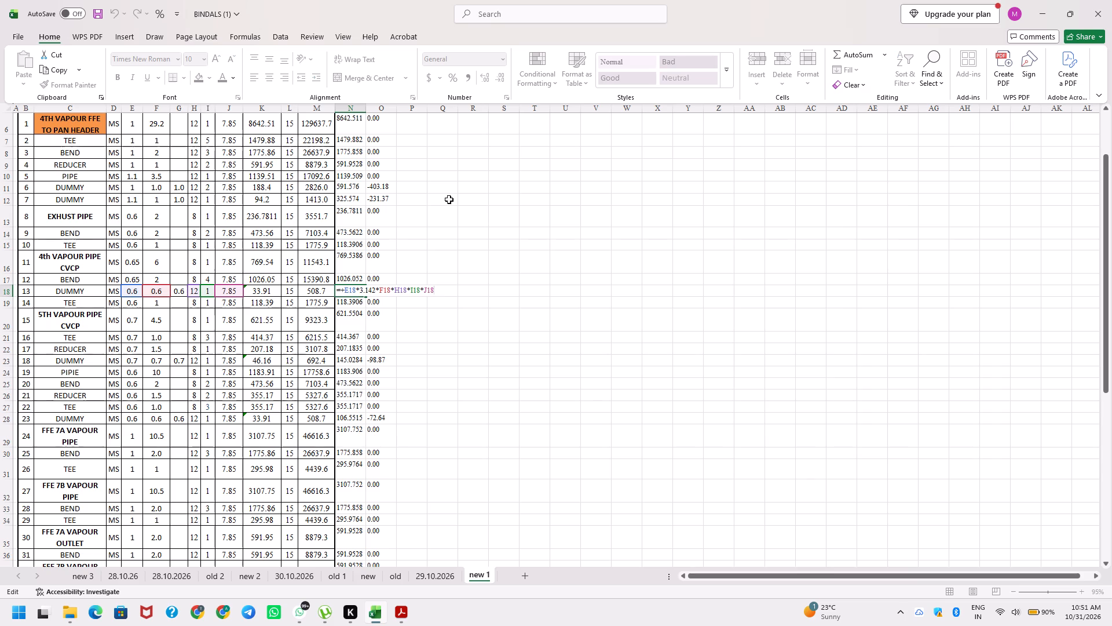
{"action": "key", "text": "Left"}
{"action": "key", "text": "Left"}
{"action": "key", "text": "Left"}
{"action": "key", "text": "Left"}
{"action": "key", "text": "Left"}
{"action": "key", "text": "Left"}
{"action": "key", "text": "Left"}
{"action": "key", "text": "Left"}
{"action": "key", "text": "Left"}
{"action": "key", "text": "Left"}
{"action": "key", "text": "Left"}
{"action": "key", "text": "Left"}
{"action": "key", "text": "Left"}
{"action": "key", "text": "Left"}
{"action": "key", "text": "Left"}
{"action": "key", "text": "Left"}
{"action": "key", "text": "Left"}
{"action": "key", "text": "Left"}
{"action": "key", "text": "Right"}
{"action": "key", "text": "Right"}
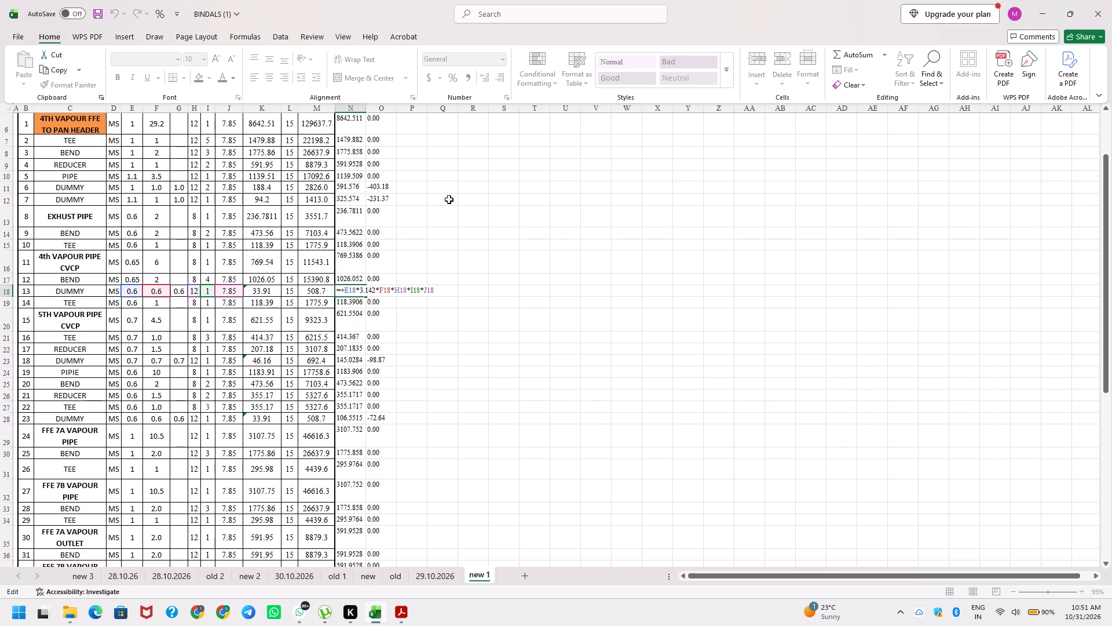
{"action": "key", "text": "BackSpace"}
{"action": "key", "text": "Return"}
Compare the row 18 dummy values with the matching row in Bindals Sheet 3.pdf in Adobe Acrobat.
{"action": "key", "text": "Up"}
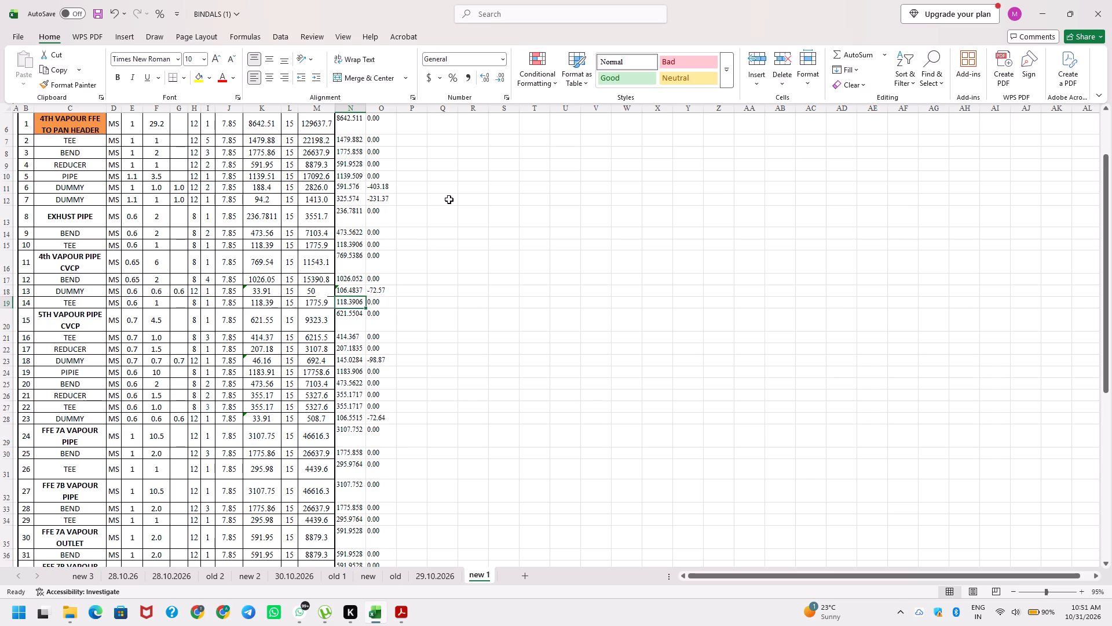
{"action": "key", "text": "shift+space"}
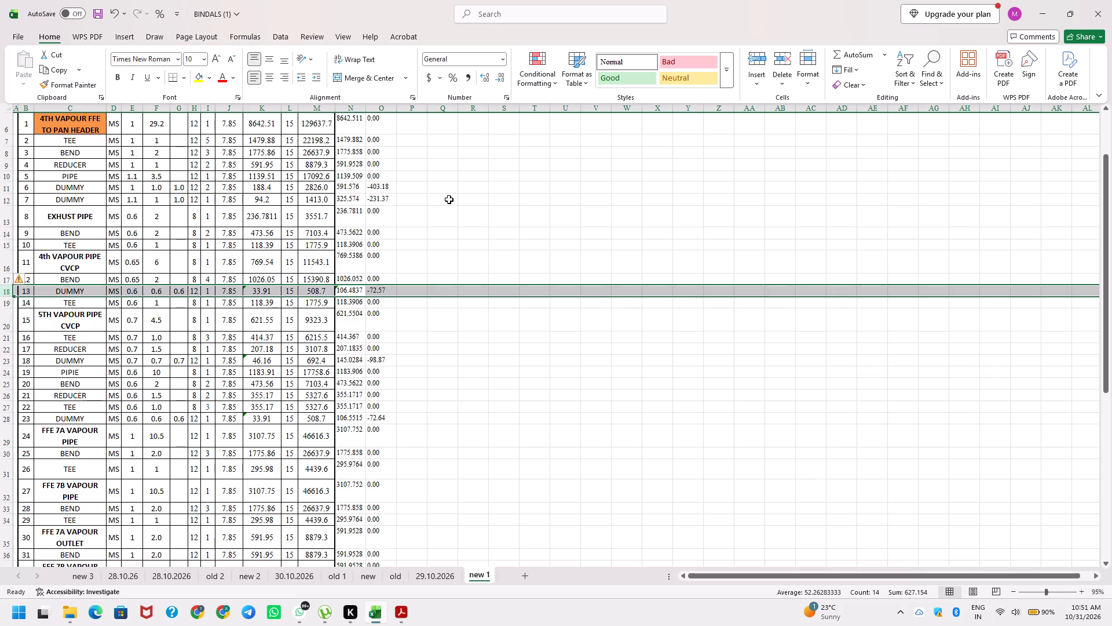
{"action": "key", "text": "Left"}
{"action": "key", "text": "Right"}
{"action": "key", "text": "alt+Tab"}
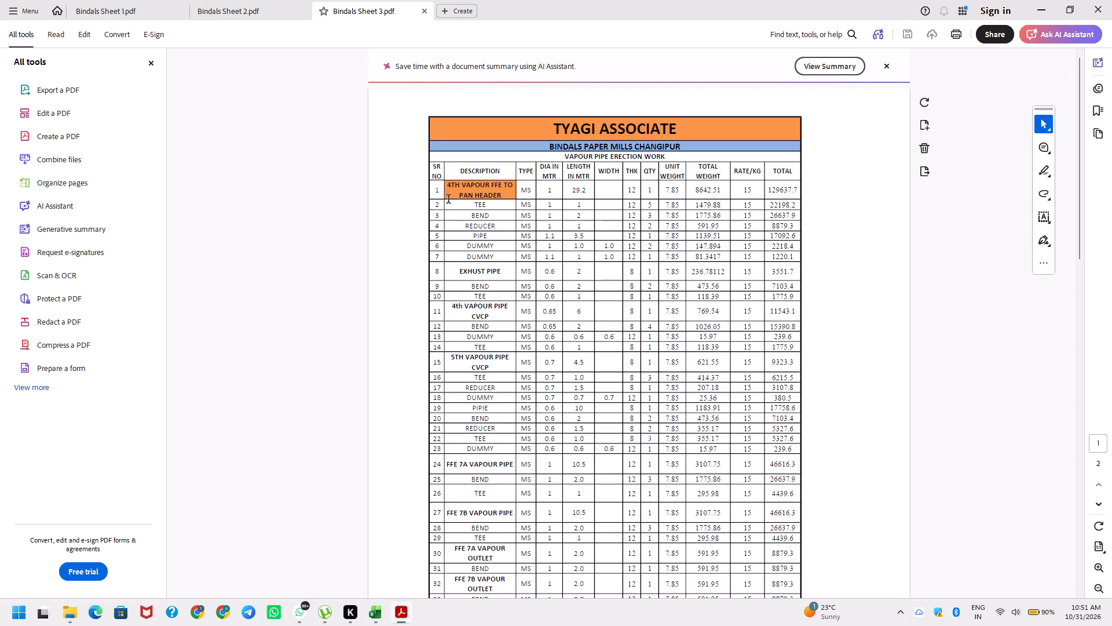
{"action": "key", "text": "alt+Tab"}
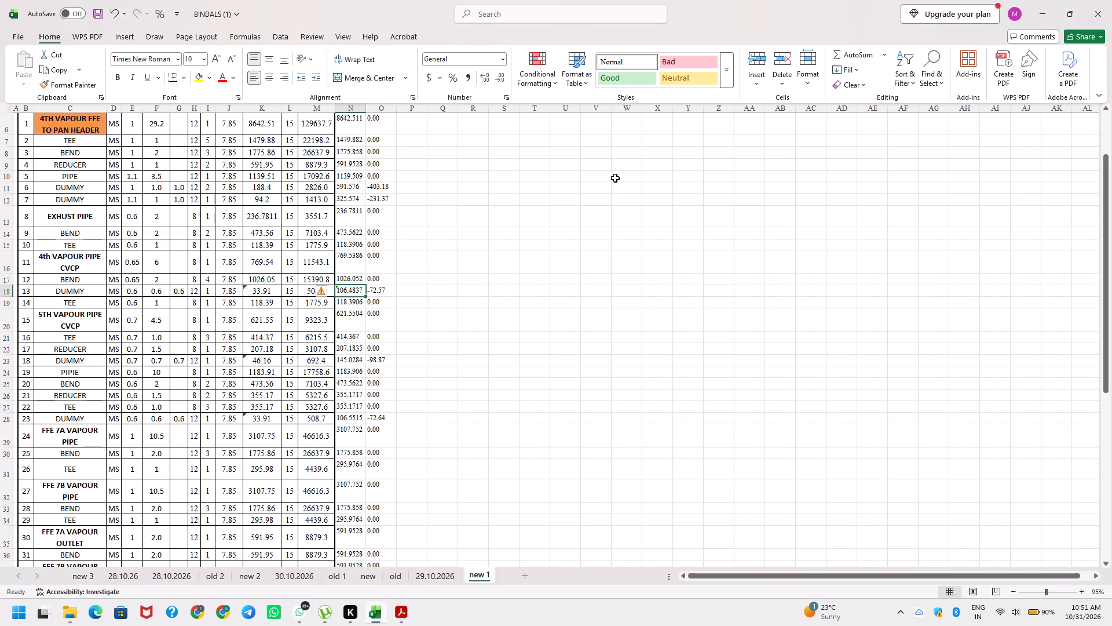
{"action": "key", "text": "alt+Tab"}
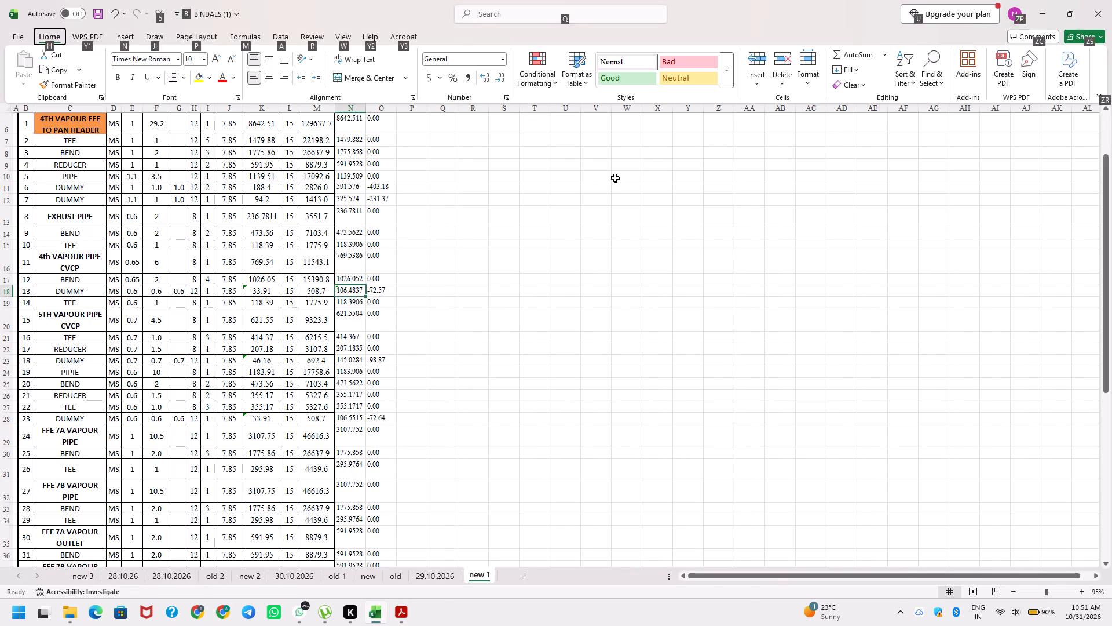
{"action": "key", "text": "alt+Tab"}
Extend the N18 dummy check formula by multiplying it by the width in G18.
{"action": "key", "text": "F2"}
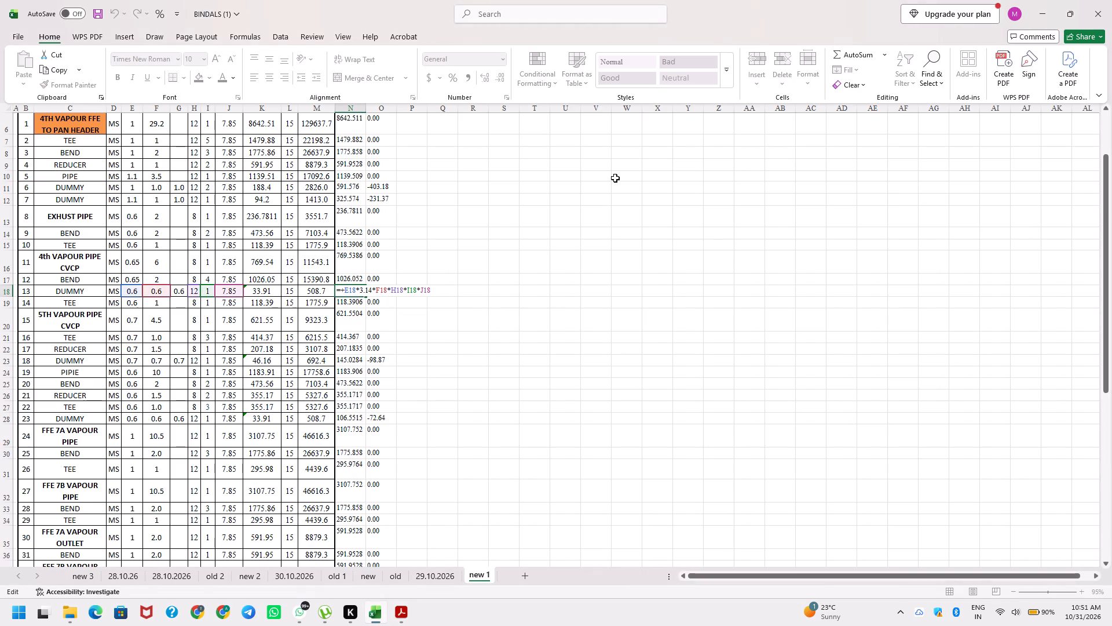
{"action": "key", "text": "asterisk"}
{"action": "left_click", "coordinate": [175, 291]}
{"action": "key", "text": "Return"}
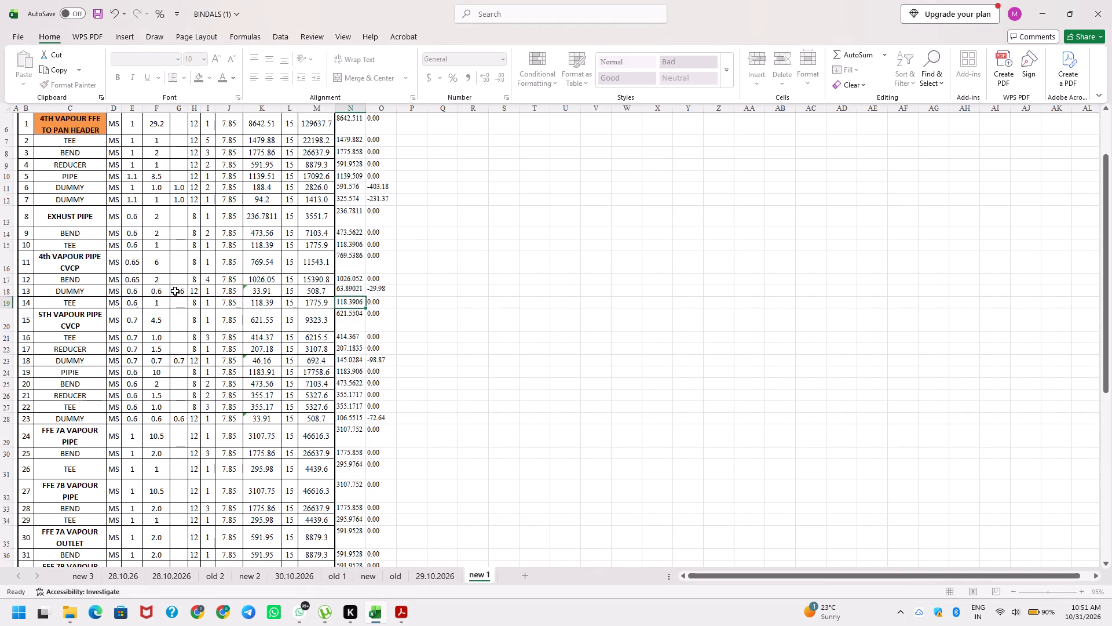
{"action": "key", "text": "Up"}
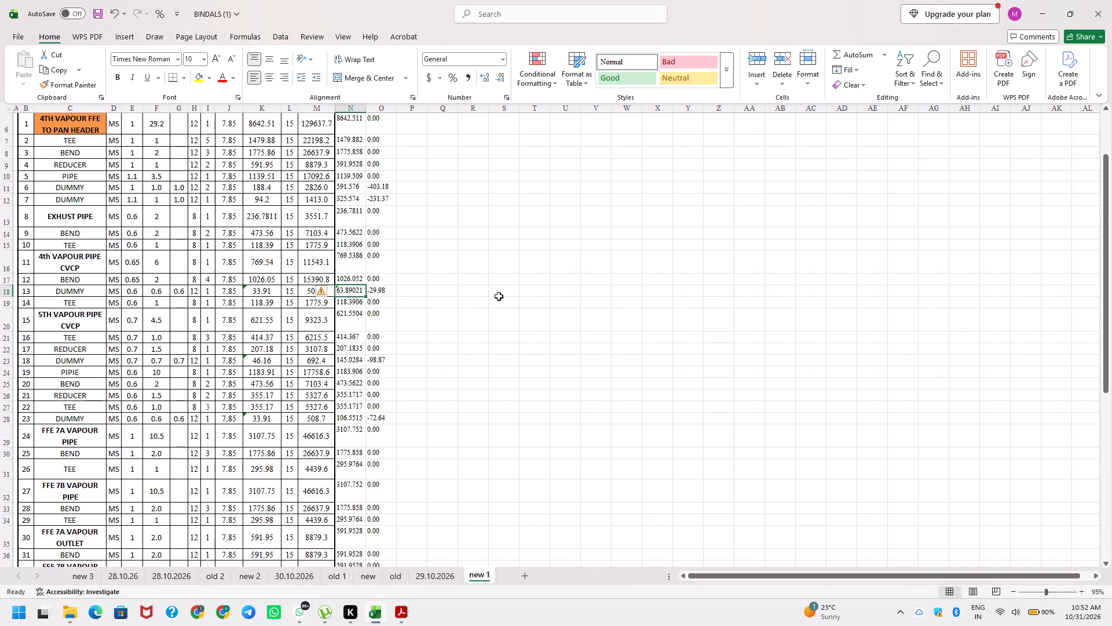
{"action": "key", "text": "F2"}
{"action": "key", "text": "Escape"}
Replace the N12 dummy check formula with E12*3.14*F12*G12*H12*I12*J12.
{"action": "key", "text": "Up"}
{"action": "key", "text": "Up"}
{"action": "key", "text": "Up"}
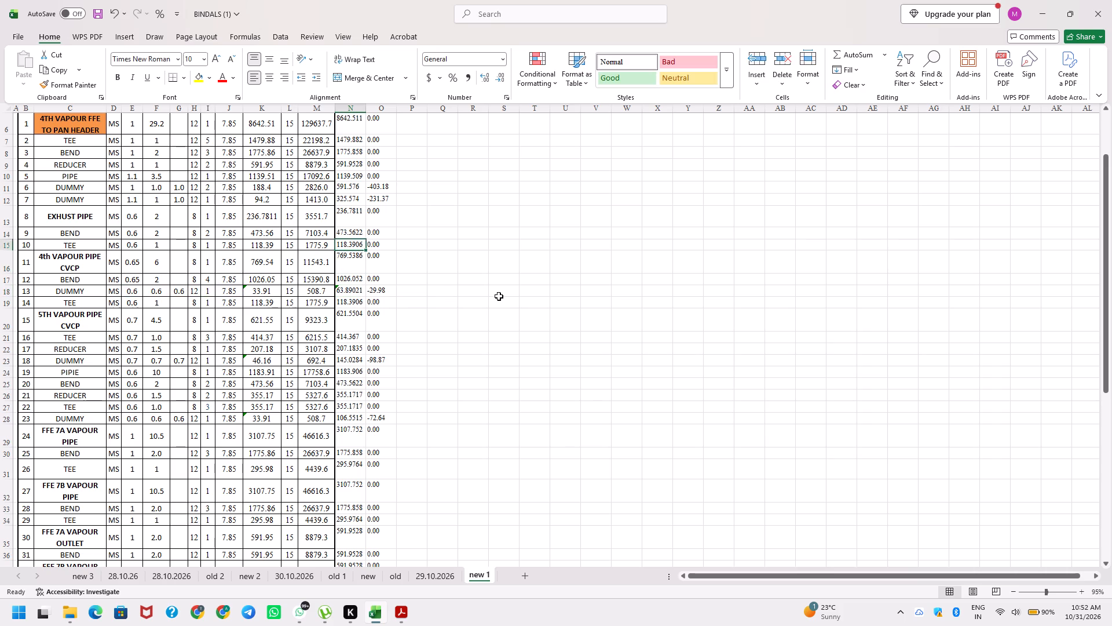
{"action": "key", "text": "Up"}
{"action": "key", "text": "Up"}
{"action": "key", "text": "Up"}
{"action": "key", "text": "Right"}
{"action": "key", "text": "Left"}
{"action": "key", "text": "F2"}
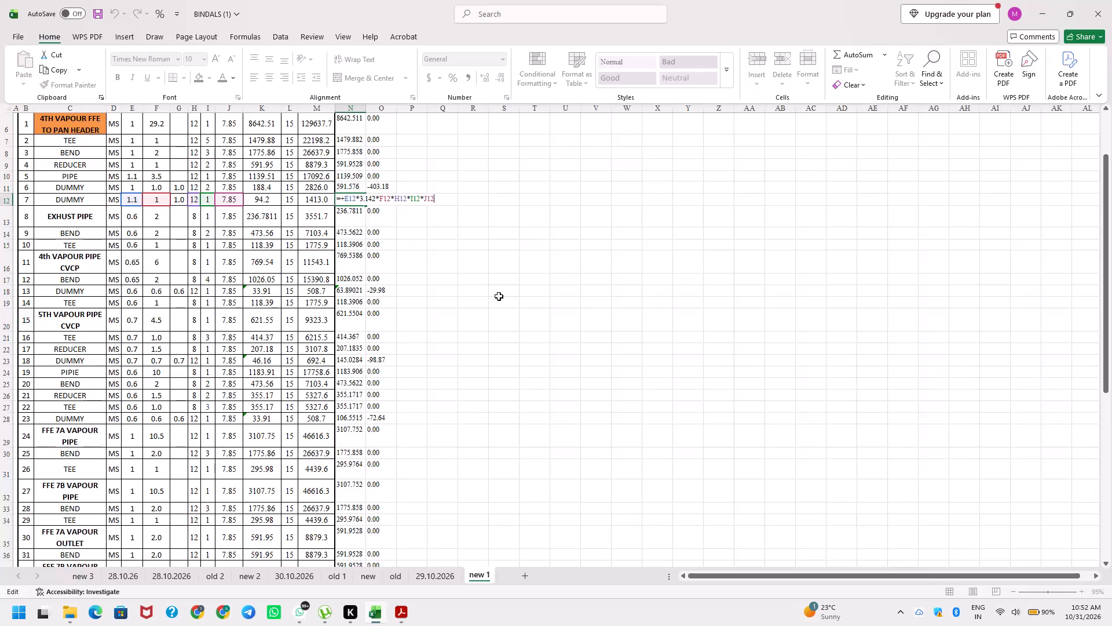
{"action": "key", "text": "Escape"}
{"action": "key", "text": "plus"}
{"action": "key", "text": "Left"}
{"action": "key", "text": "Left"}
{"action": "key", "text": "Left"}
{"action": "key", "text": "Left"}
{"action": "key", "text": "Left"}
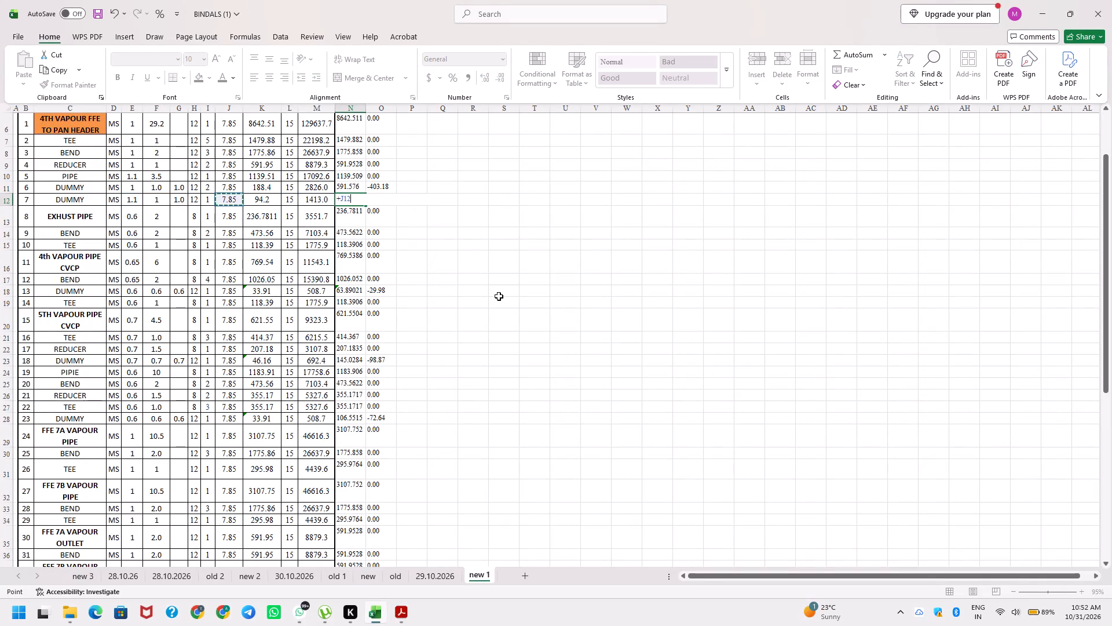
{"action": "key", "text": "Left"}
{"action": "key", "text": "Left"}
{"action": "key", "text": "Left"}
{"action": "key", "text": "Left"}
{"action": "key", "text": "asterisk"}
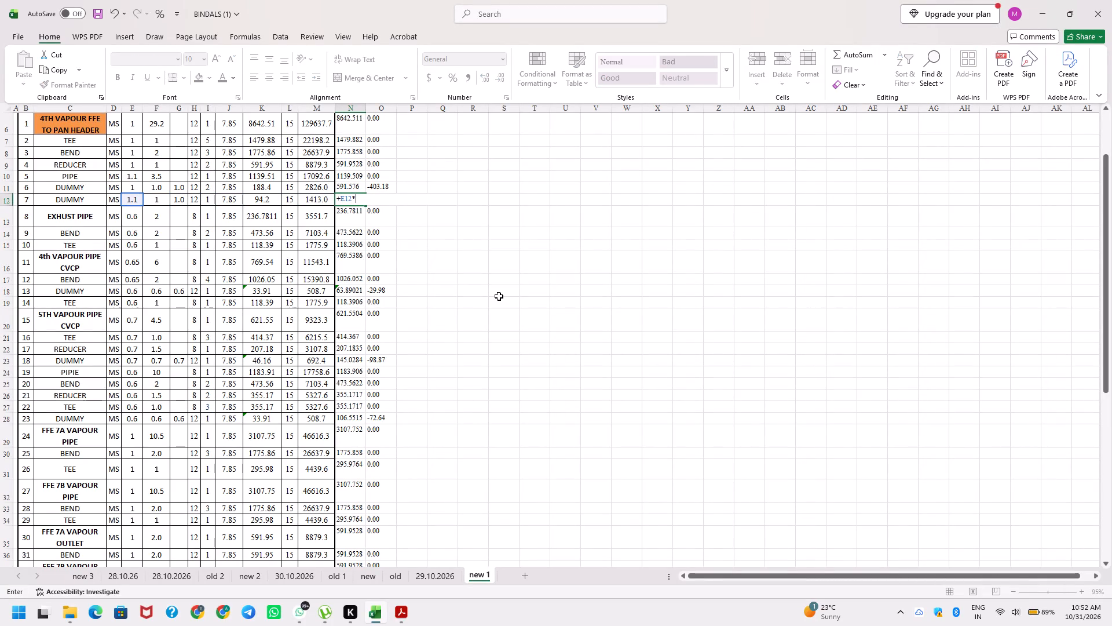
{"action": "type", "text": "3.142"}
{"action": "key", "text": "BackSpace"}
{"action": "key", "text": "asterisk"}
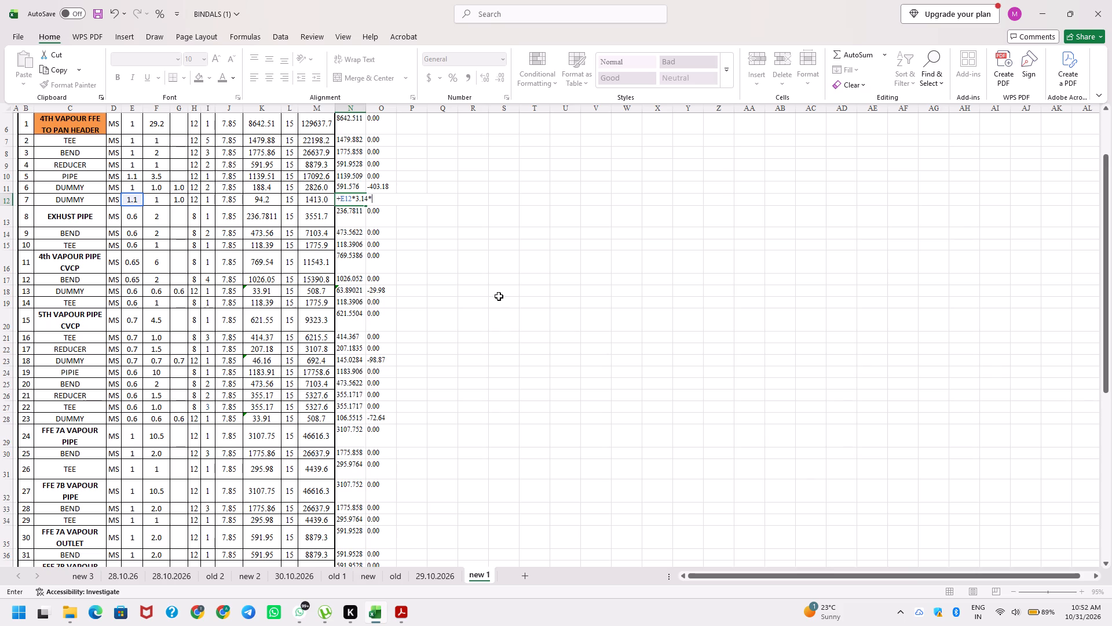
{"action": "left_click", "coordinate": [158, 205]}
{"action": "key", "text": "asterisk"}
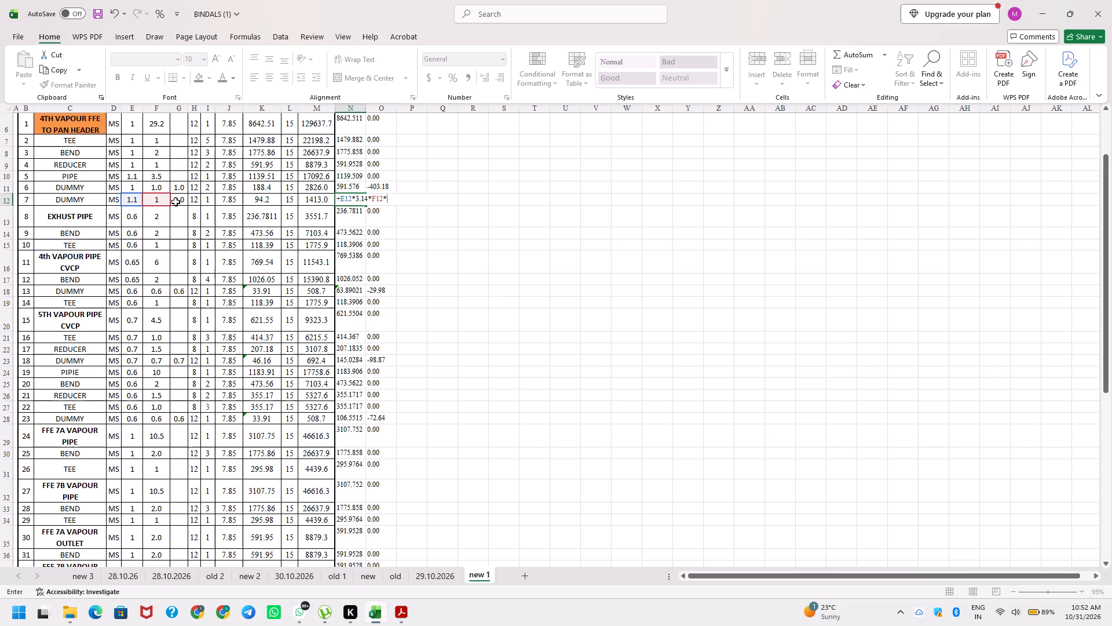
{"action": "left_click", "coordinate": [175, 202]}
{"action": "key", "text": "asterisk"}
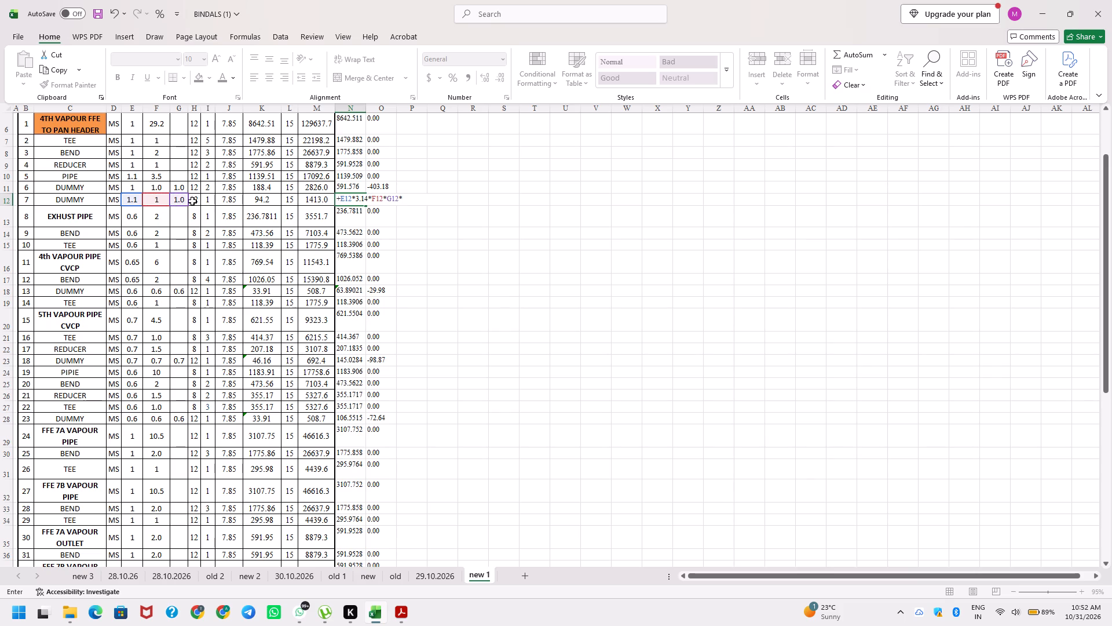
{"action": "left_click", "coordinate": [194, 201]}
{"action": "key", "text": "asterisk"}
{"action": "left_click", "coordinate": [207, 203]}
{"action": "key", "text": "asterisk"}
{"action": "left_click", "coordinate": [222, 205]}
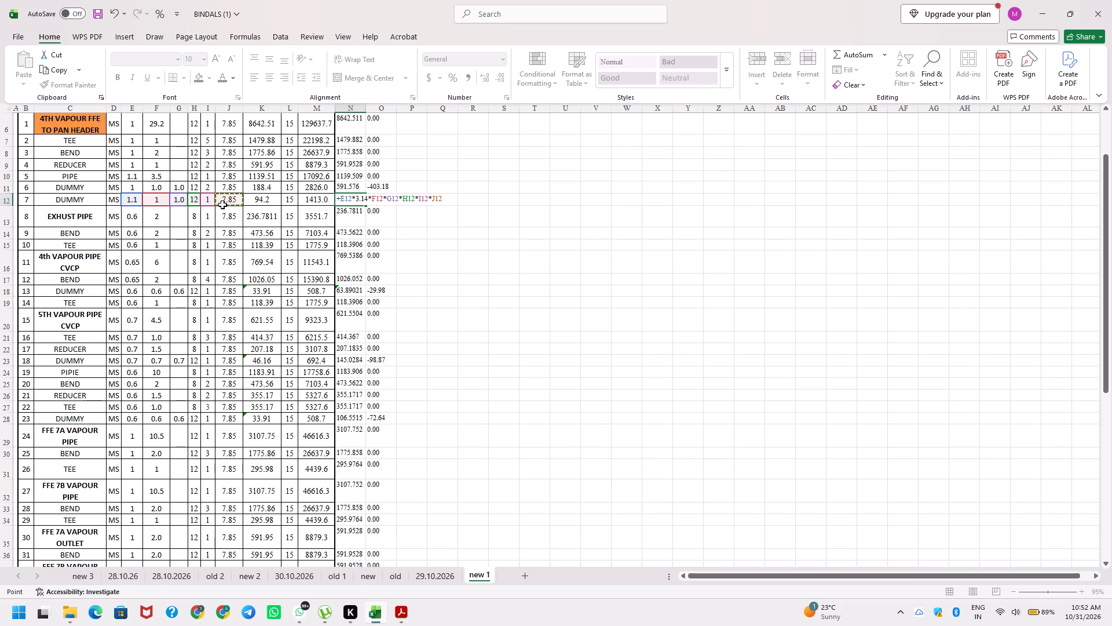
{"action": "key", "text": "Return"}
{"action": "key", "text": "Up"}
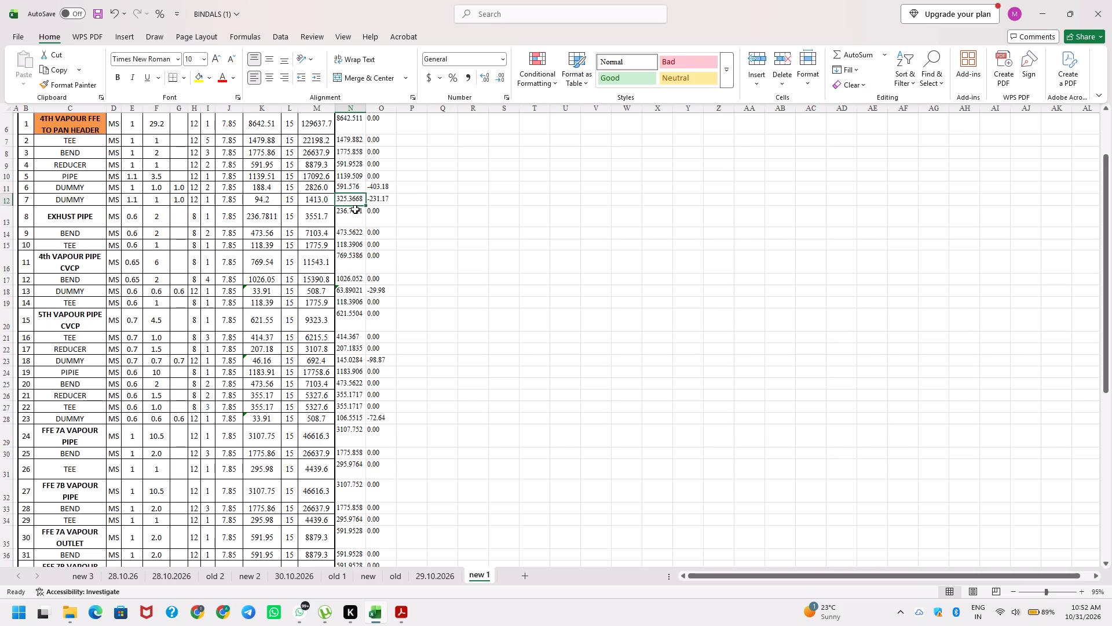
Check the dummy rows in Bindals Sheet 3.pdf in Adobe Acrobat, and return to the BINDALS workbook in Excel.
{"action": "key", "text": "alt+Tab"}
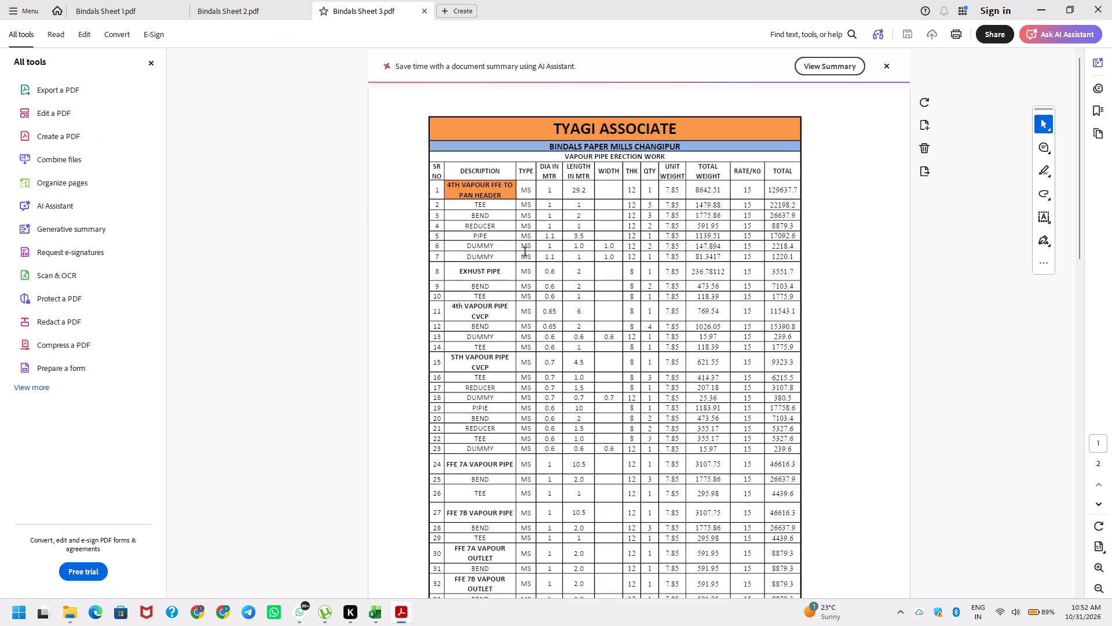
{"action": "key", "text": "alt+Tab"}
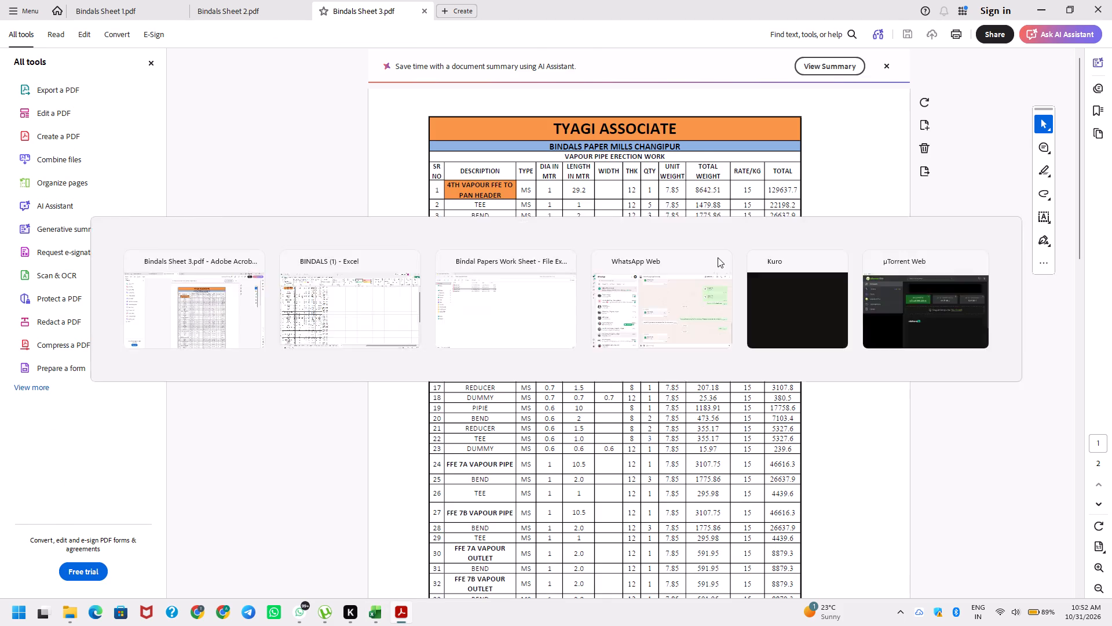
{"action": "key", "text": "alt+F4"}
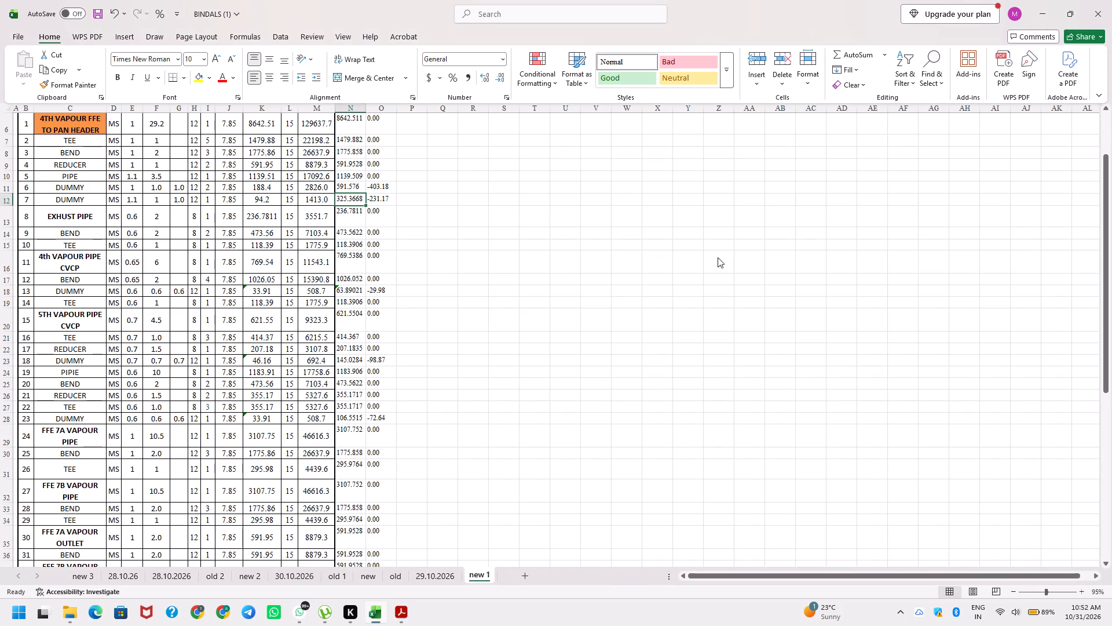
Close the BINDALS (1) workbook in Excel without saving the dummy formula changes.
{"action": "key", "text": "Right"}
{"action": "key", "text": "Return"}
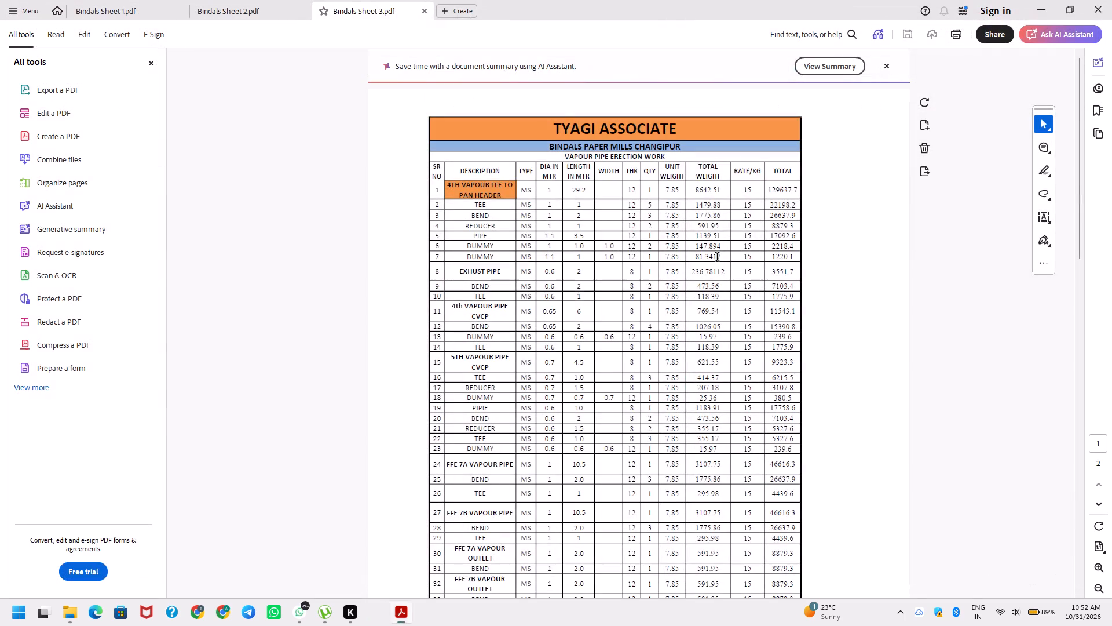
Close the Bindals sheet PDFs in Adobe Acrobat and switch to WhatsApp Web.
{"action": "left_click", "coordinate": [1111, 8]}
{"action": "key", "text": "alt+Tab"}
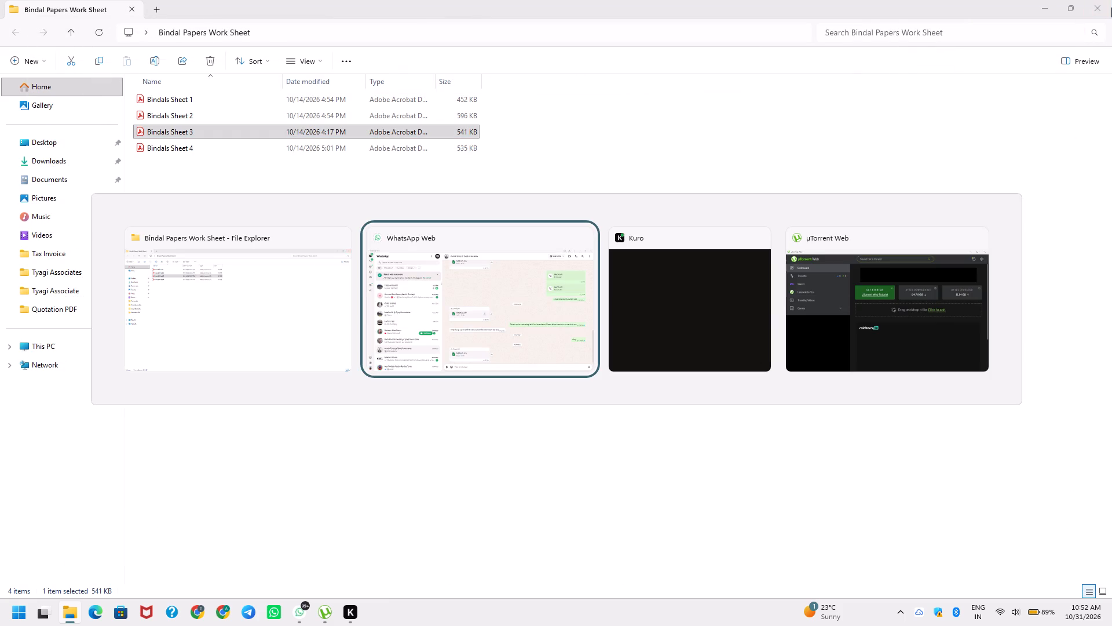
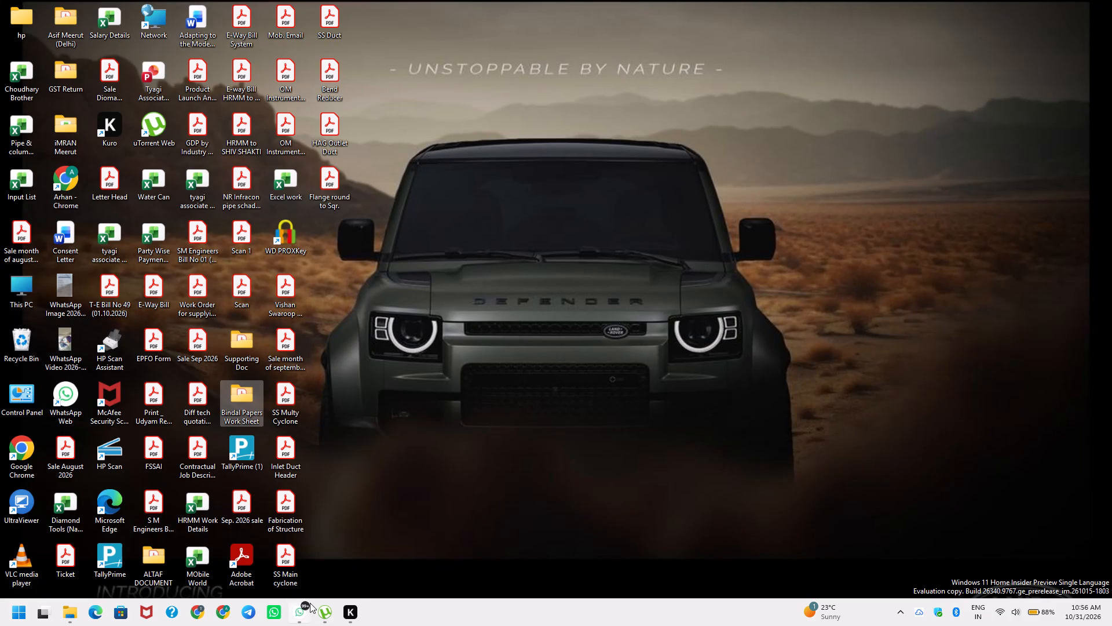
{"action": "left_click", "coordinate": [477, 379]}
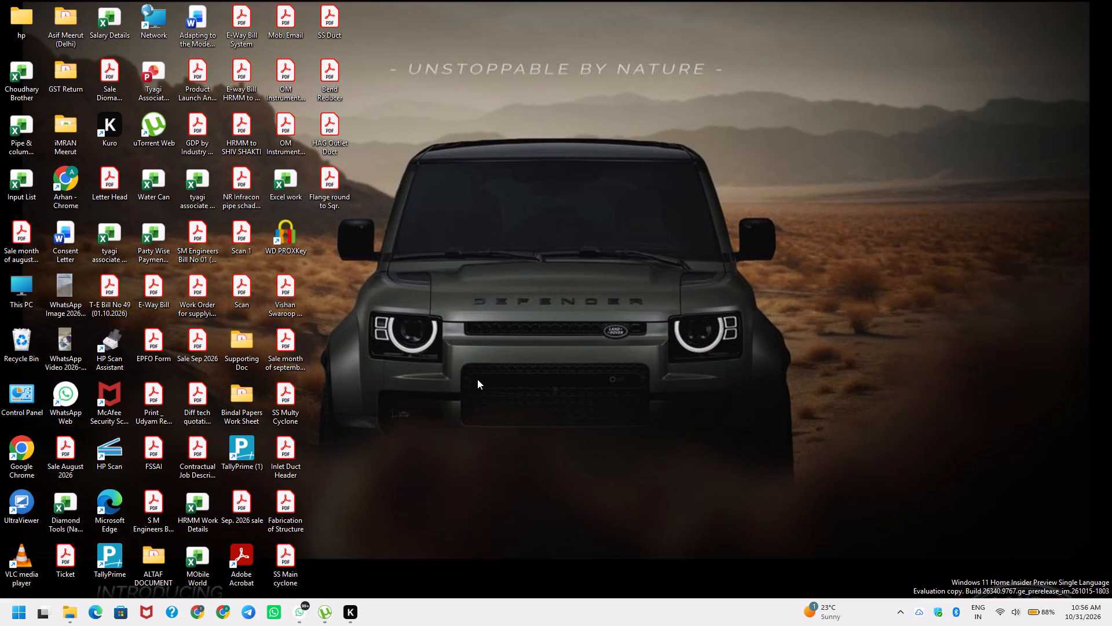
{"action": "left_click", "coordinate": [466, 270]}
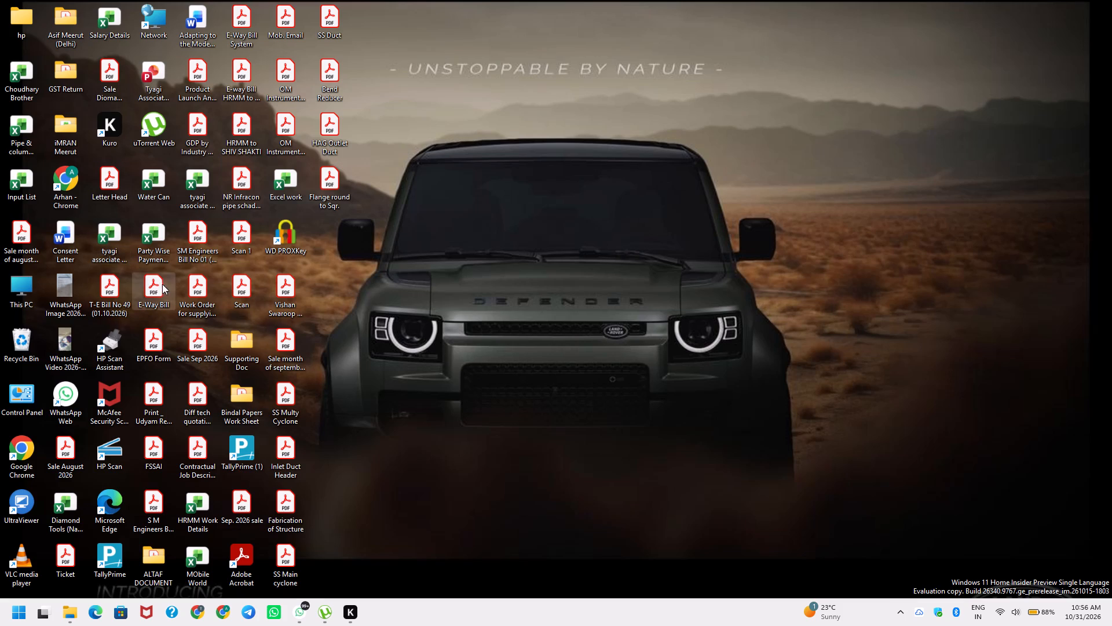
Open the tyagi associate Excel workbook located on the desktop between the Consent Letter and Party Wise Payment files.
{"action": "left_click", "coordinate": [108, 239]}
{"action": "key", "text": "Return"}
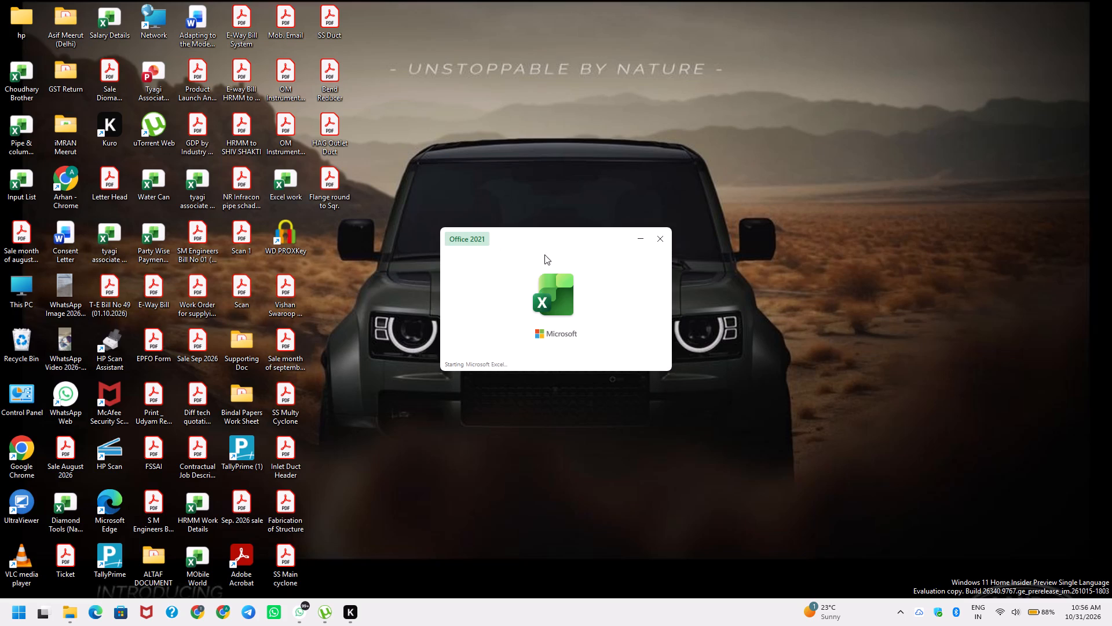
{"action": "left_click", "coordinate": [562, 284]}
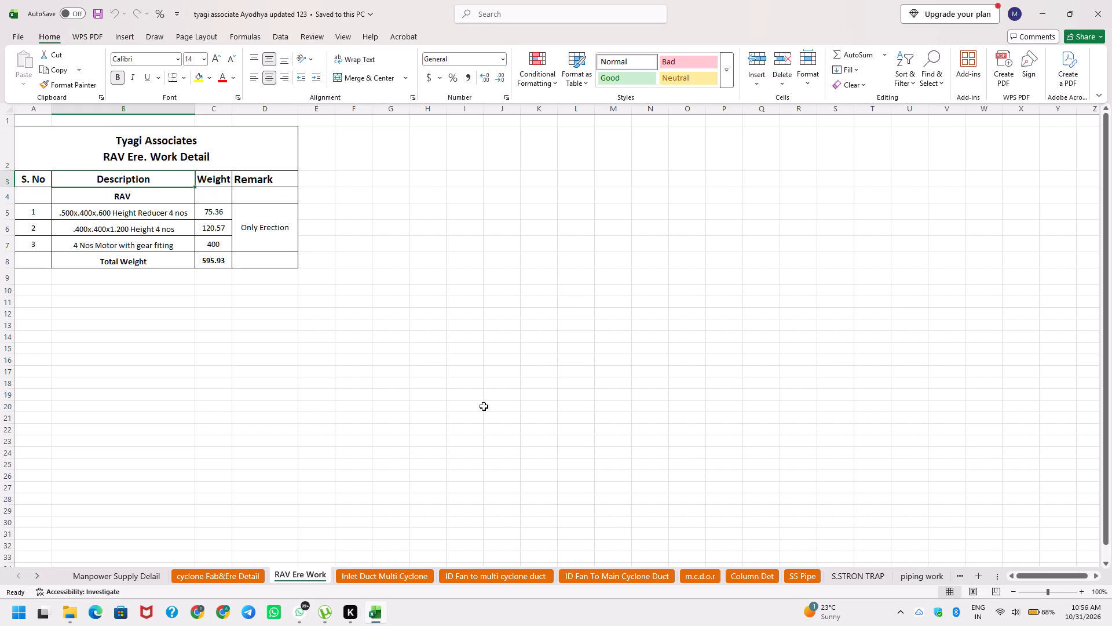
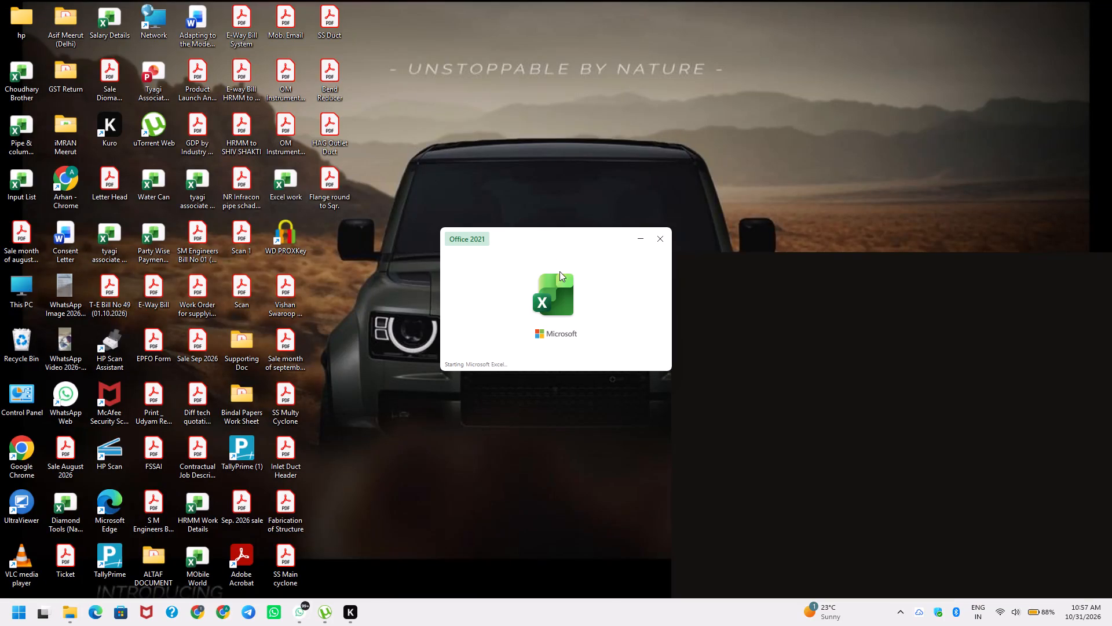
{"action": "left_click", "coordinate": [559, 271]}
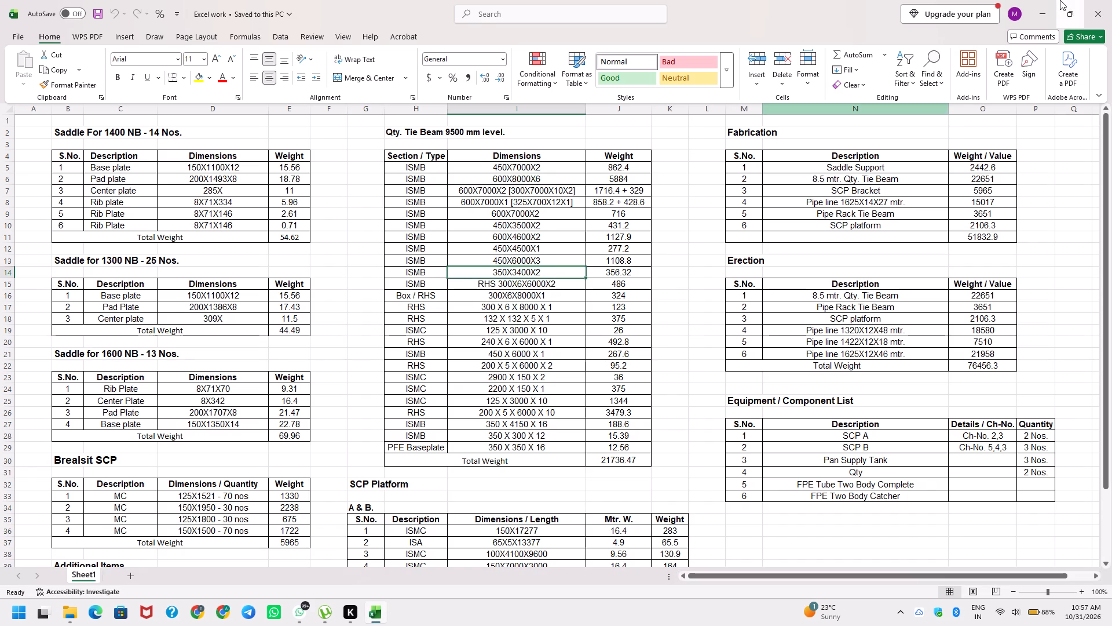
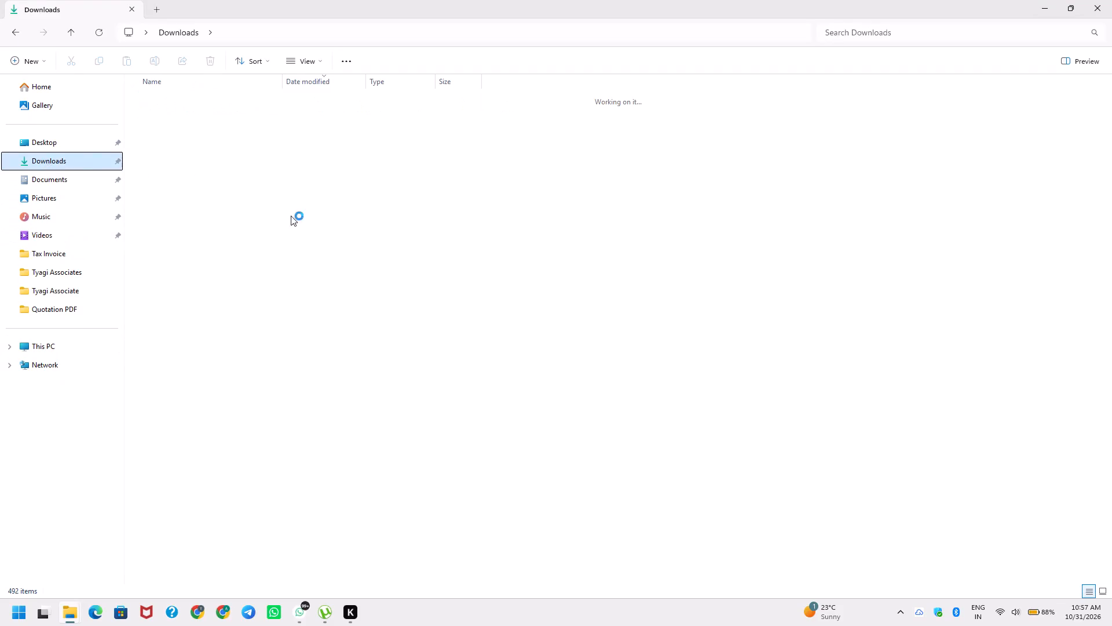
Open the BINDALS Excel workbook from the Downloads folder.
{"action": "scroll", "coordinate": [352, 285], "scroll_direction": "down", "scroll_amount": 7}
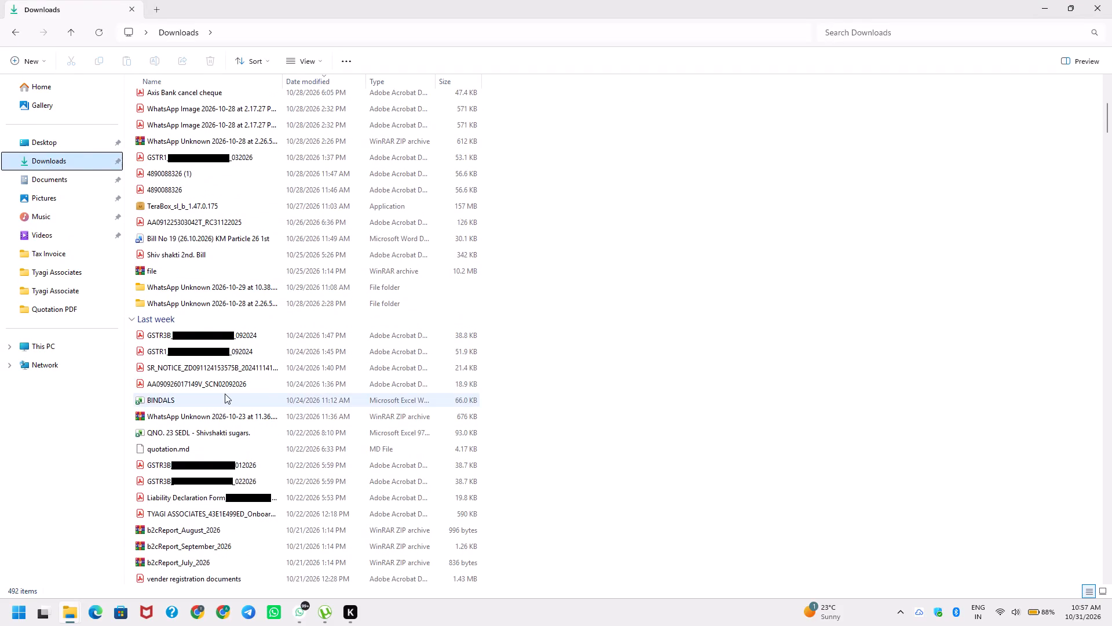
{"action": "left_click", "coordinate": [225, 394]}
{"action": "key", "text": "Return"}
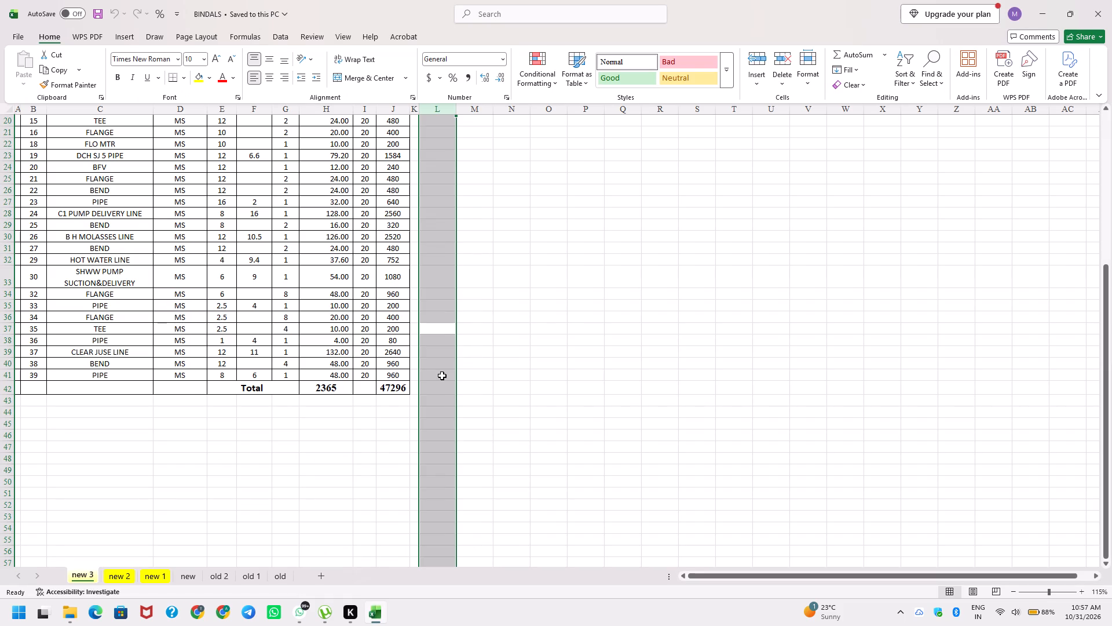
Add two blank worksheets after the new 3 sheet in the BINDALS workbook.
{"action": "scroll", "coordinate": [333, 435], "scroll_direction": "up", "scroll_amount": 1}
{"action": "left_click", "coordinate": [274, 388]}
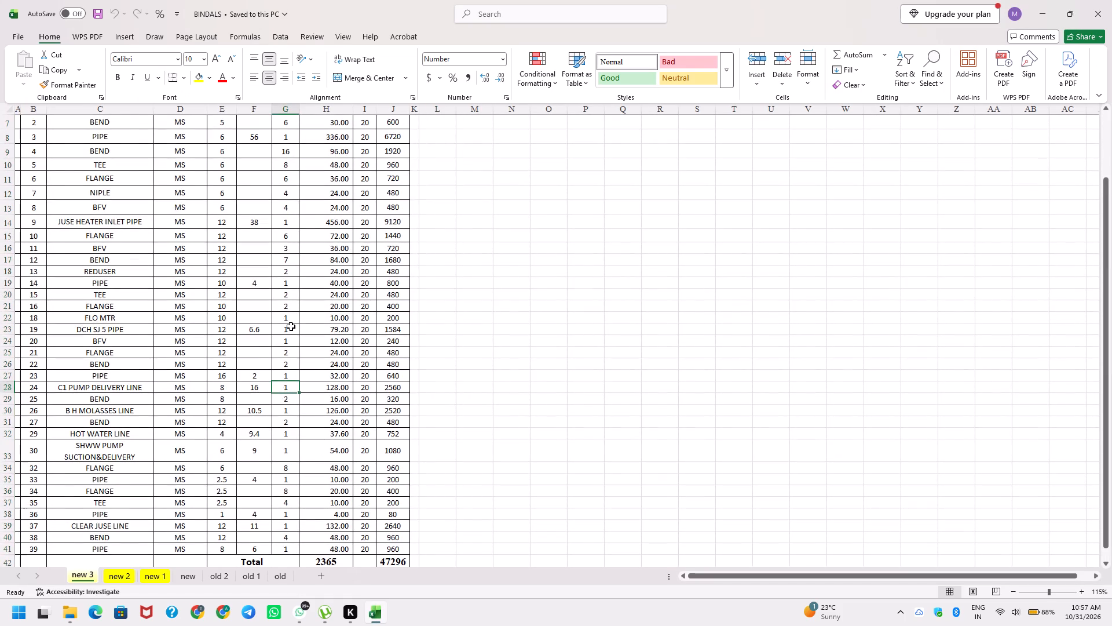
{"action": "scroll", "coordinate": [291, 326], "scroll_direction": "up", "scroll_amount": 5}
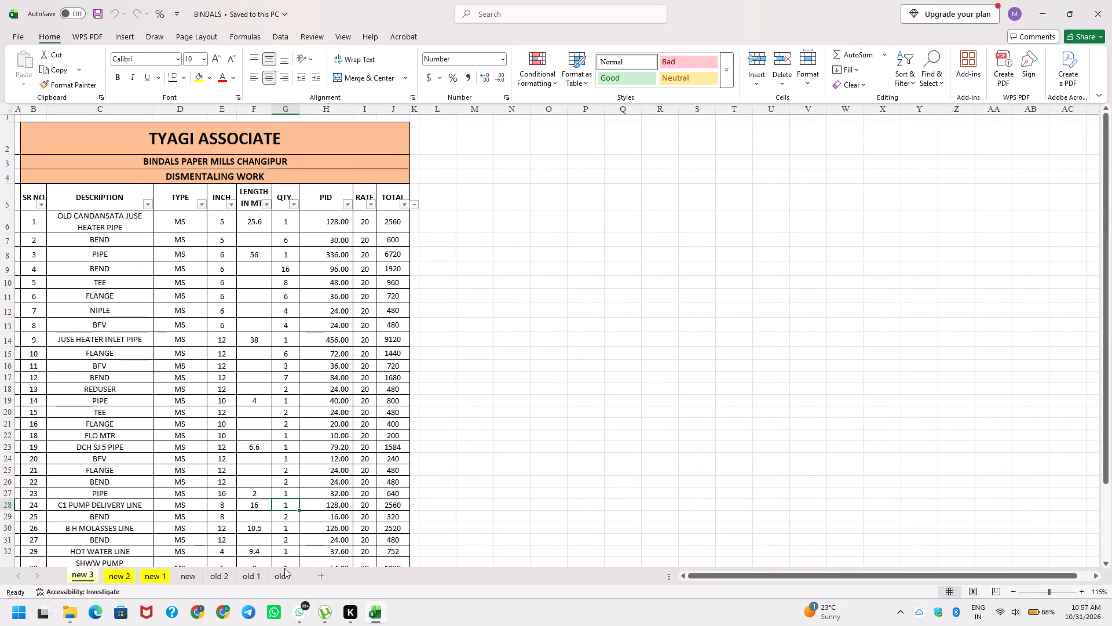
{"action": "left_click", "coordinate": [322, 574]}
{"action": "left_click", "coordinate": [358, 579]}
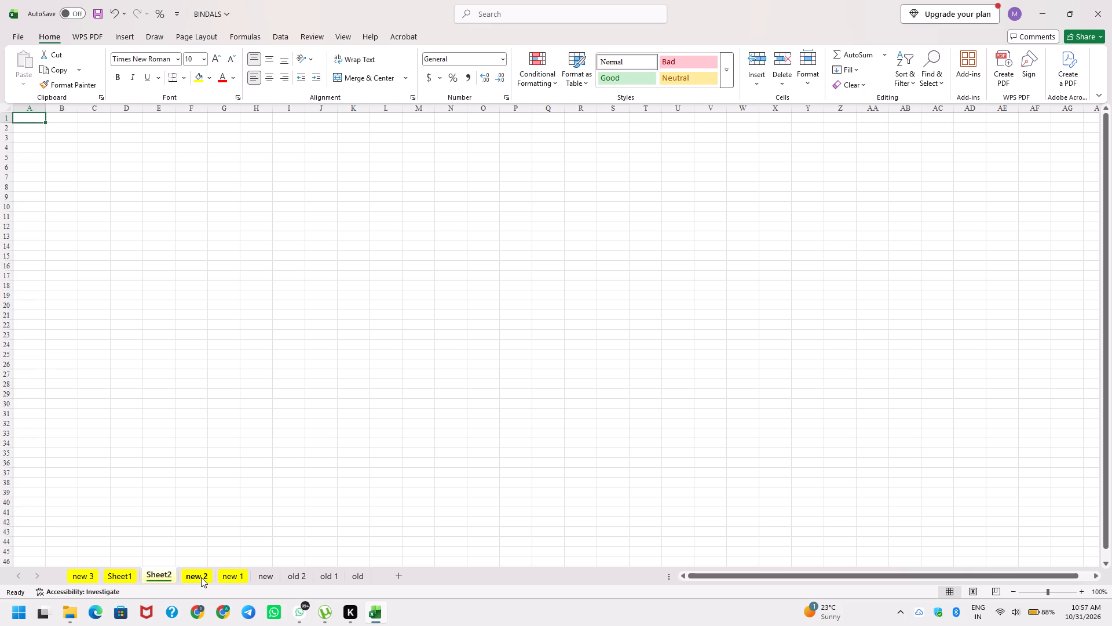
Move the new 2 and new 1 sheets directly after new 3, ahead of the blank sheets, and show Sheet1.
{"action": "left_click", "coordinate": [122, 577]}
{"action": "left_click", "coordinate": [147, 578]}
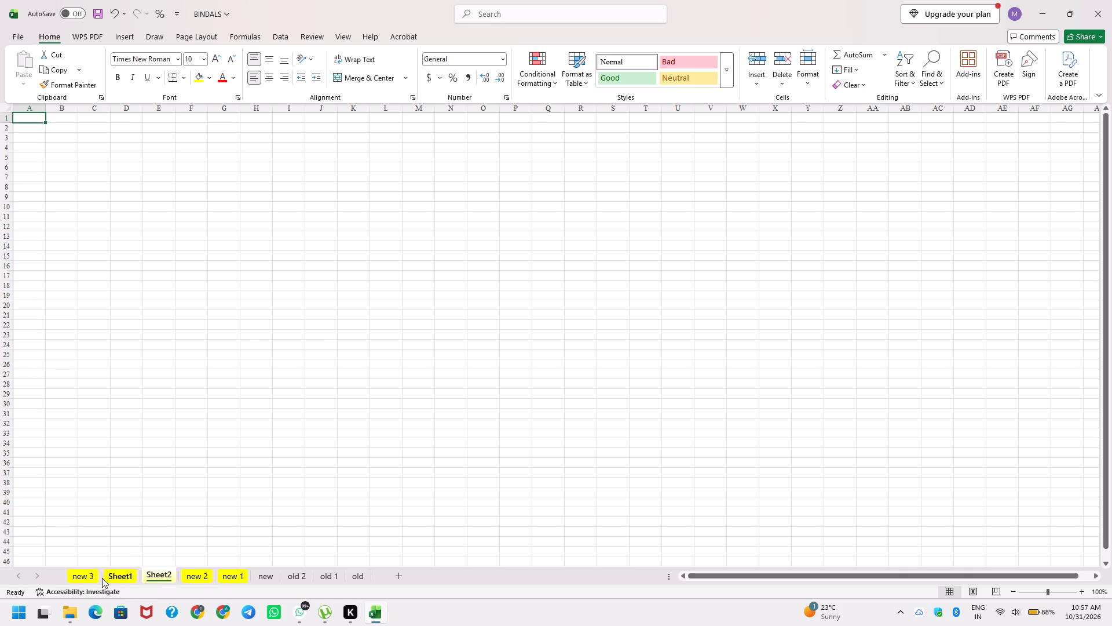
{"action": "left_click", "coordinate": [96, 577]}
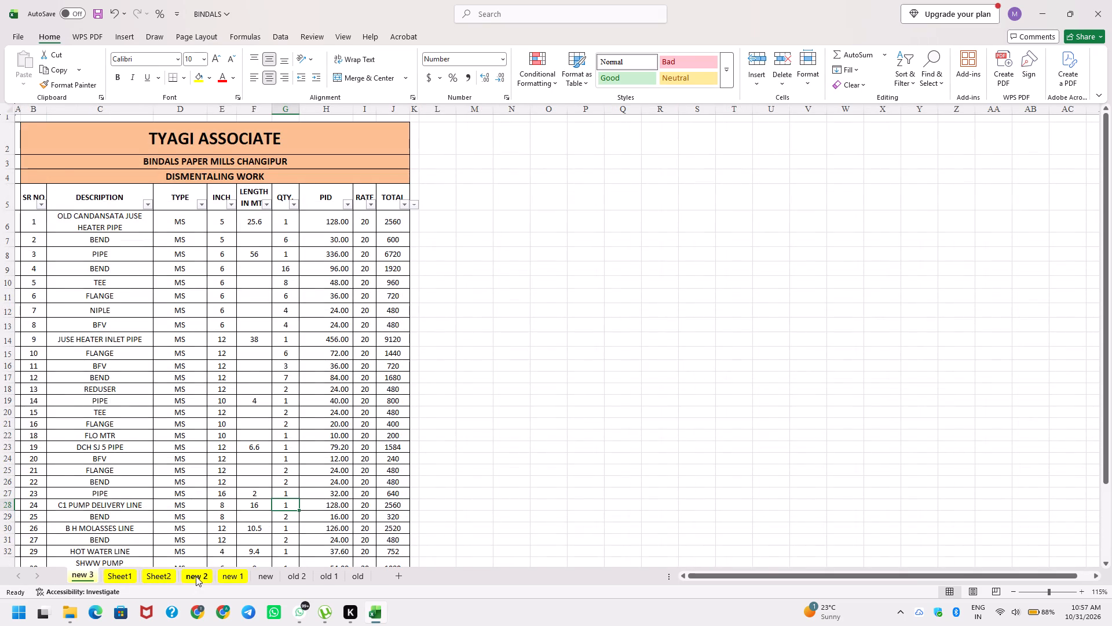
{"action": "left_click_drag", "start_coordinate": [196, 576], "coordinate": [115, 576]}
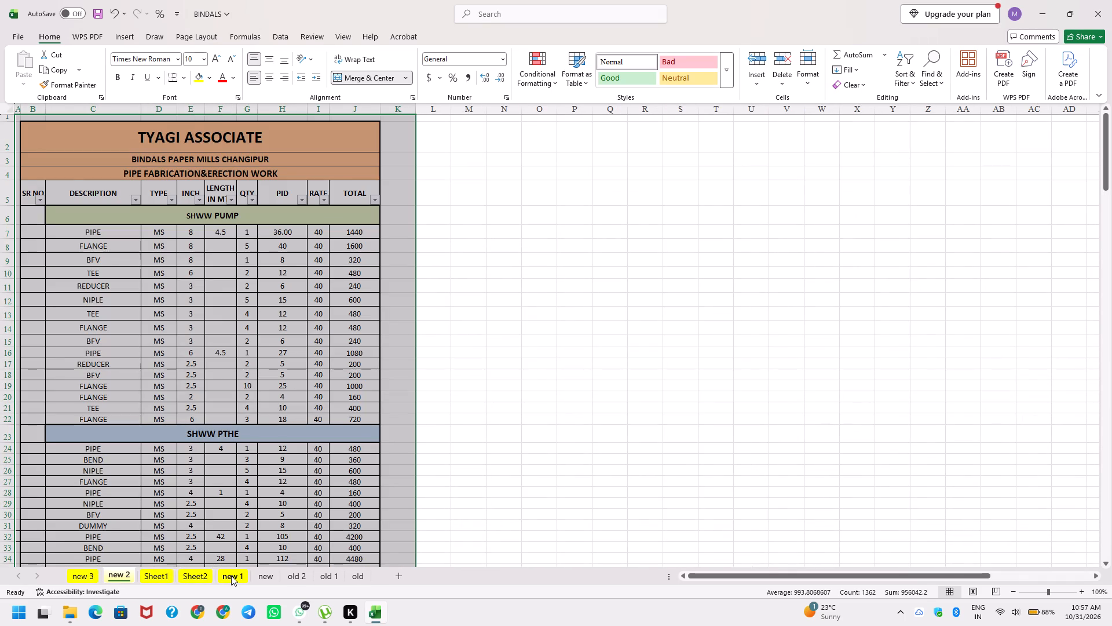
{"action": "left_click_drag", "start_coordinate": [231, 576], "coordinate": [151, 574]}
{"action": "left_click", "coordinate": [200, 575]}
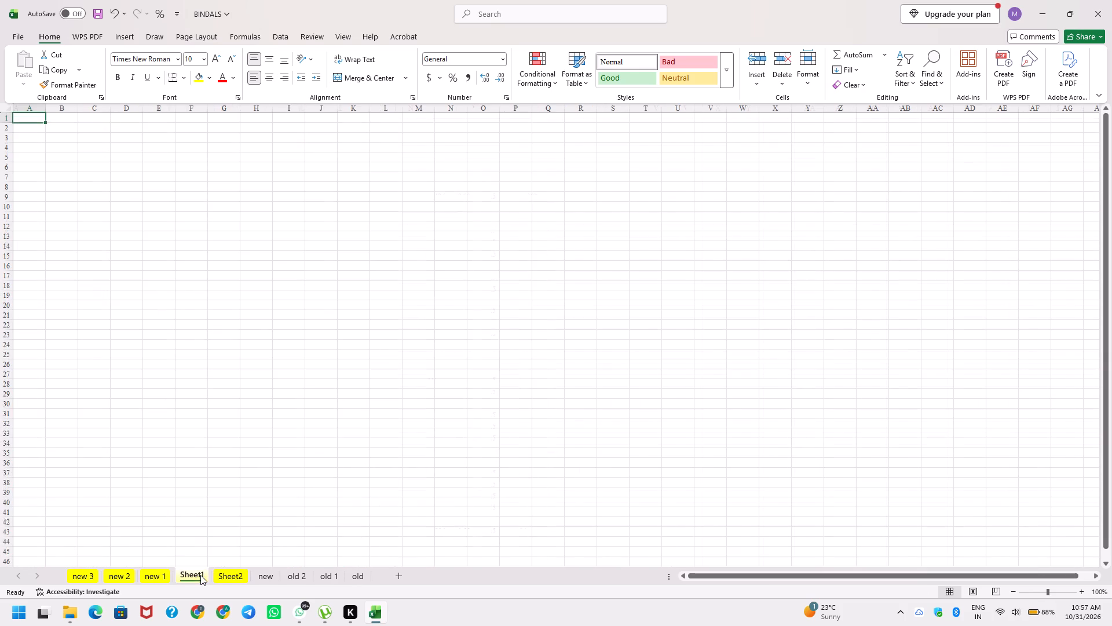
Switch to the Downloads folder in File Explorer and open the BINDALS (1) workbook in Excel.
{"action": "key", "text": "alt+Tab"}
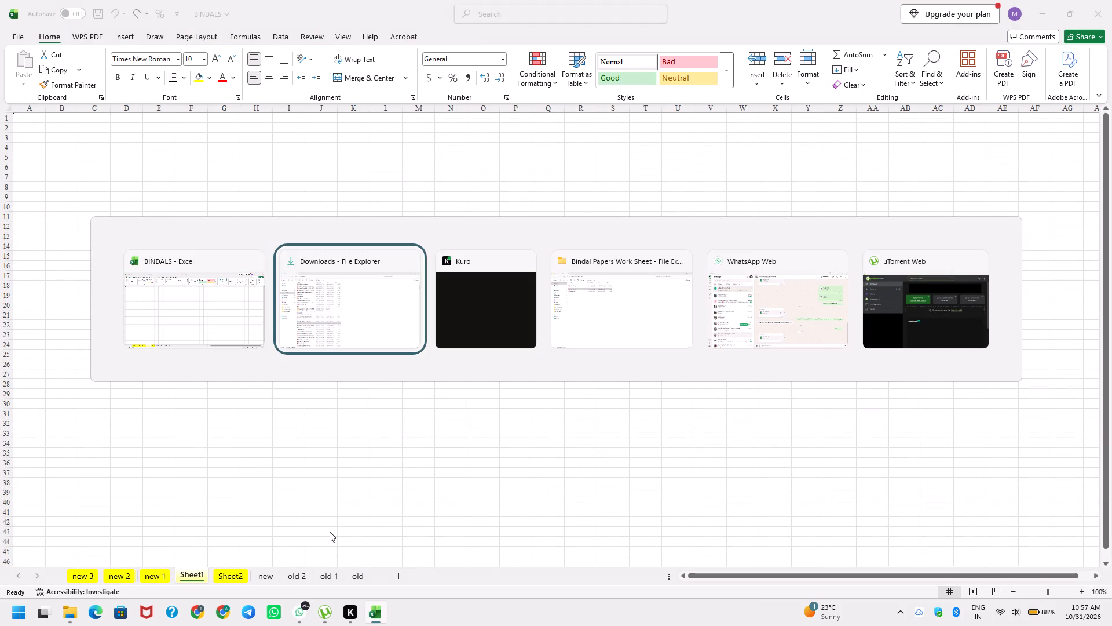
{"action": "key", "text": "alt+Tab"}
{"action": "key", "text": "alt+Tab"}
{"action": "key", "text": "alt+Tab"}
{"action": "key", "text": "alt+Tab"}
{"action": "key", "text": "alt+Tab"}
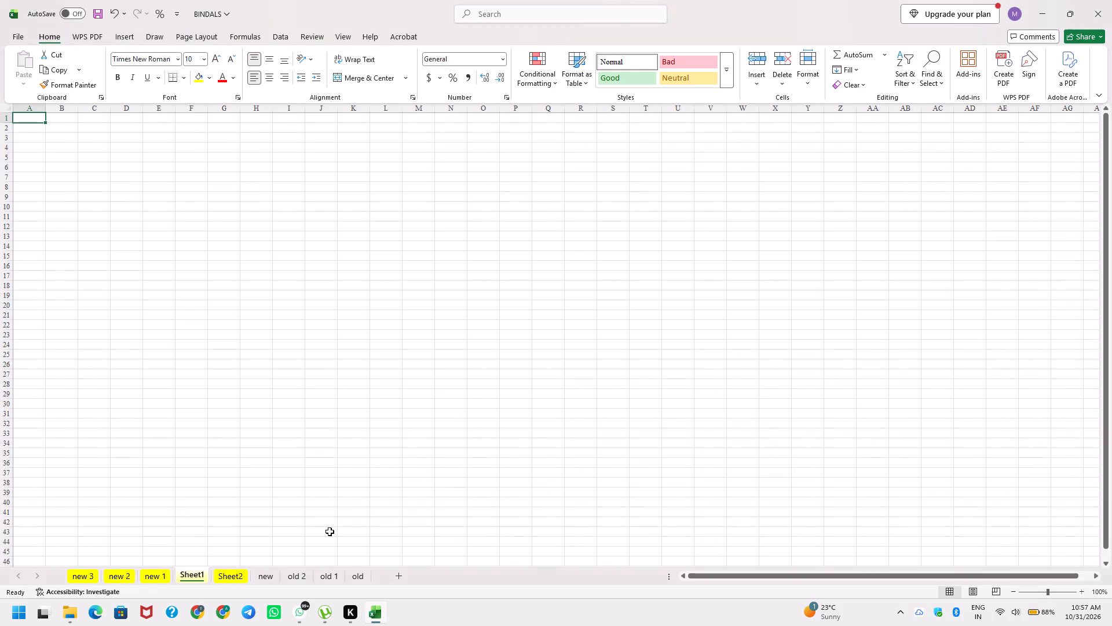
{"action": "key", "text": "alt+Tab"}
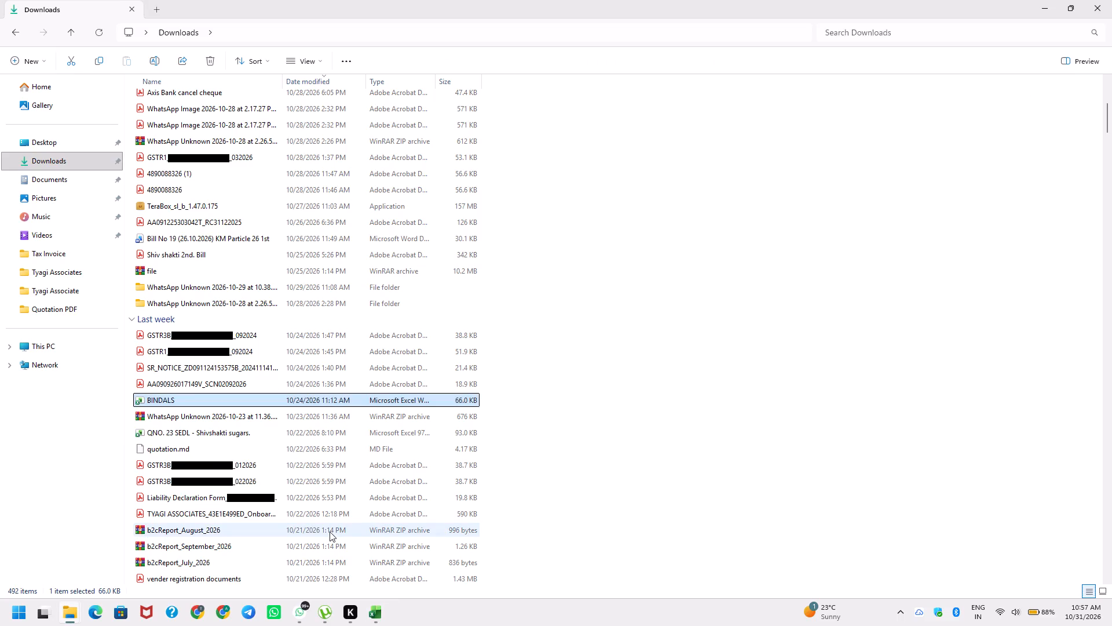
{"action": "key", "text": "End"}
{"action": "key", "text": "Home"}
{"action": "key", "text": "Return"}
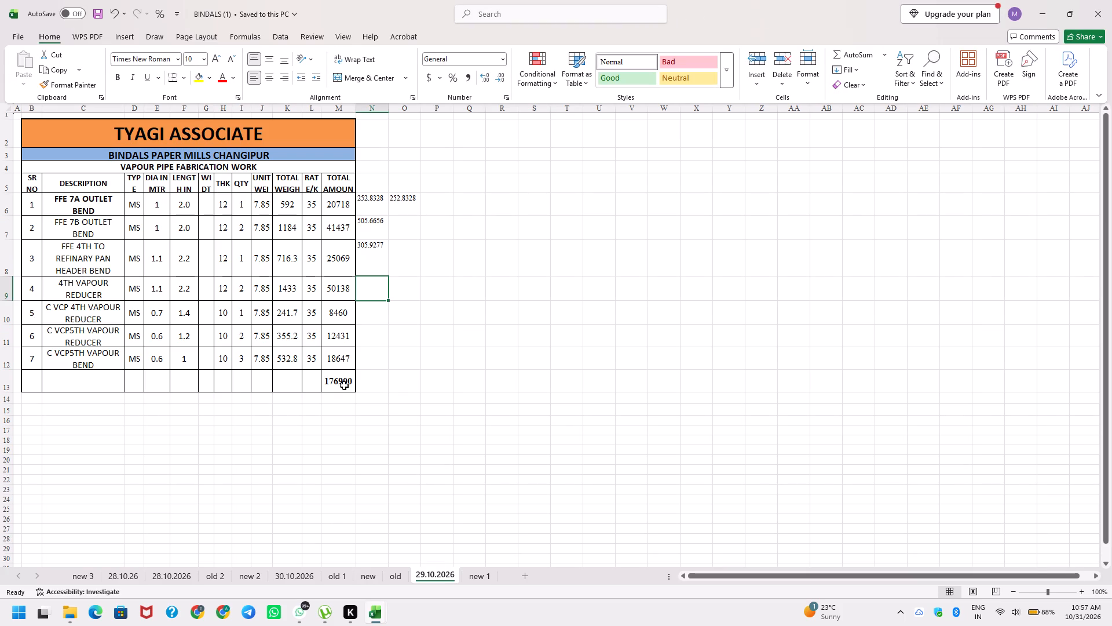
Copy the vapour pipe fabrication table from the 29.10.2026 sheet of BINDALS (1) into Sheet1 of the BINDALS workbook, starting in row 2.
{"action": "key", "text": "Left"}
{"action": "key", "text": "ctrl+Down"}
{"action": "key", "text": "ctrl+shift+Up"}
{"action": "key", "text": "ctrl+shift+Left"}
{"action": "key", "text": "ctrl+shift+Left"}
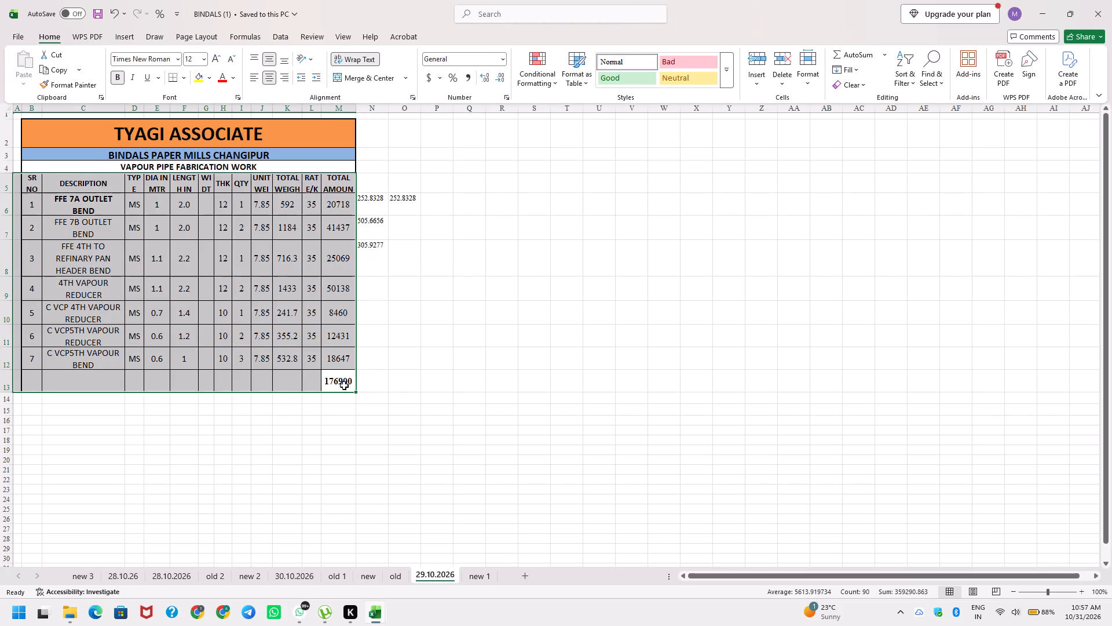
{"action": "key", "text": "ctrl+shift+Up"}
{"action": "key", "text": "ctrl+c"}
{"action": "key", "text": "alt+Tab"}
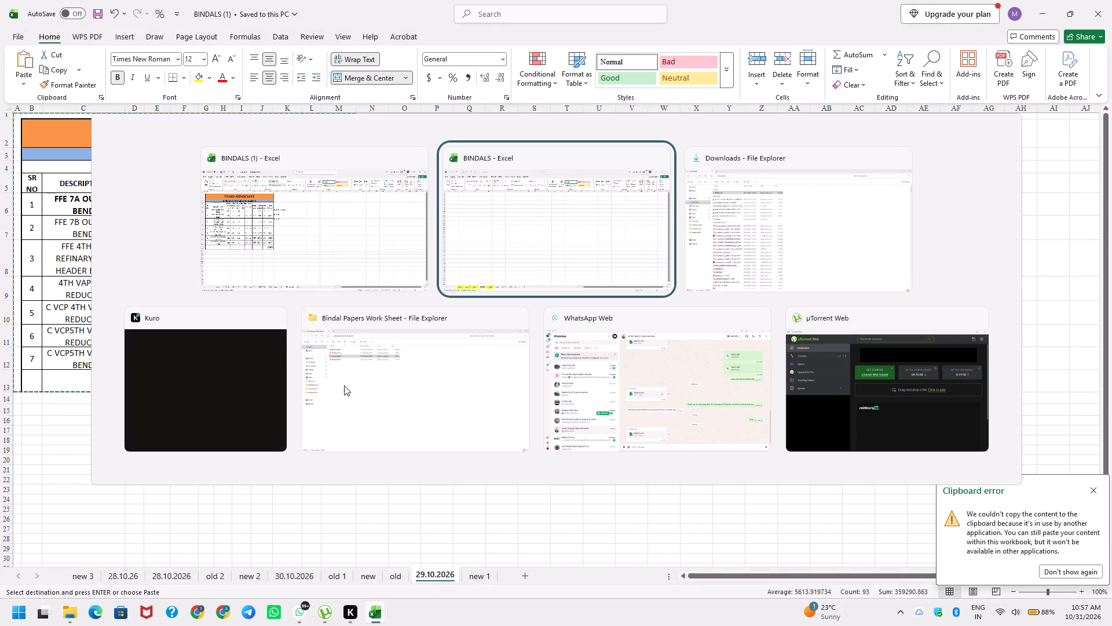
{"action": "key", "text": "Down"}
{"action": "key", "text": "ctrl+v"}
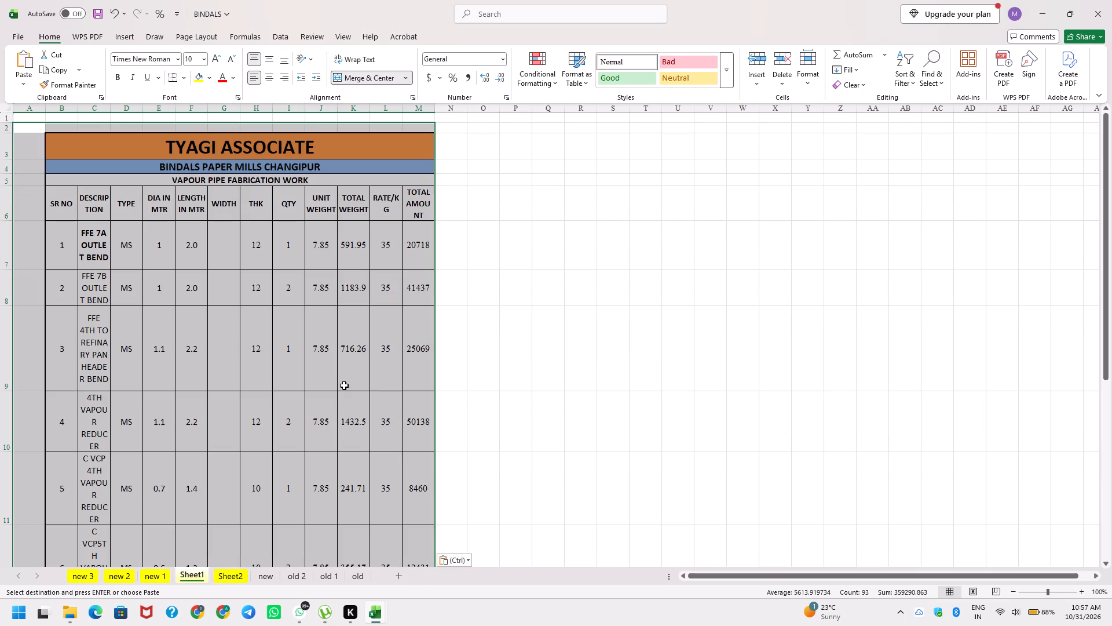
Delete the empty column A before the pasted table on Sheet1 and the empty top row above it.
{"action": "key", "text": "Left"}
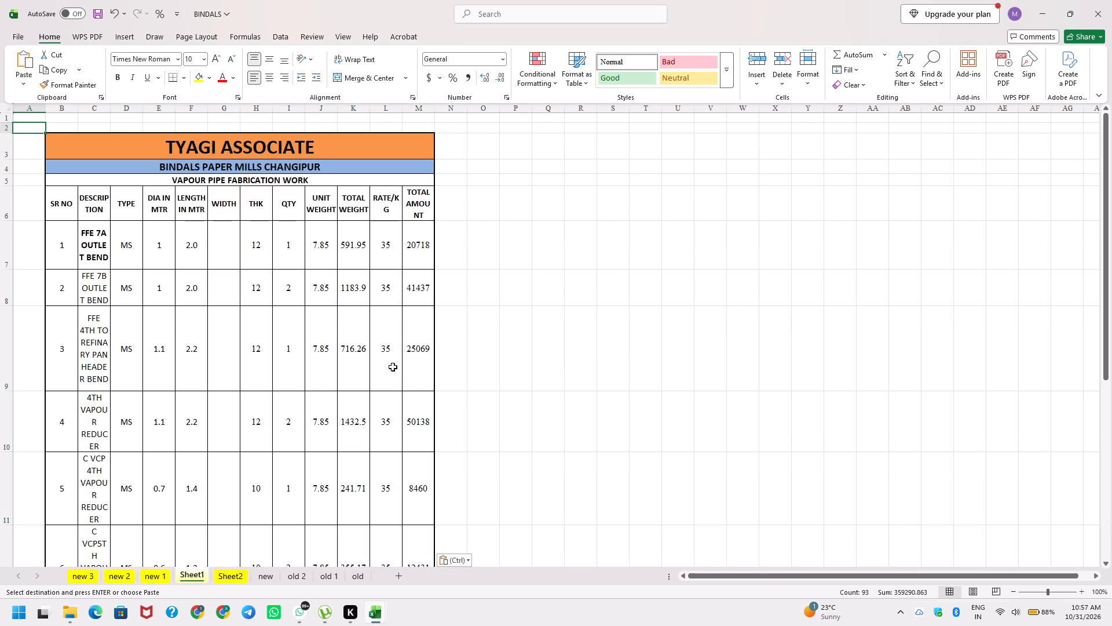
{"action": "key", "text": "ctrl+space"}
{"action": "key", "text": "ctrl+minus"}
{"action": "key", "text": "Up"}
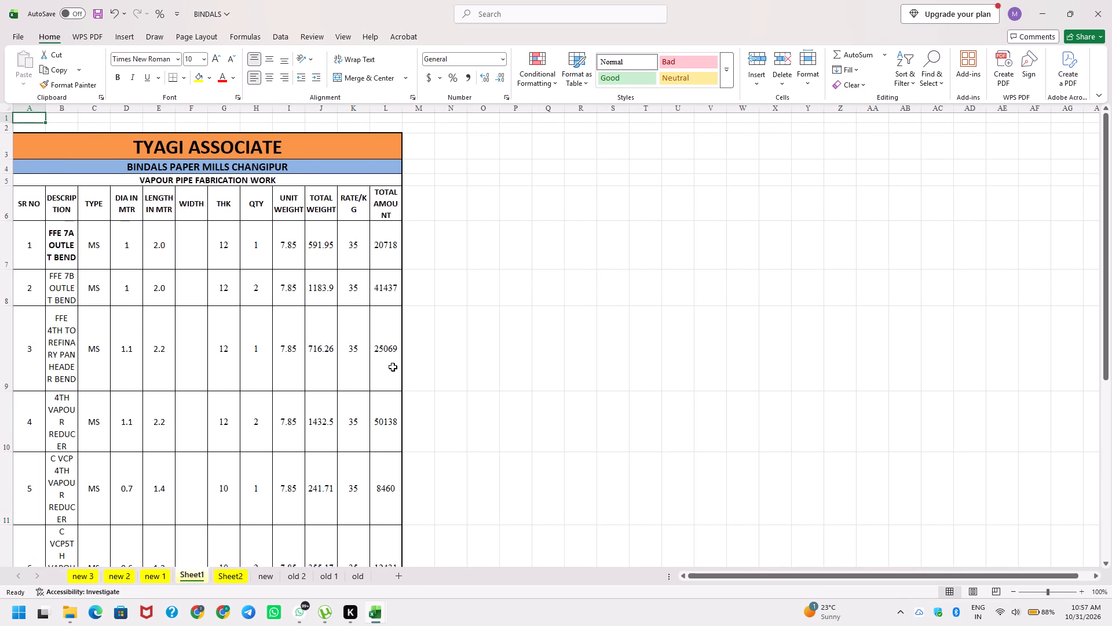
{"action": "key", "text": "shift+space"}
{"action": "key", "text": "ctrl+minus"}
{"action": "key", "text": "alt+Tab"}
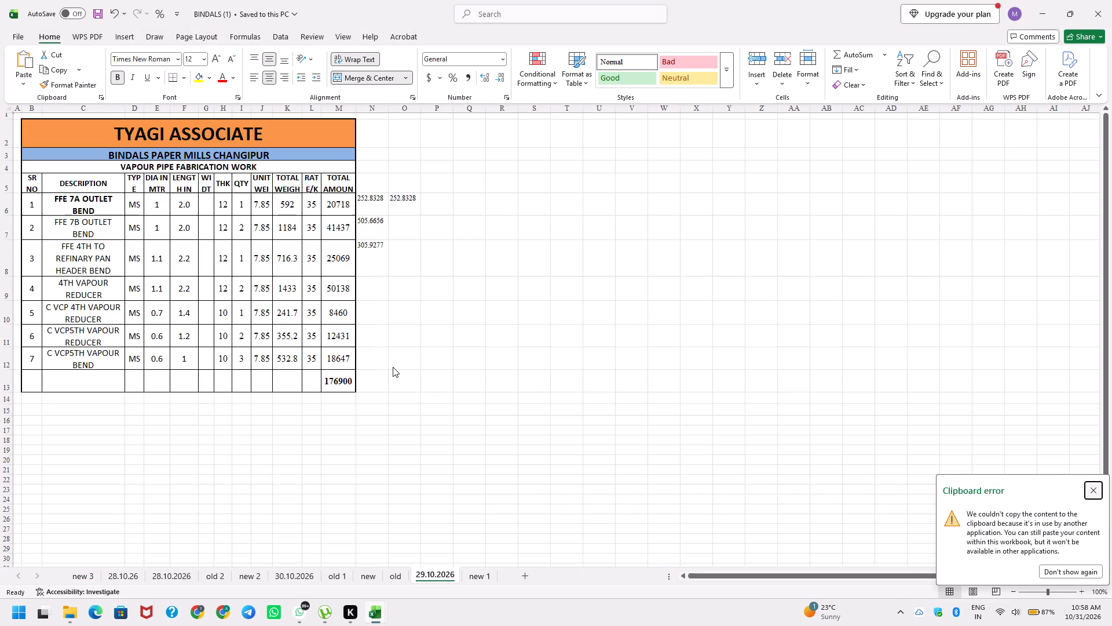
{"action": "key", "text": "alt+Tab"}
Widen the Description column on Sheet1 in stages and fit rows 6 to 8 to their text.
{"action": "scroll", "coordinate": [378, 398], "scroll_direction": "down", "scroll_amount": 3}
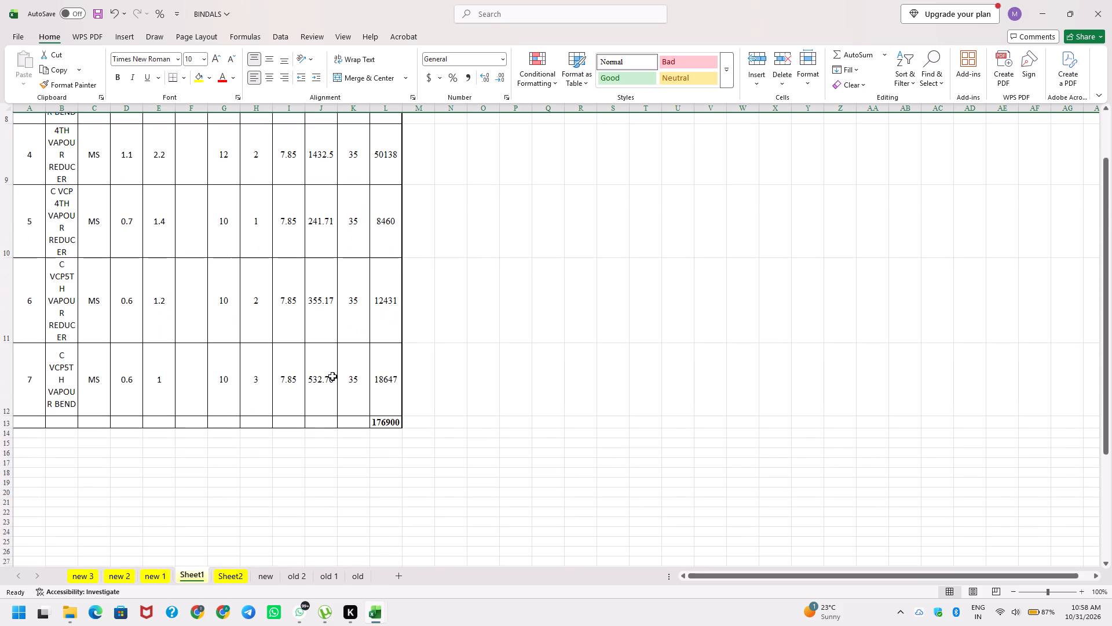
{"action": "scroll", "coordinate": [65, 135], "scroll_direction": "up", "scroll_amount": 3}
{"action": "left_click_drag", "start_coordinate": [76, 106], "coordinate": [101, 107]}
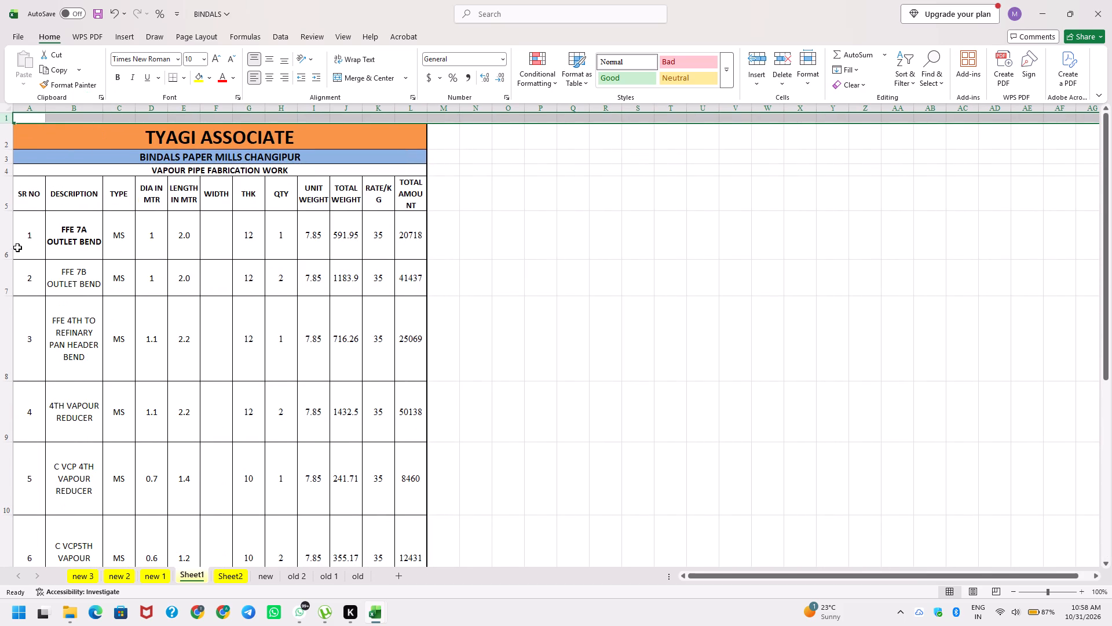
{"action": "double_click", "coordinate": [9, 259]}
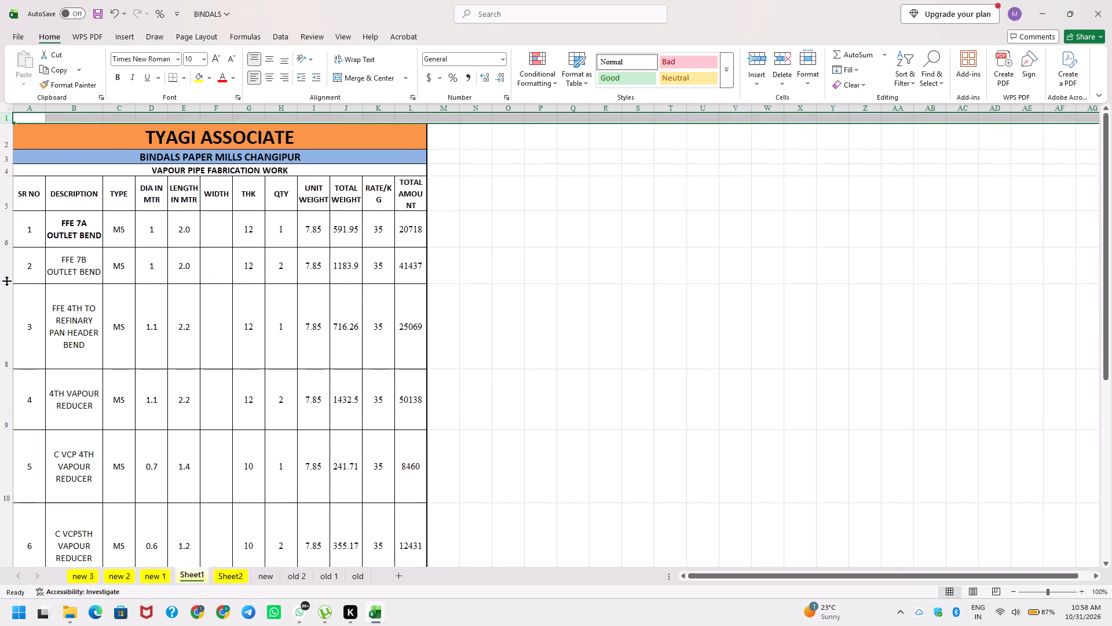
{"action": "double_click", "coordinate": [6, 283]}
{"action": "double_click", "coordinate": [7, 282]}
{"action": "double_click", "coordinate": [10, 369]}
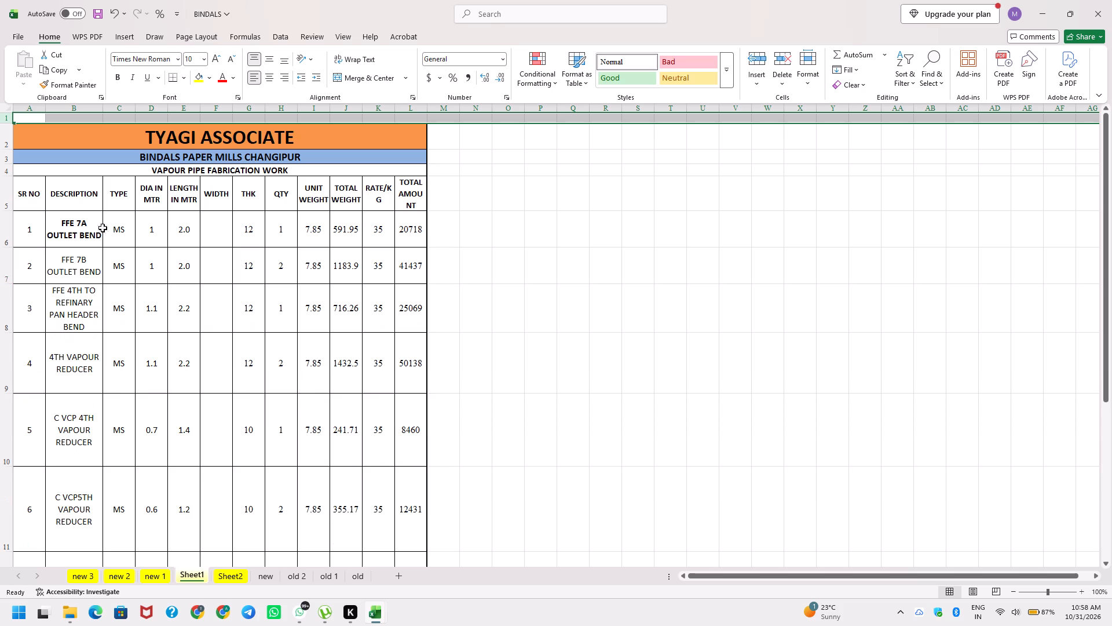
{"action": "left_click_drag", "start_coordinate": [104, 108], "coordinate": [107, 108]}
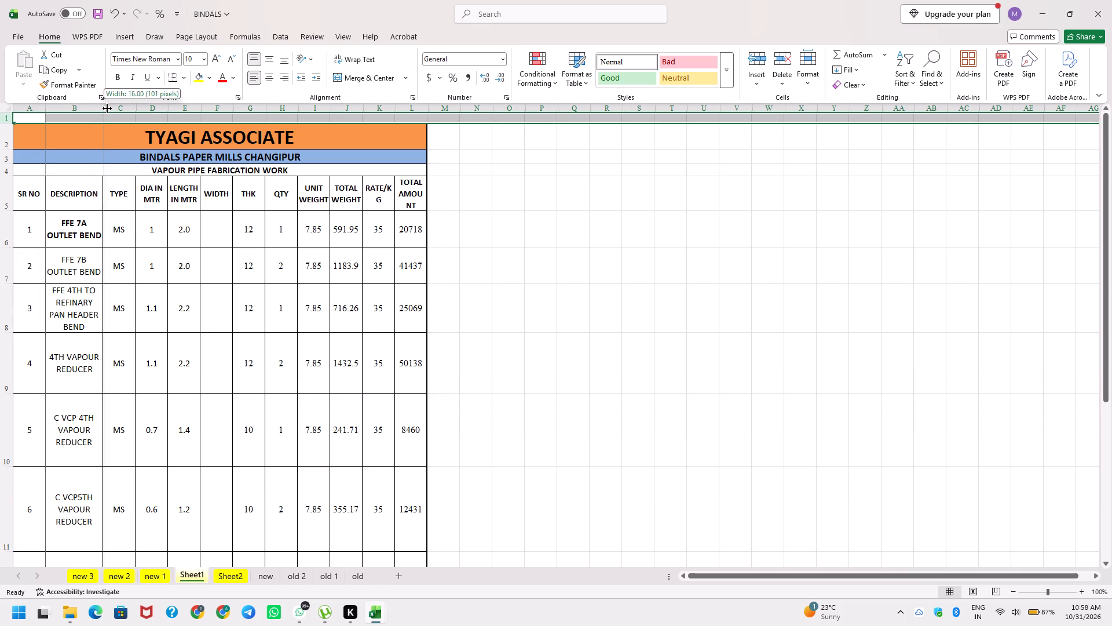
{"action": "left_click_drag", "start_coordinate": [107, 108], "coordinate": [114, 109]}
{"action": "left_click_drag", "start_coordinate": [114, 109], "coordinate": [122, 108]}
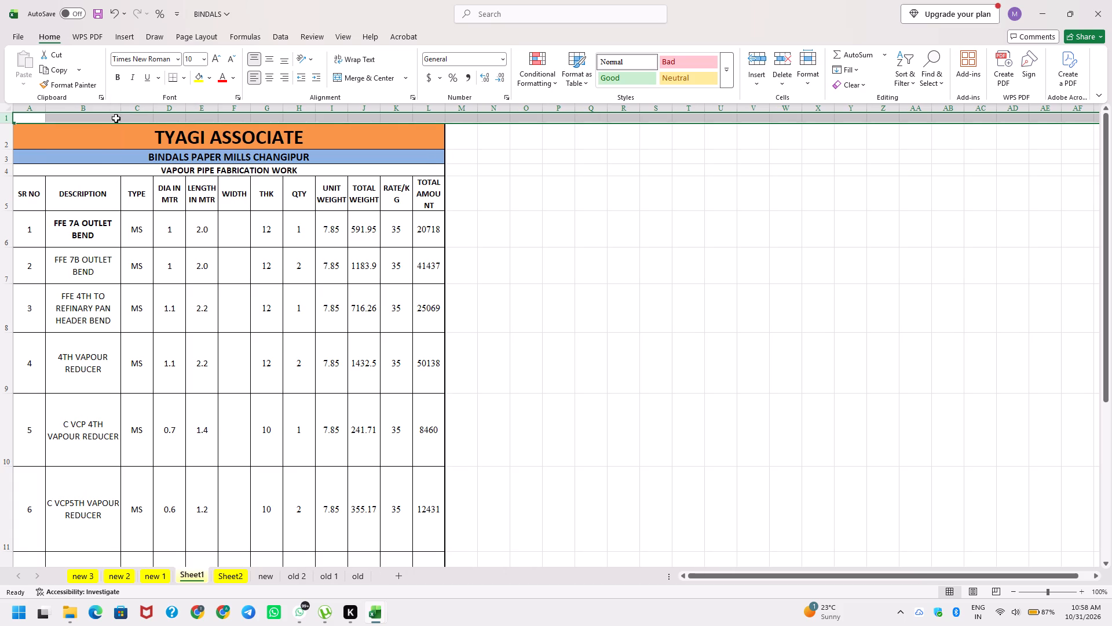
Fit the heights of the seven item rows, 6 to 12, to their text on Sheet1.
{"action": "double_click", "coordinate": [7, 333]}
{"action": "double_click", "coordinate": [9, 285]}
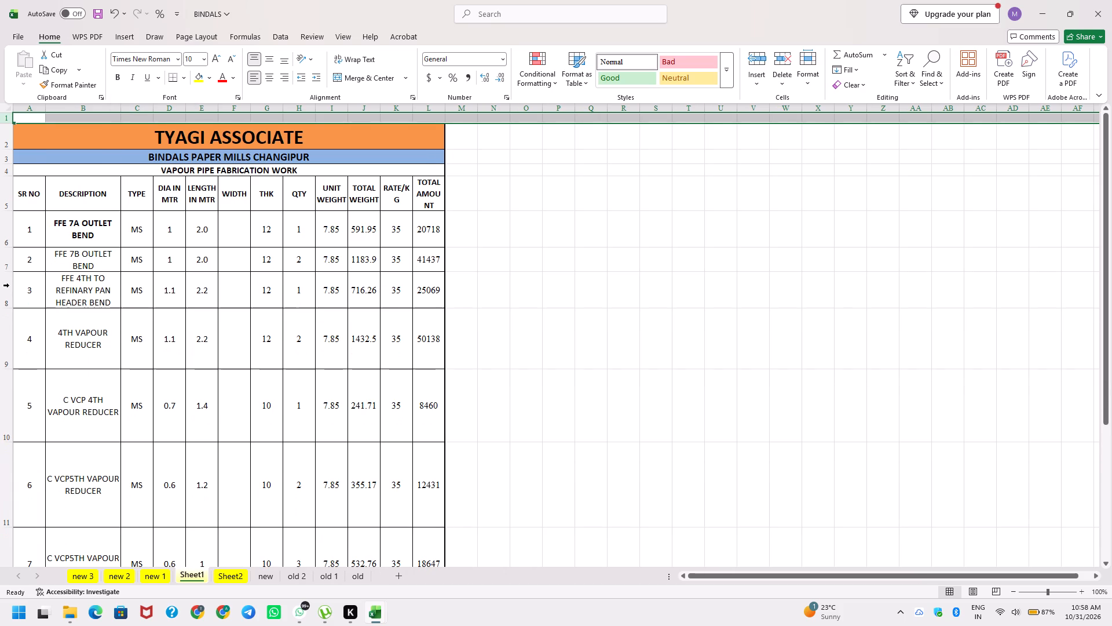
{"action": "double_click", "coordinate": [9, 248]}
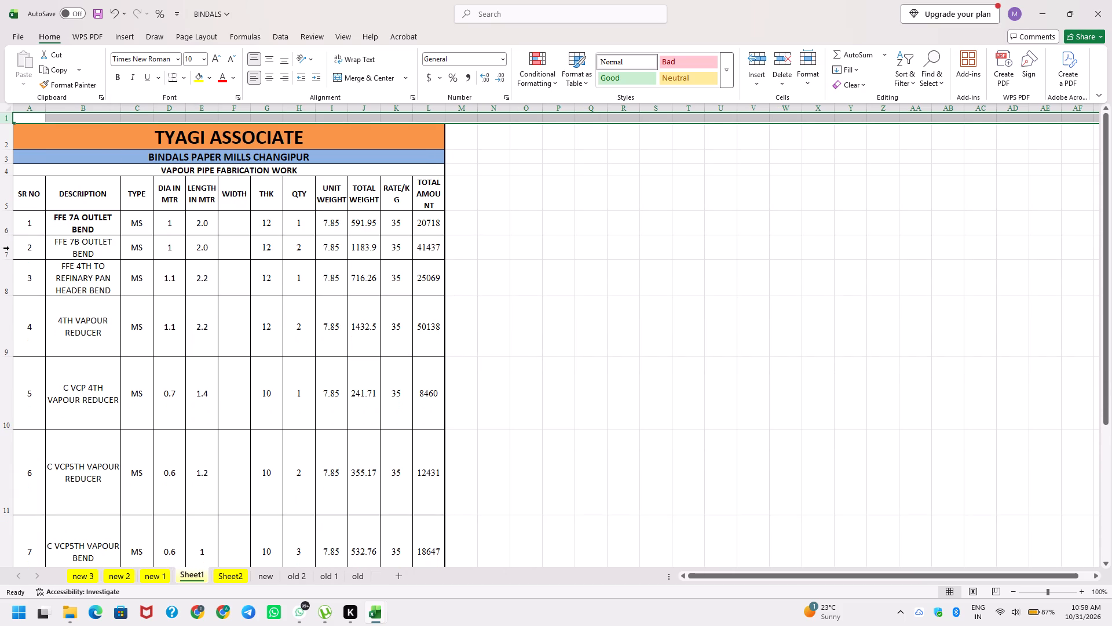
{"action": "double_click", "coordinate": [2, 356]}
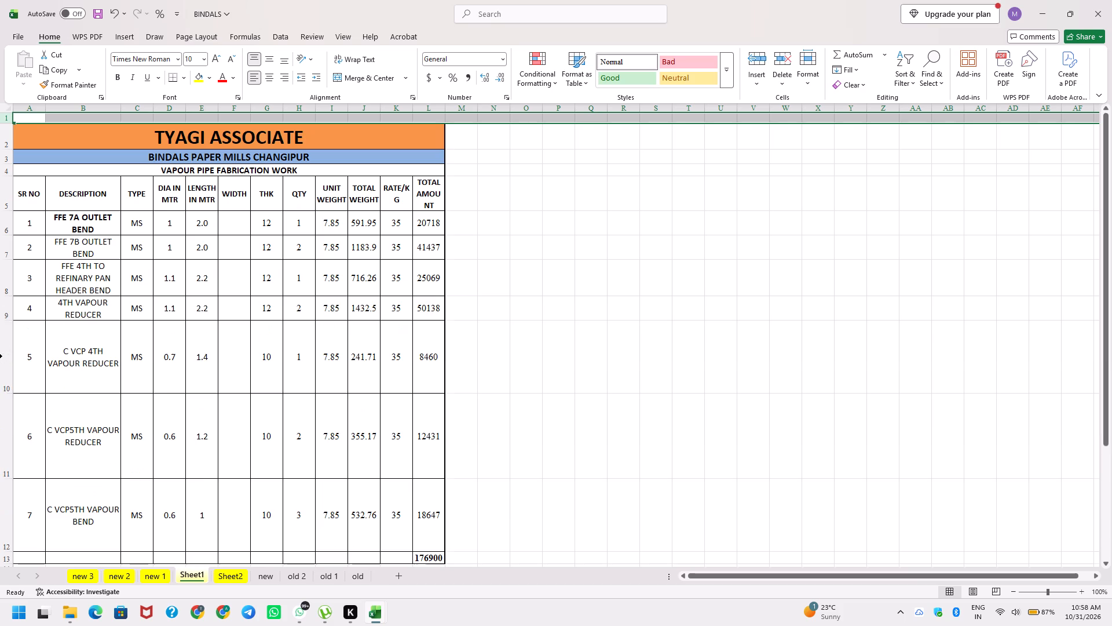
{"action": "double_click", "coordinate": [7, 395]}
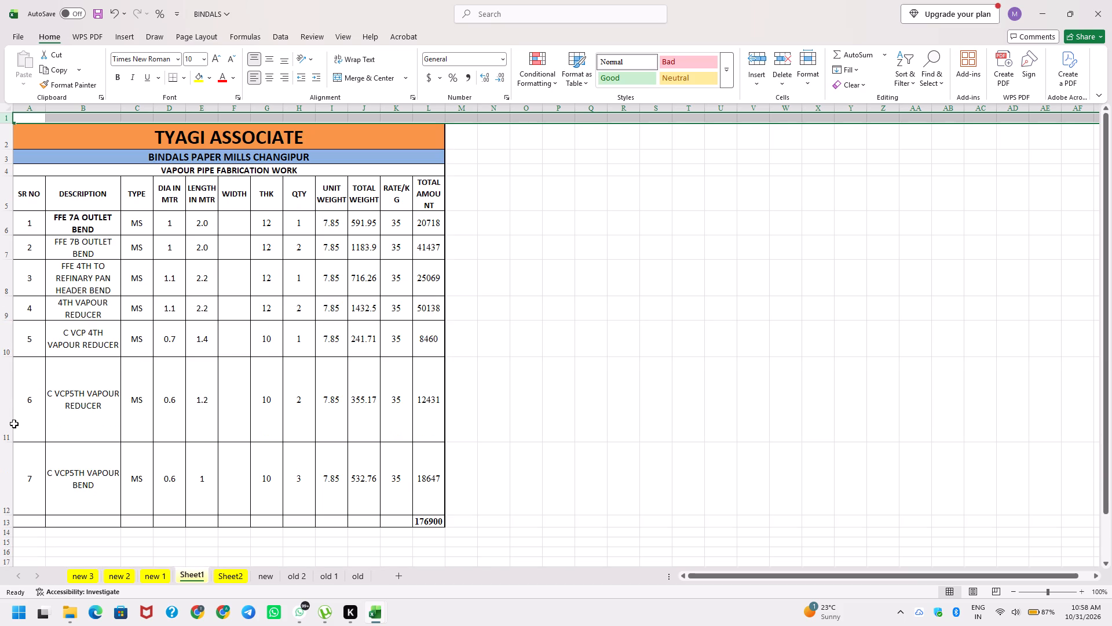
{"action": "double_click", "coordinate": [8, 446]}
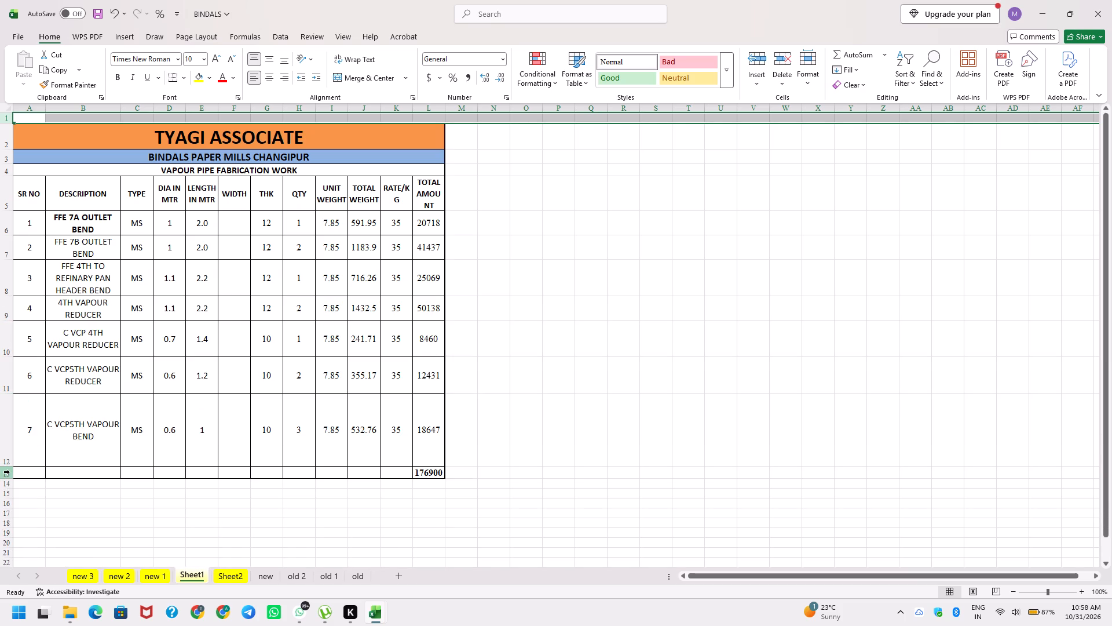
{"action": "double_click", "coordinate": [9, 465]}
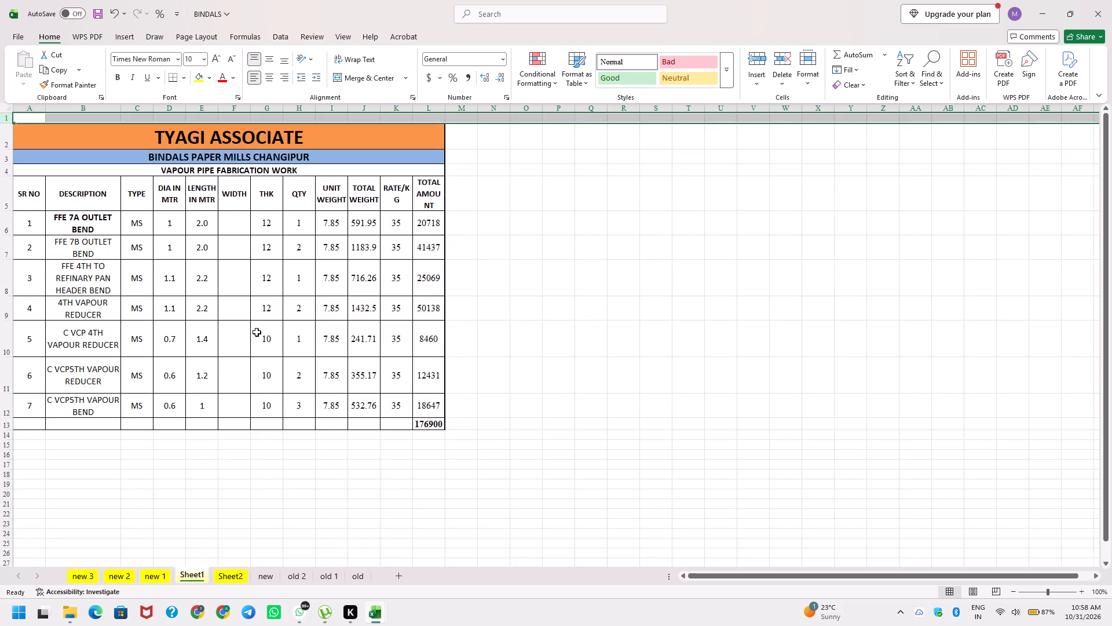
Copy the whole pipe fabrication and erection table, rows 2 to 72, from the 30.10.2026 sheet of BINDALS (1).
{"action": "key", "text": "alt+Tab"}
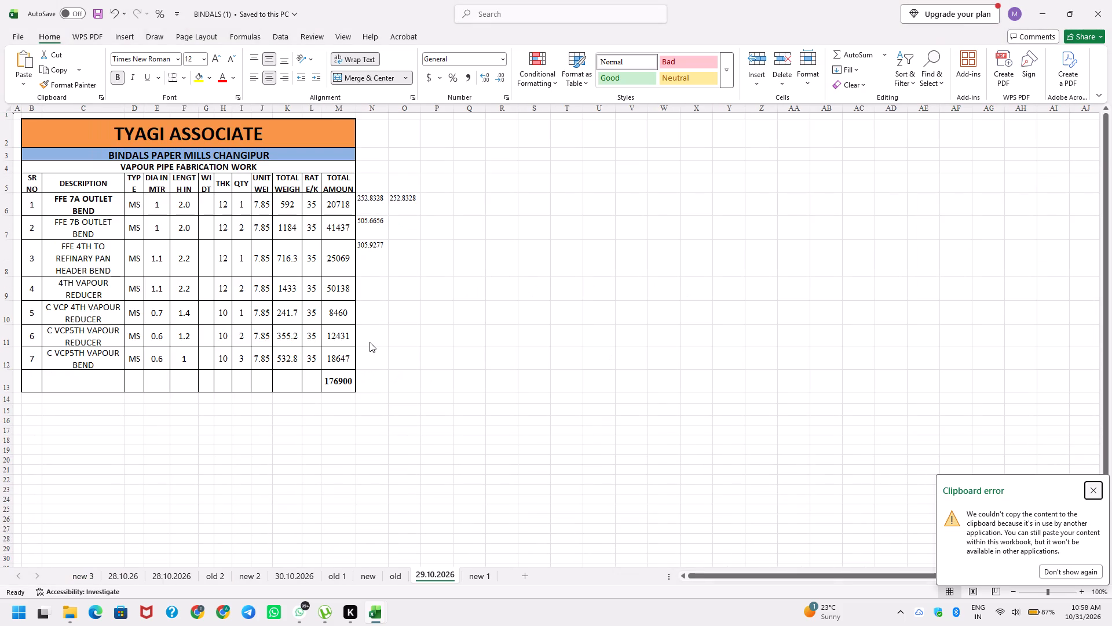
{"action": "key", "text": "ctrl+Page_Up"}
{"action": "left_click", "coordinate": [301, 569]}
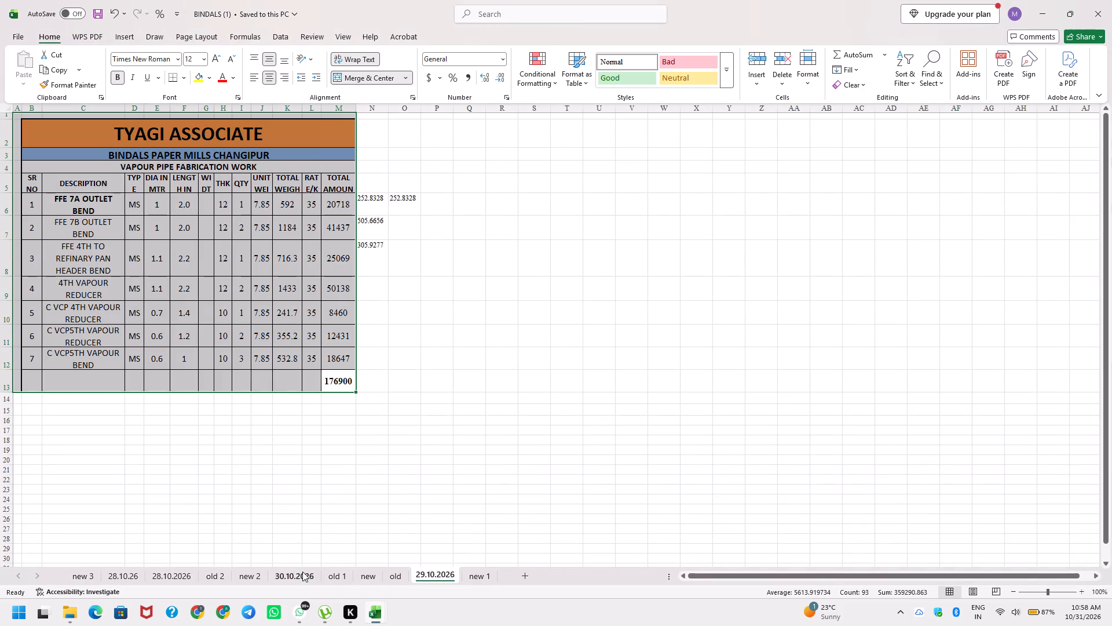
{"action": "left_click", "coordinate": [285, 581]}
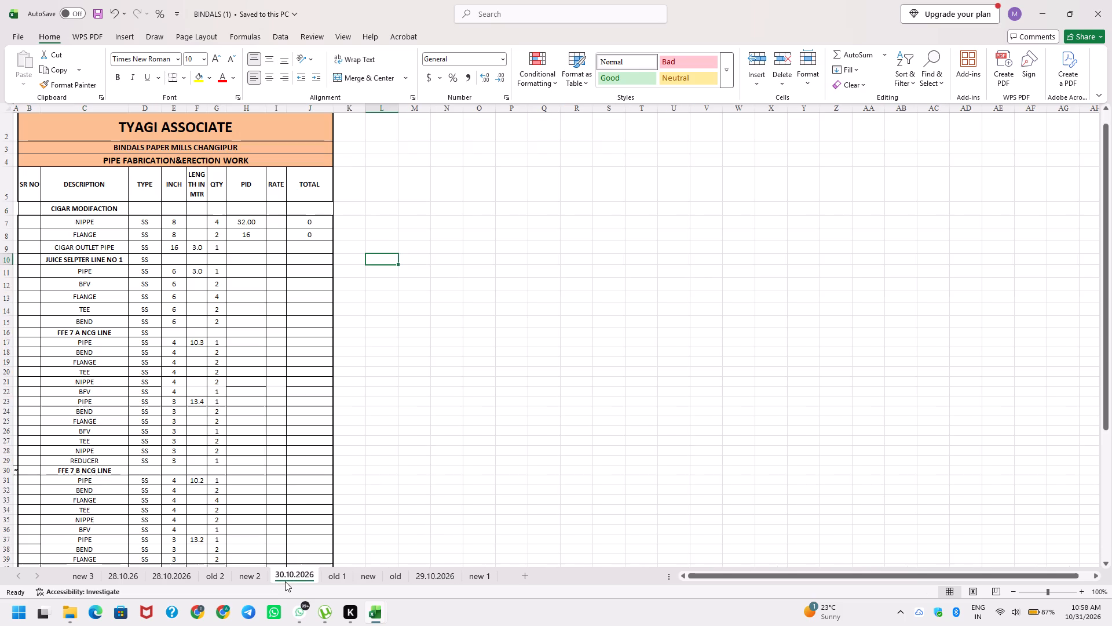
{"action": "scroll", "coordinate": [308, 493], "scroll_direction": "down", "scroll_amount": 2}
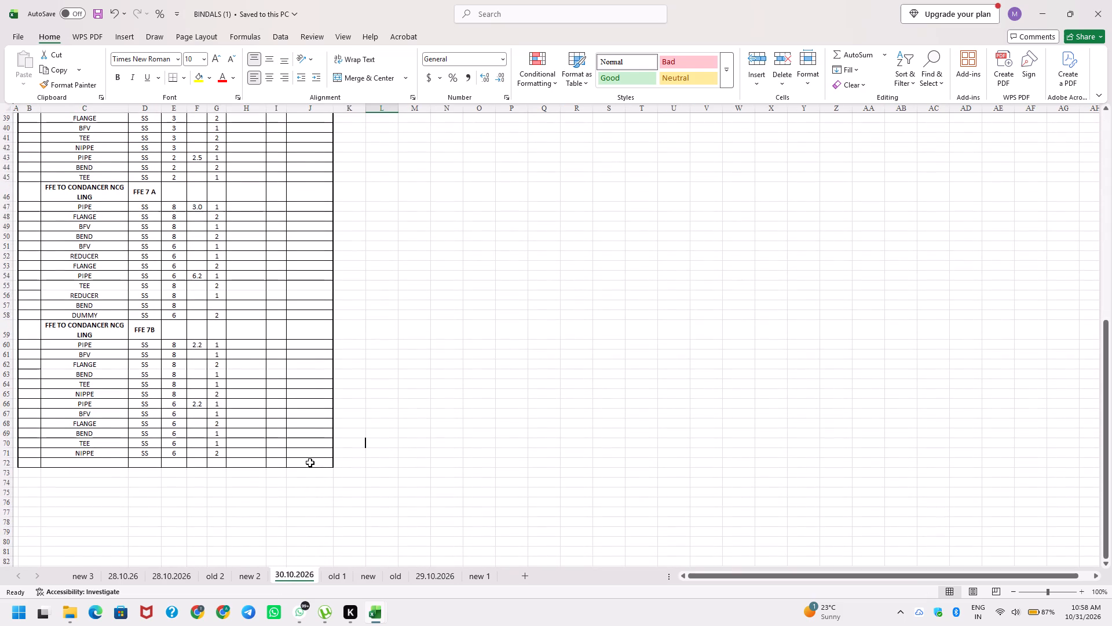
{"action": "left_click", "coordinate": [311, 457]}
{"action": "key", "text": "Down"}
{"action": "key", "text": "ctrl+shift+Up"}
{"action": "key", "text": "ctrl+shift+Left"}
{"action": "key", "text": "ctrl+shift+Up"}
{"action": "key", "text": "ctrl+shift+Up"}
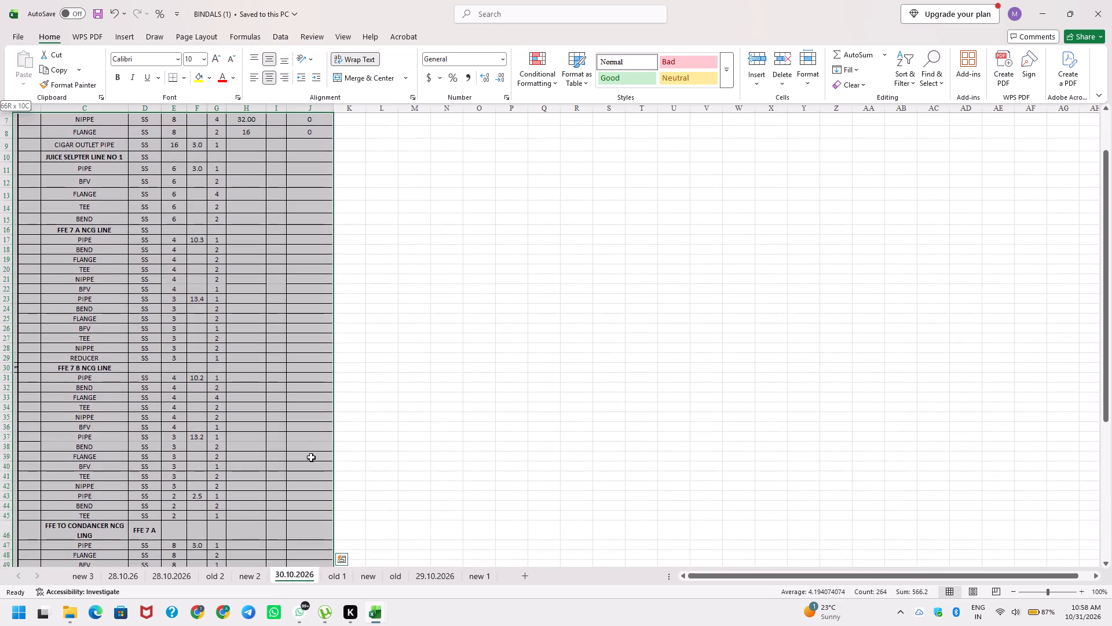
{"action": "key", "text": "ctrl+shift+Up"}
{"action": "key", "text": "shift+Down"}
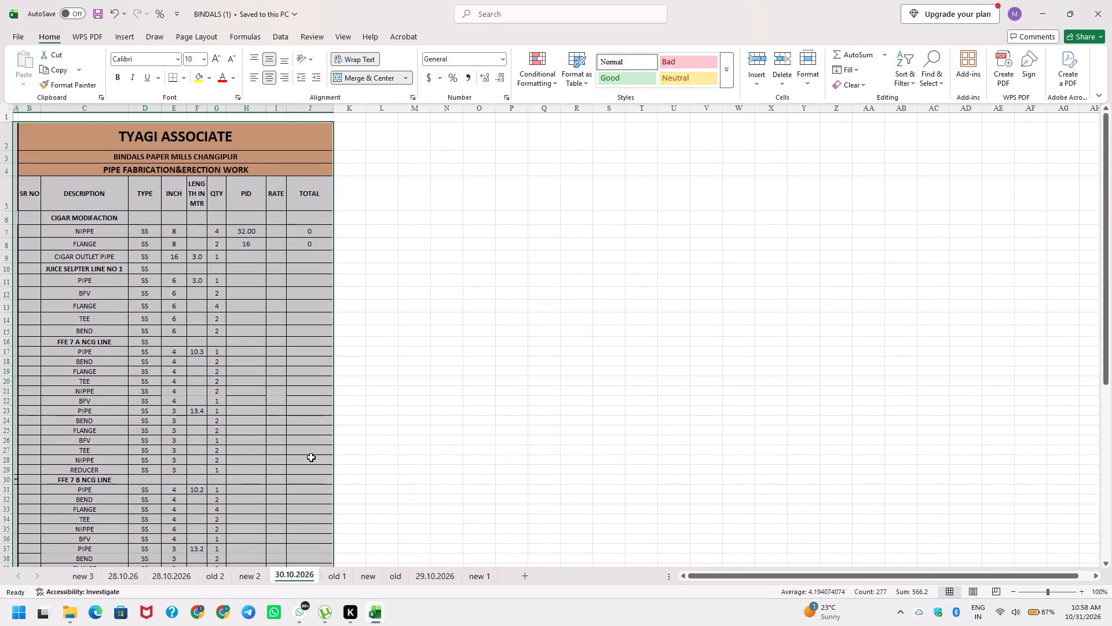
{"action": "key", "text": "ctrl+c"}
Paste the copied pipe fabrication and erection table into Sheet2 of the BINDALS workbook, starting at cell A2.
{"action": "key", "text": "alt+Tab"}
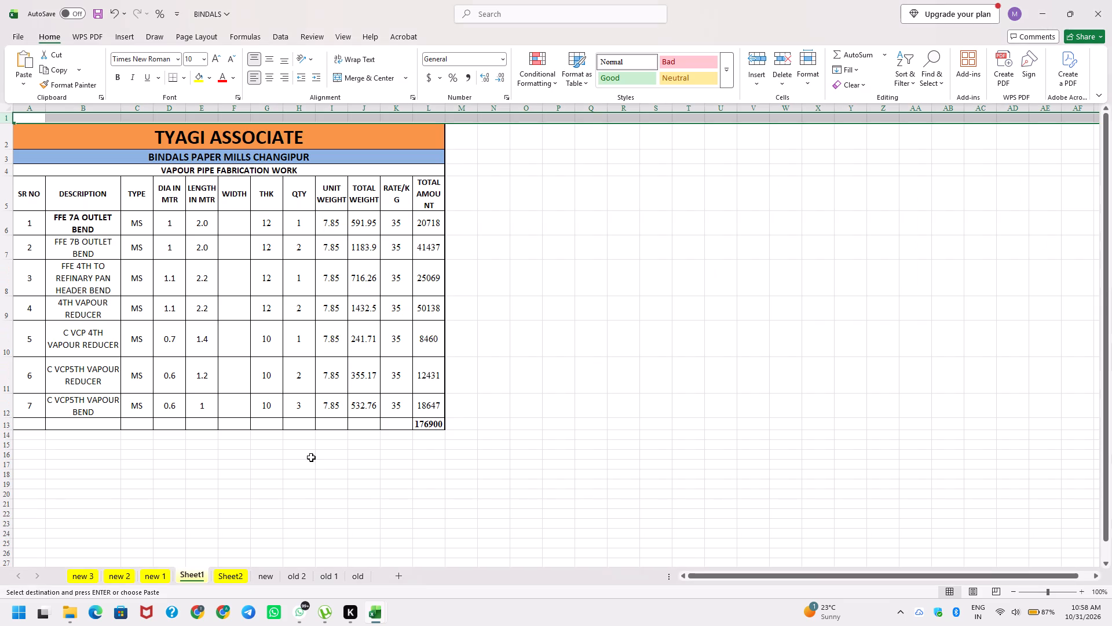
{"action": "key", "text": "ctrl+Page_Down"}
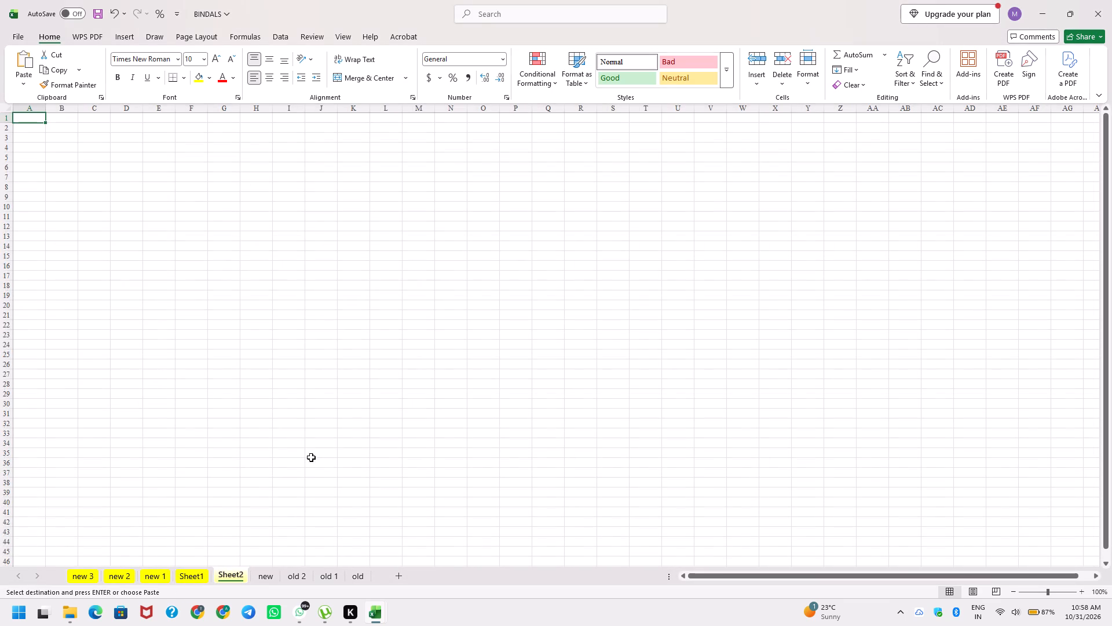
{"action": "key", "text": "Down"}
{"action": "key", "text": "ctrl+v"}
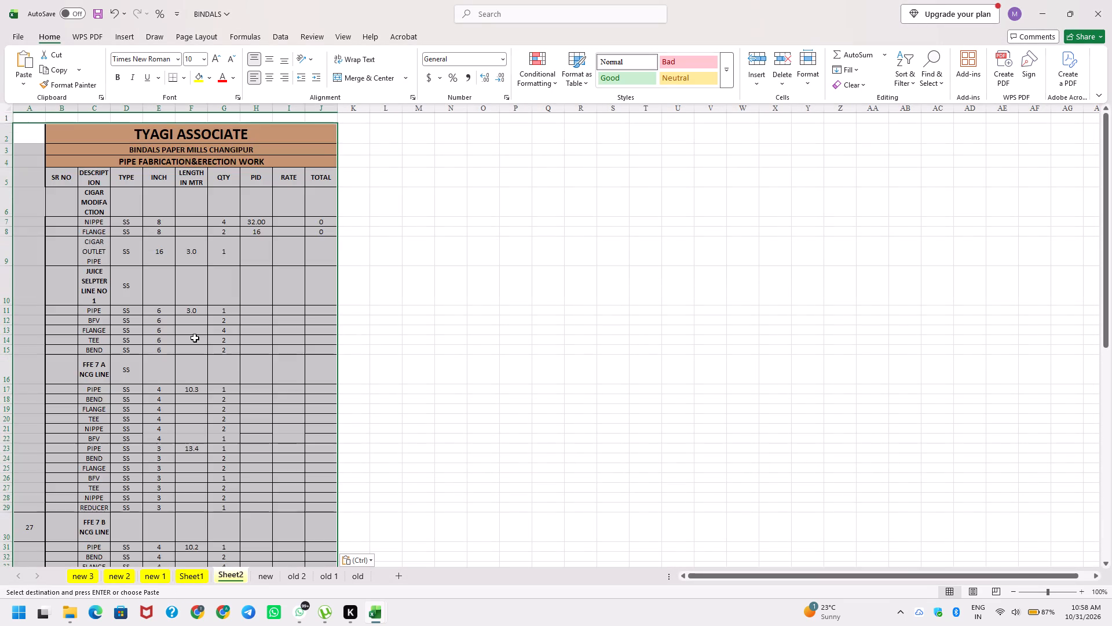
Delete column A before the SR NO column on Sheet2.
{"action": "key", "text": "Left"}
{"action": "key", "text": "ctrl+space"}
{"action": "key", "text": "ctrl+minus"}
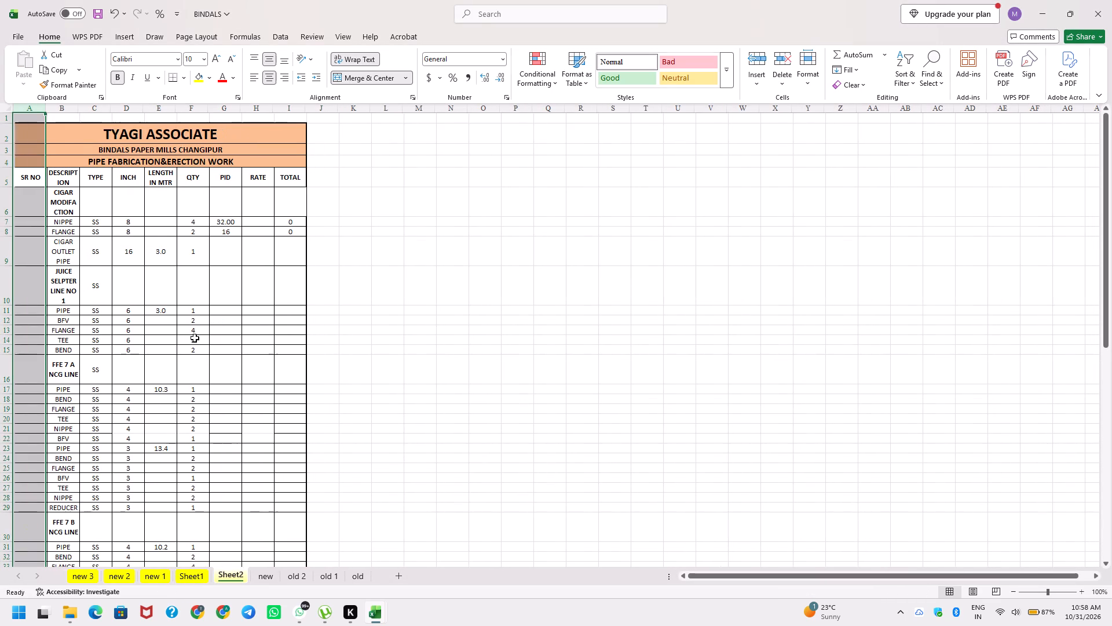
Widen the DESCRIPTION column on Sheet2 and fit its width to the item descriptions in rows 6 to 71.
{"action": "left_click", "coordinate": [61, 201]}
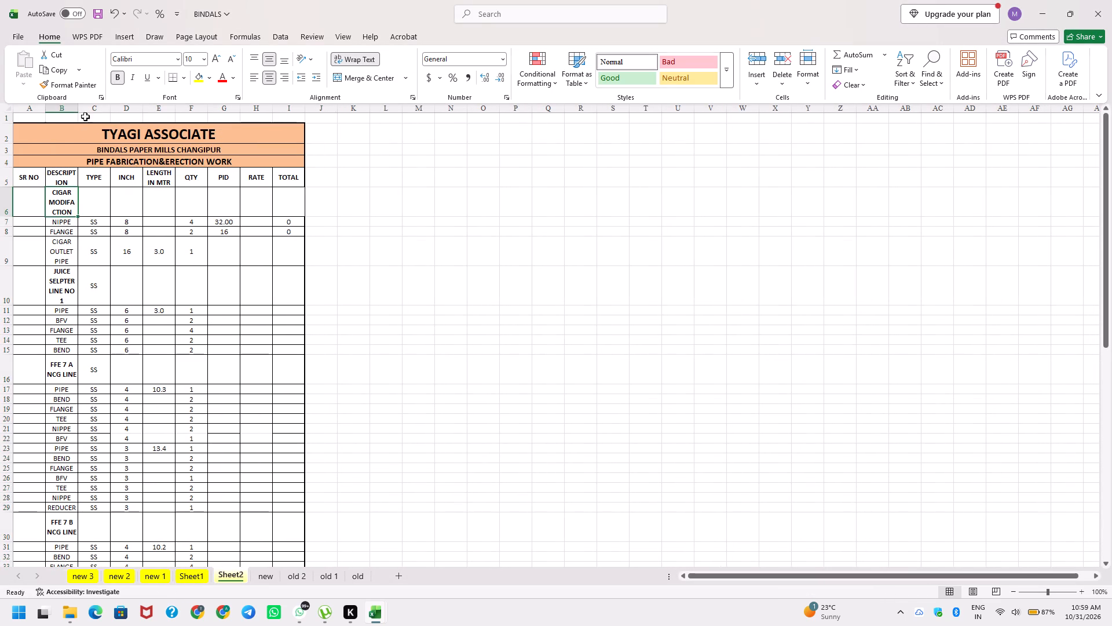
{"action": "left_click_drag", "start_coordinate": [76, 104], "coordinate": [97, 105]}
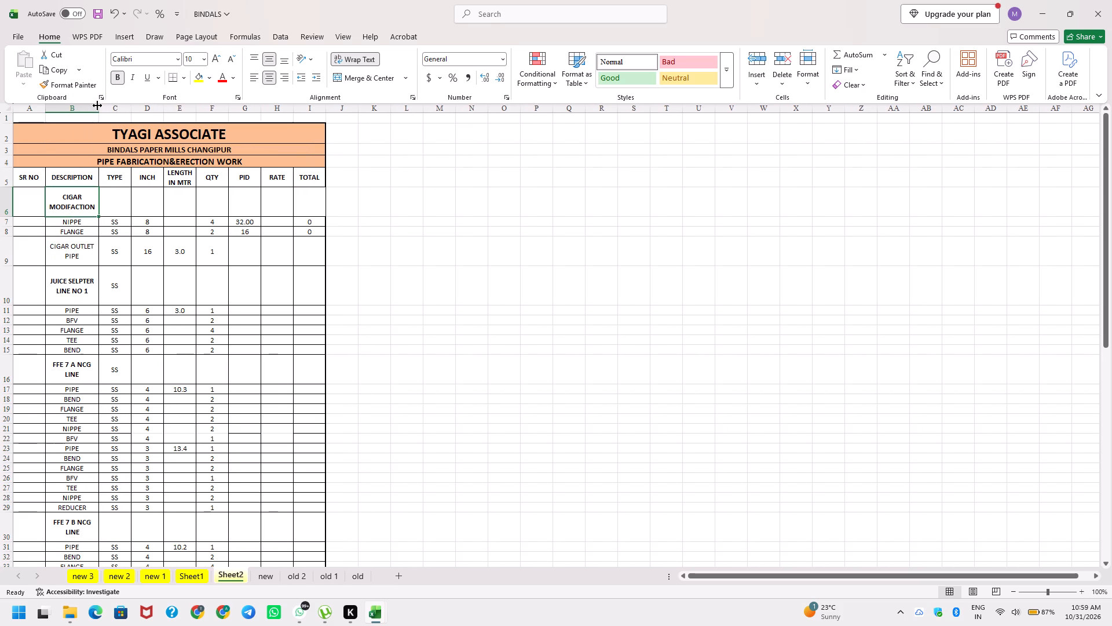
{"action": "key", "text": "Left"}
{"action": "key", "text": "Up"}
{"action": "key", "text": "Down"}
{"action": "key", "text": "Right"}
{"action": "key", "text": "ctrl+shift+Down"}
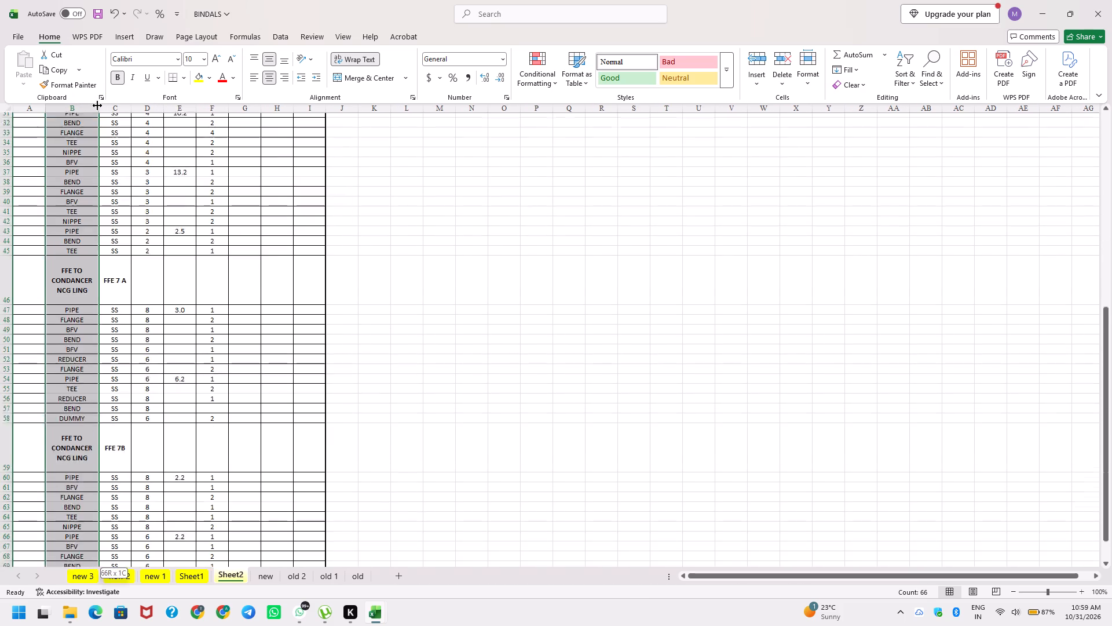
{"action": "type", "text": "oca"}
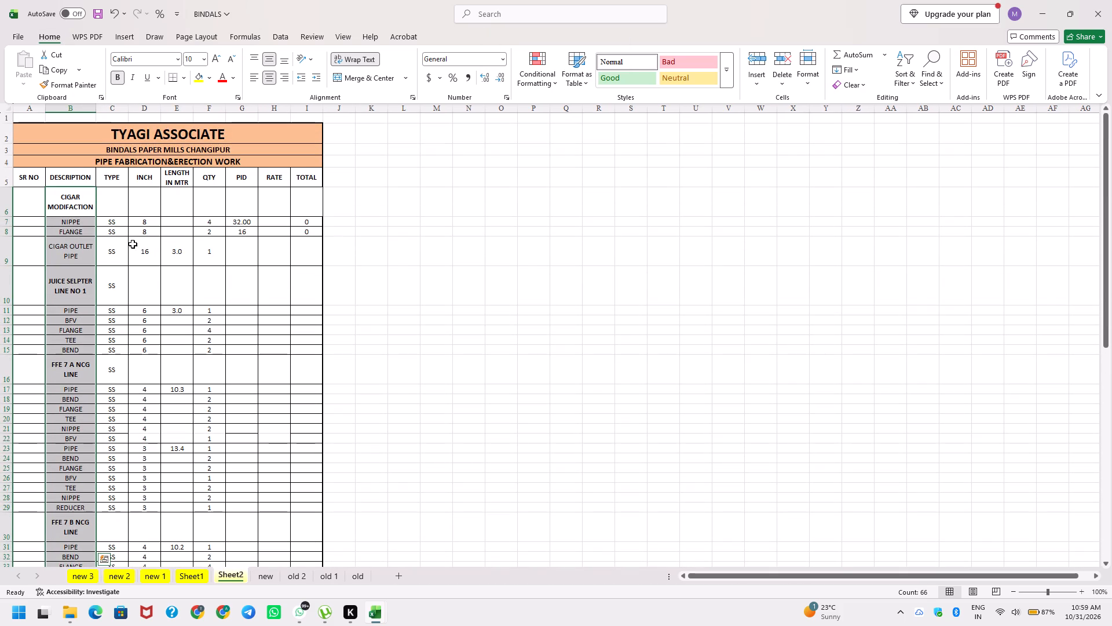
Fit the heights of the multi-line description rows 6, 9, 10, 16, 30, 46 and 59 on Sheet2 to their text.
{"action": "left_click", "coordinate": [1, 214]}
{"action": "left_click", "coordinate": [1, 214]}
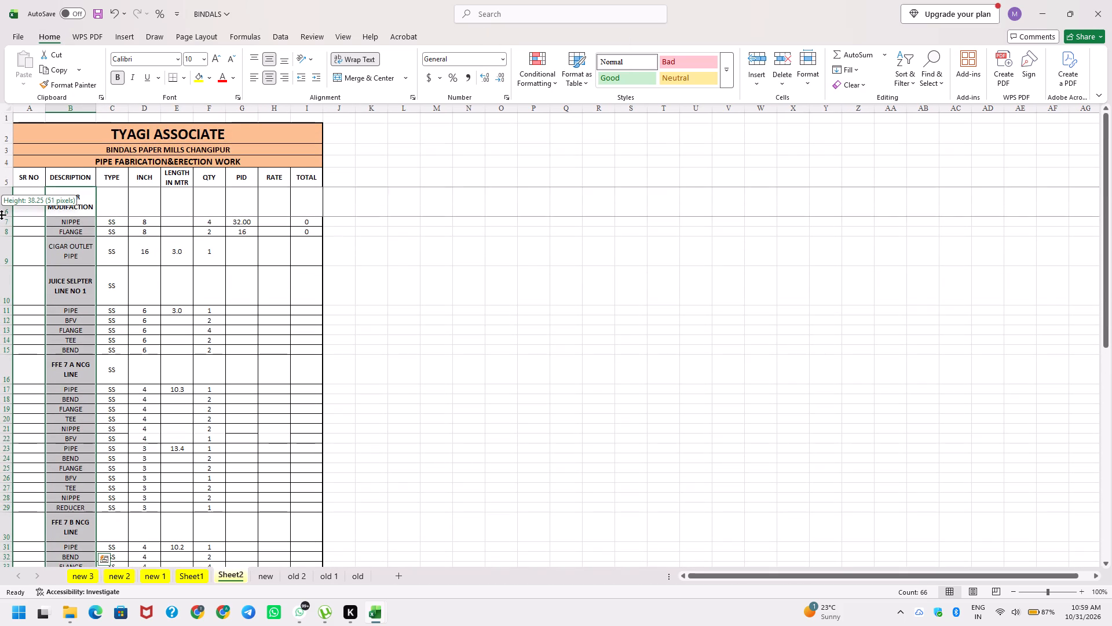
{"action": "double_click", "coordinate": [6, 215]}
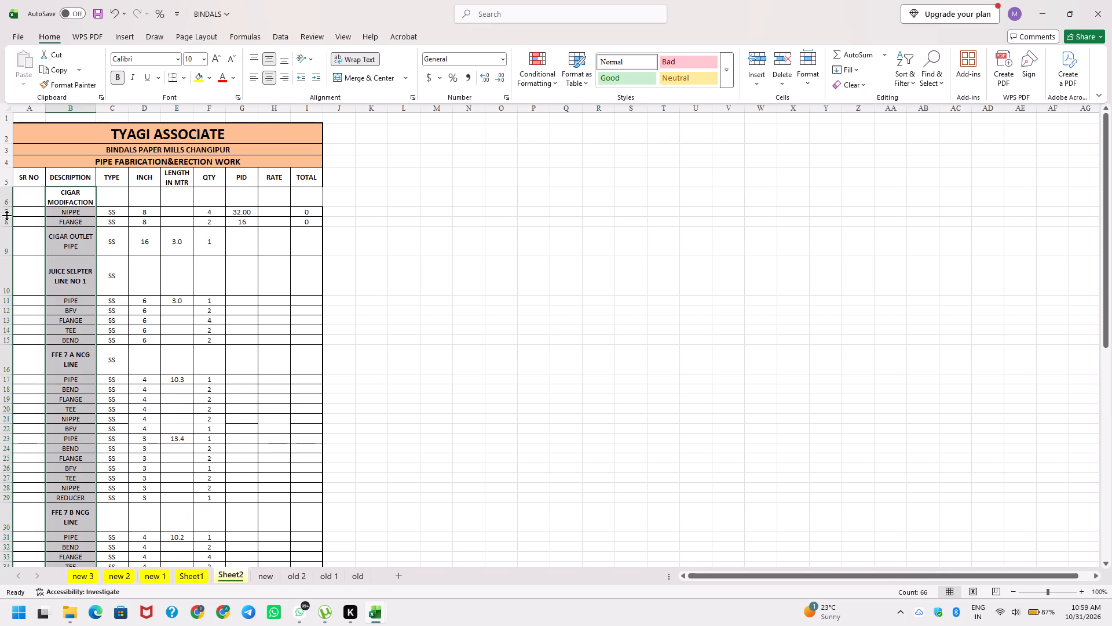
{"action": "double_click", "coordinate": [11, 255]}
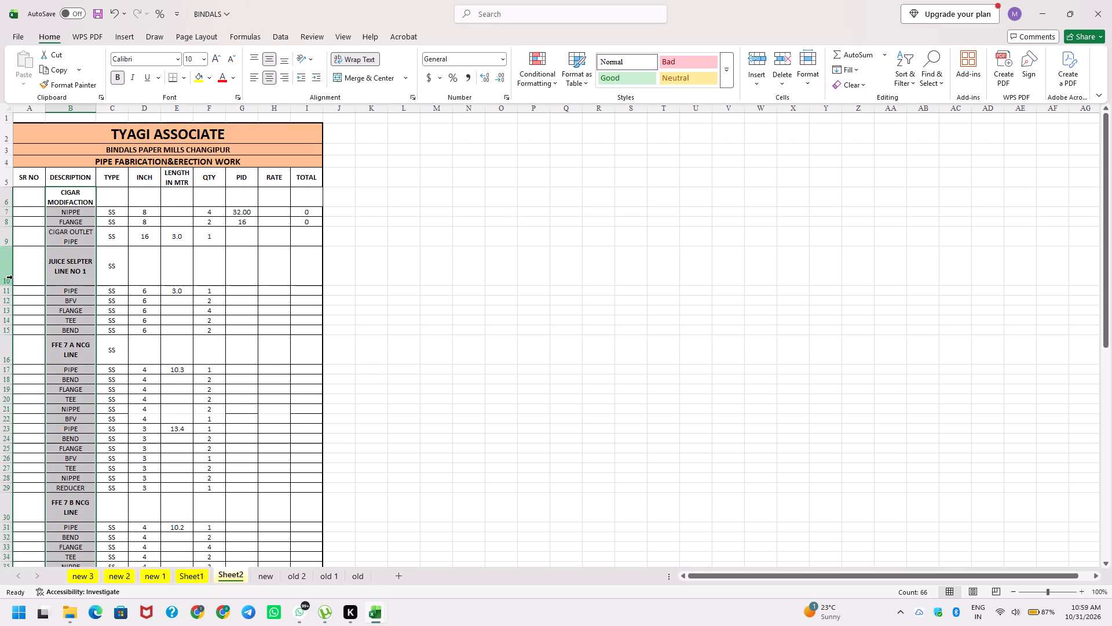
{"action": "double_click", "coordinate": [10, 285]}
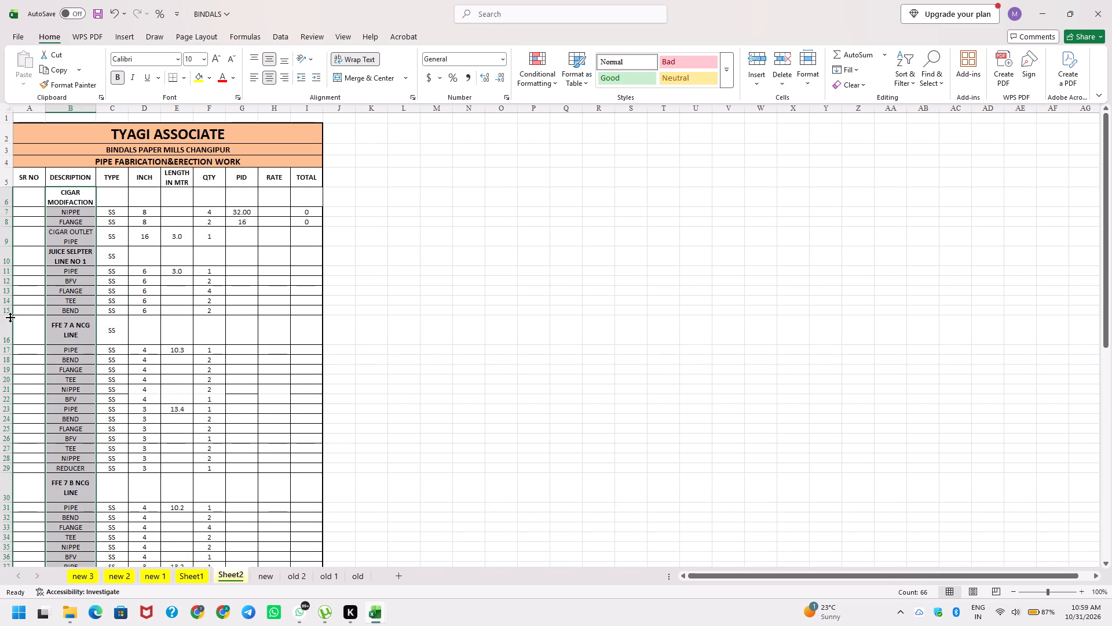
{"action": "double_click", "coordinate": [10, 345]}
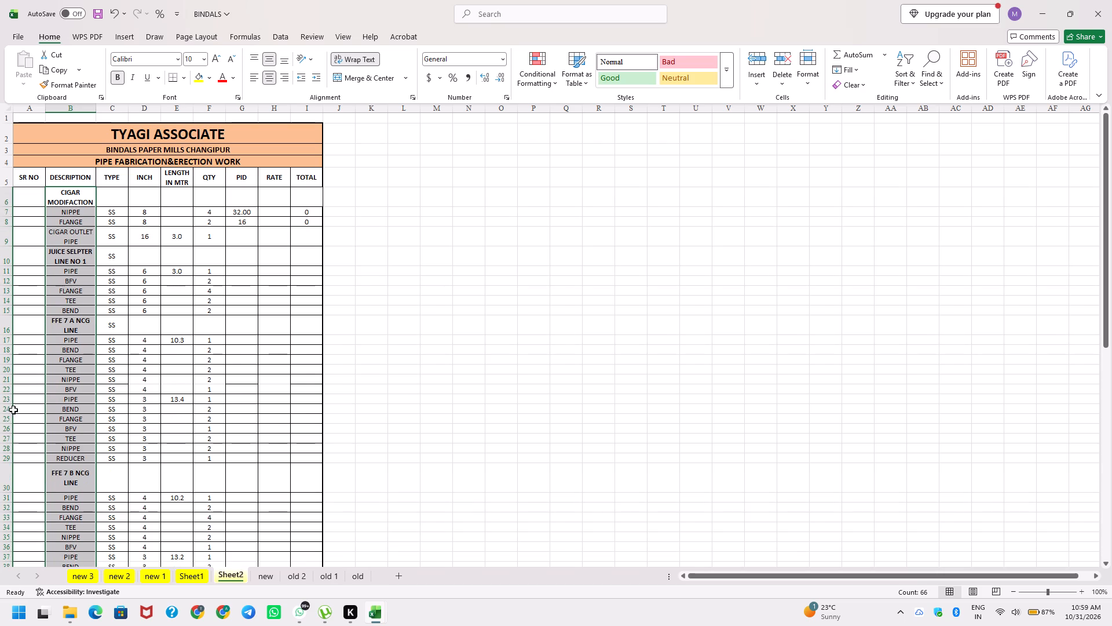
{"action": "scroll", "coordinate": [10, 494], "scroll_direction": "up", "scroll_amount": 1}
{"action": "double_click", "coordinate": [10, 489]}
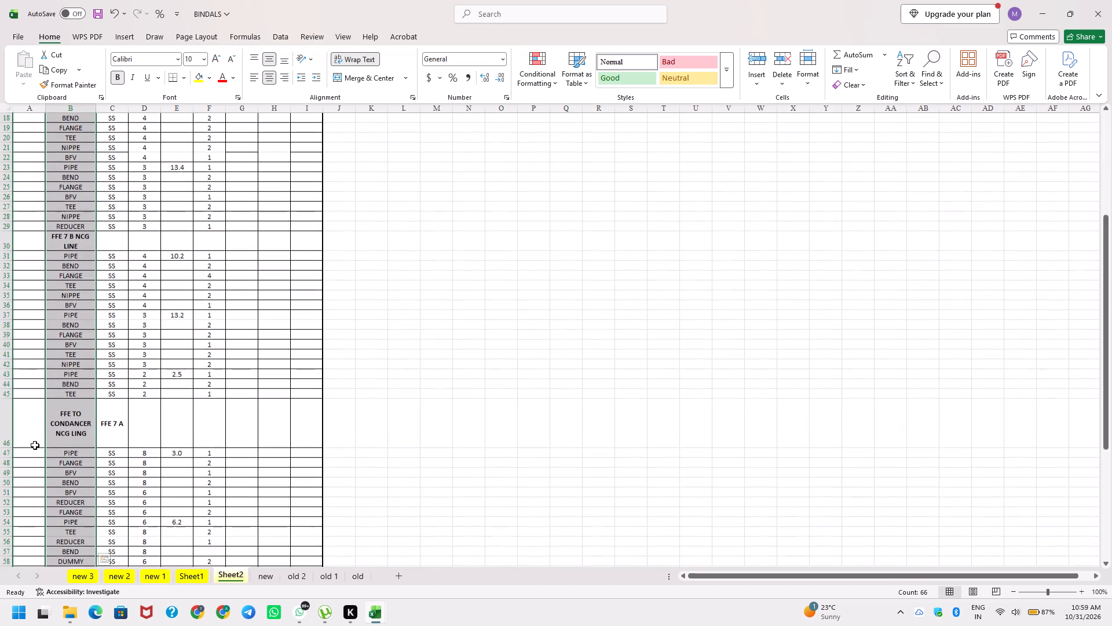
{"action": "double_click", "coordinate": [8, 449]}
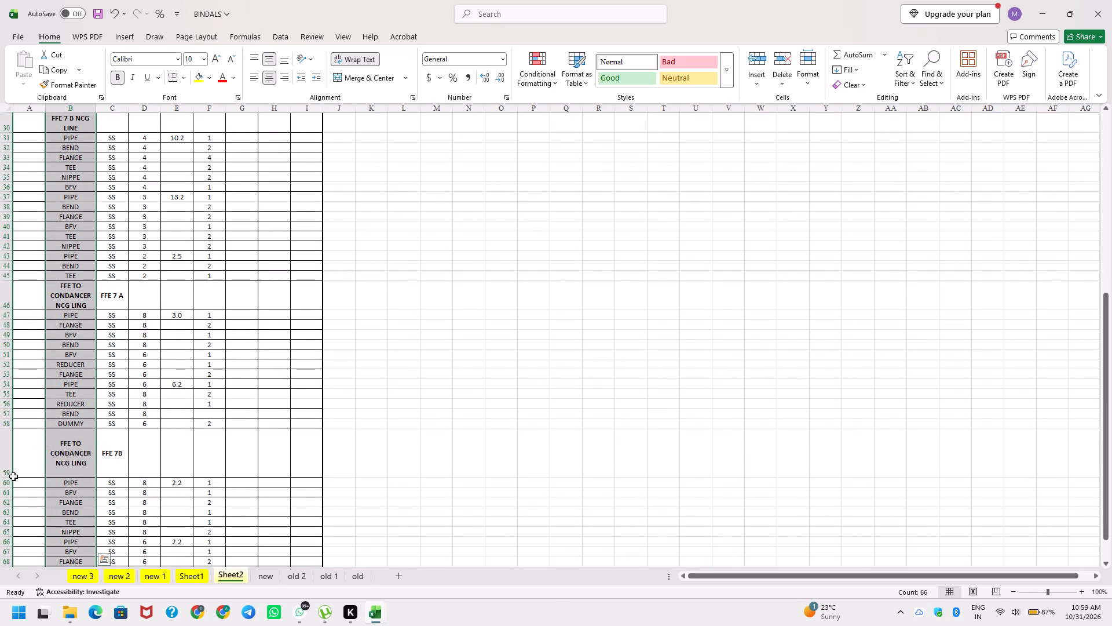
{"action": "double_click", "coordinate": [6, 479]}
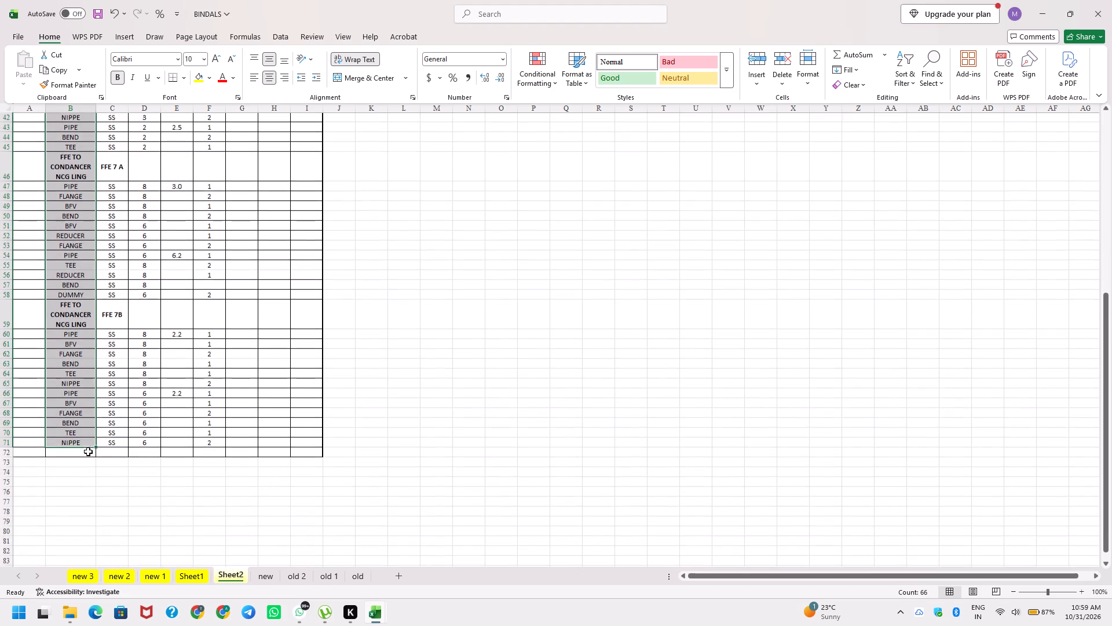
{"action": "left_click", "coordinate": [188, 397]}
{"action": "scroll", "coordinate": [180, 307], "scroll_direction": "up", "scroll_amount": 6}
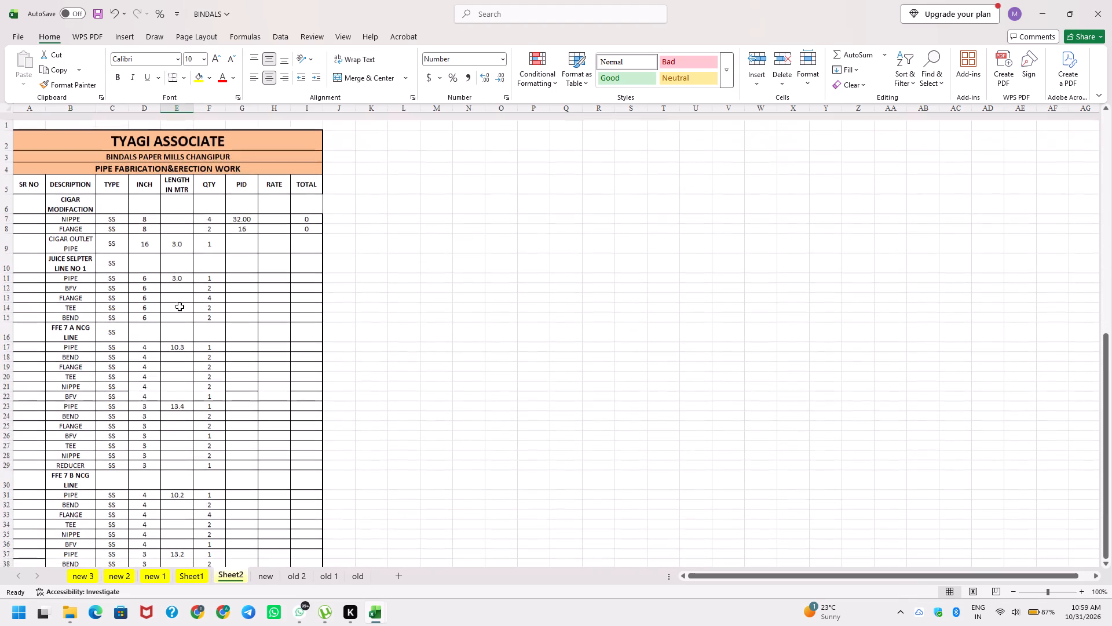
Start the SR NO numbering with 1 in A6 and a formula in A7 adding 1 to the cell above.
{"action": "left_click", "coordinate": [32, 197]}
{"action": "key", "text": "1"}
{"action": "key", "text": "Return"}
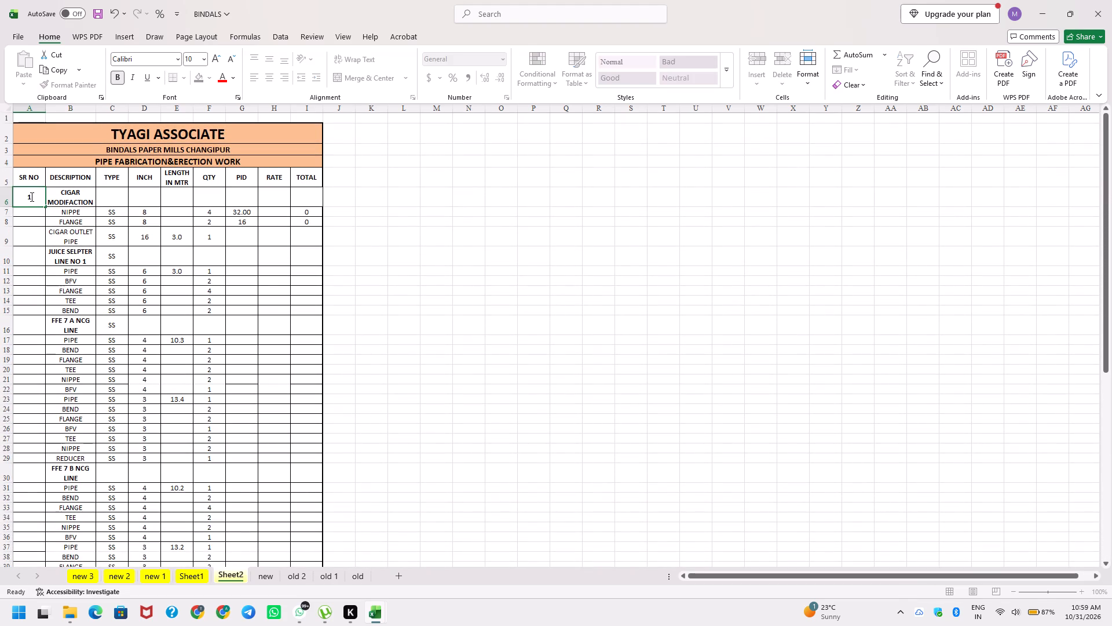
{"action": "key", "text": "plus"}
{"action": "key", "text": "Up"}
{"action": "type", "text": "+1"}
{"action": "key", "text": "Return"}
Extend the running-number formula down the SR NO column from A8 to A71.
{"action": "key", "text": "ctrl+d"}
{"action": "key", "text": "ctrl+c"}
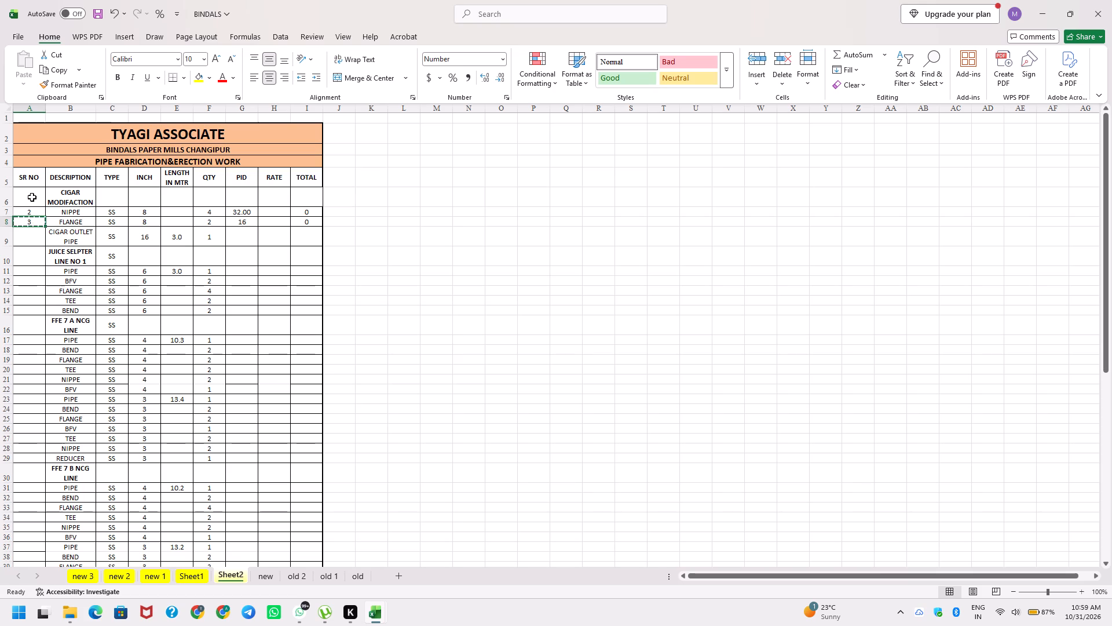
{"action": "key", "text": "Down"}
{"action": "key", "text": "Right"}
{"action": "key", "text": "ctrl+Down"}
{"action": "key", "text": "Left"}
{"action": "key", "text": "Up"}
{"action": "key", "text": "Down"}
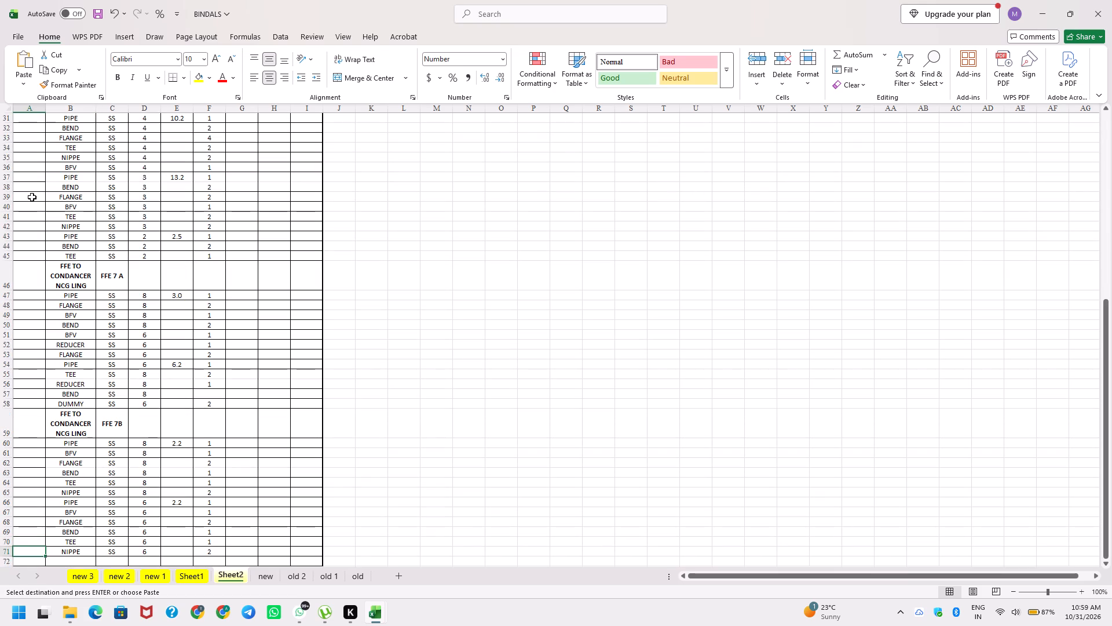
{"action": "key", "text": "ctrl+shift+Up"}
{"action": "key", "text": "Return"}
{"action": "key", "text": "Up"}
{"action": "key", "text": "ctrl+Up"}
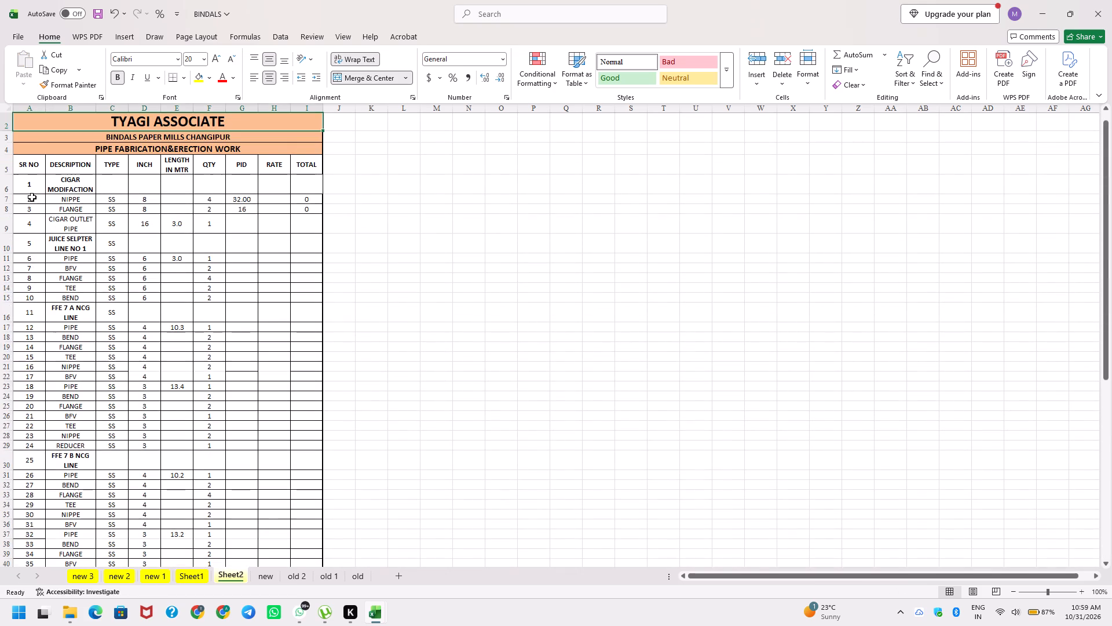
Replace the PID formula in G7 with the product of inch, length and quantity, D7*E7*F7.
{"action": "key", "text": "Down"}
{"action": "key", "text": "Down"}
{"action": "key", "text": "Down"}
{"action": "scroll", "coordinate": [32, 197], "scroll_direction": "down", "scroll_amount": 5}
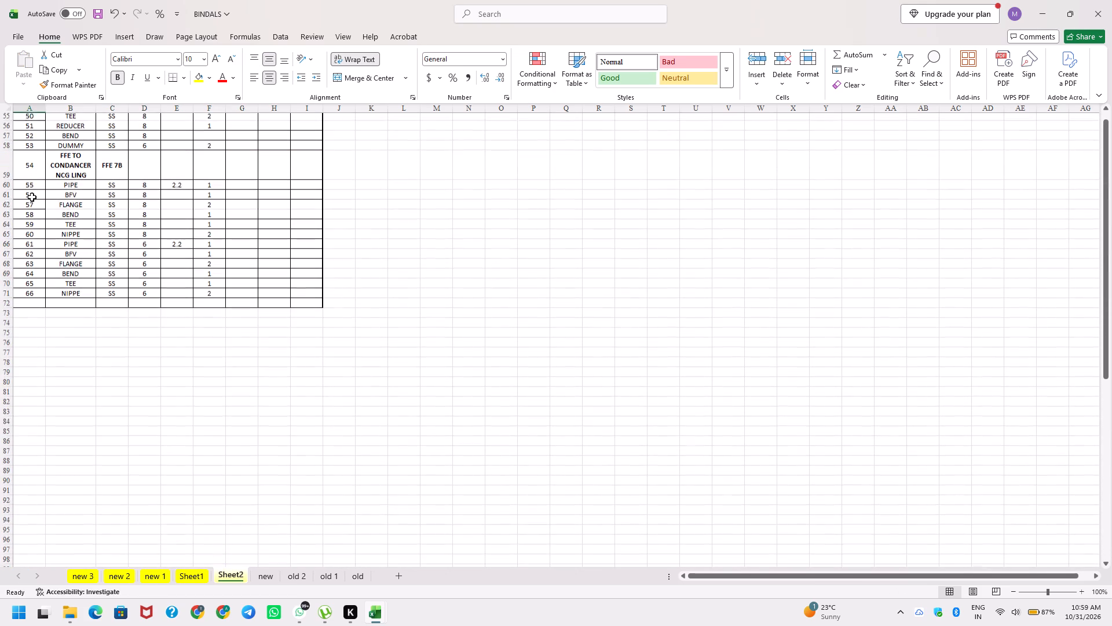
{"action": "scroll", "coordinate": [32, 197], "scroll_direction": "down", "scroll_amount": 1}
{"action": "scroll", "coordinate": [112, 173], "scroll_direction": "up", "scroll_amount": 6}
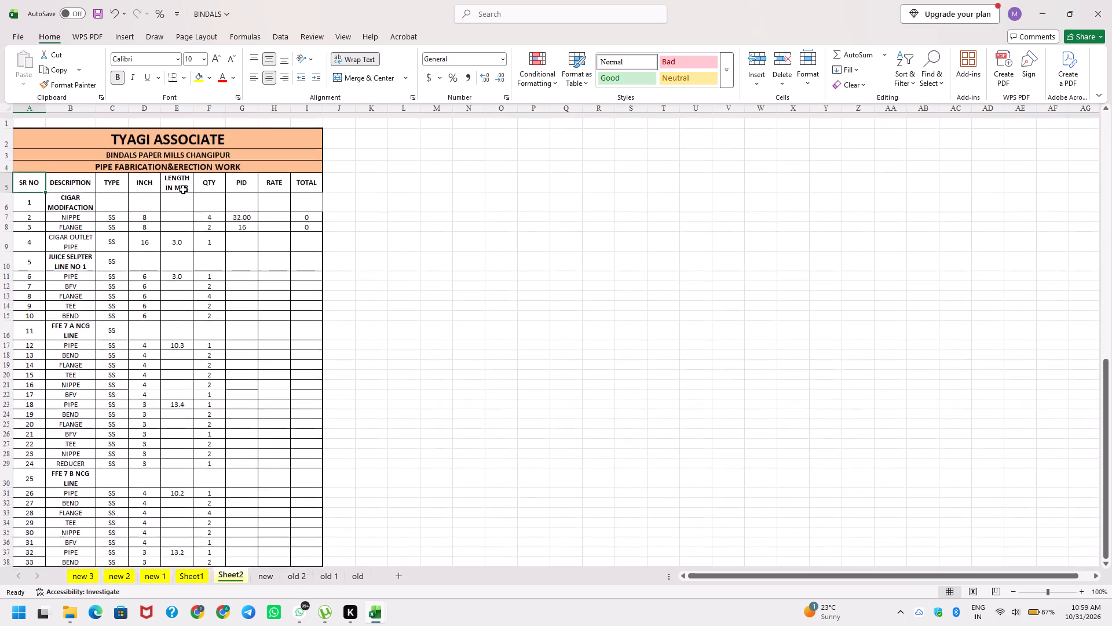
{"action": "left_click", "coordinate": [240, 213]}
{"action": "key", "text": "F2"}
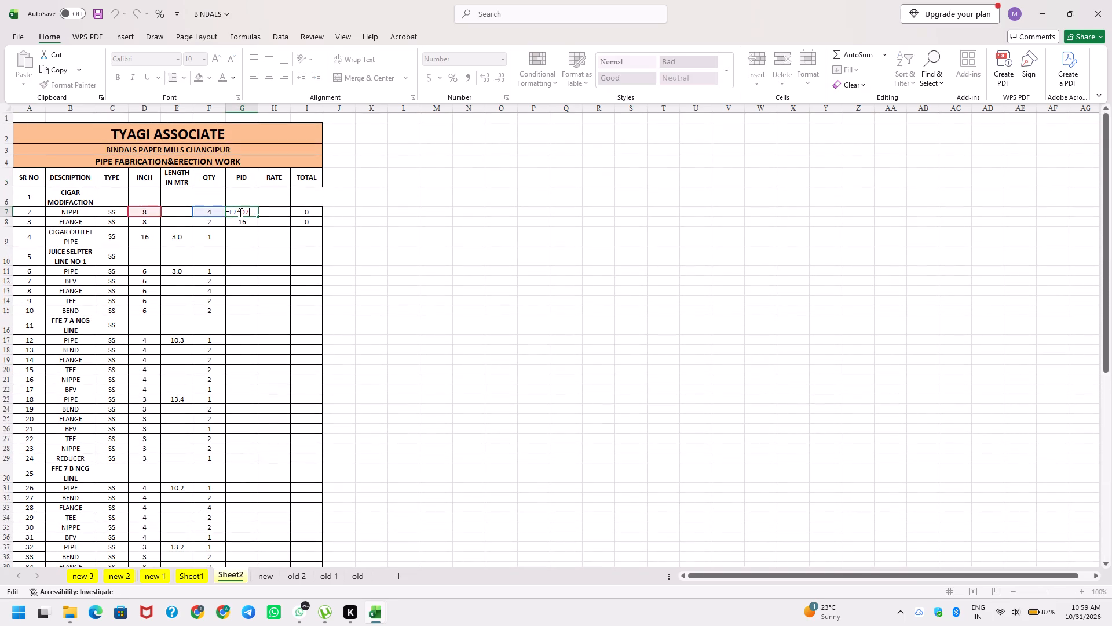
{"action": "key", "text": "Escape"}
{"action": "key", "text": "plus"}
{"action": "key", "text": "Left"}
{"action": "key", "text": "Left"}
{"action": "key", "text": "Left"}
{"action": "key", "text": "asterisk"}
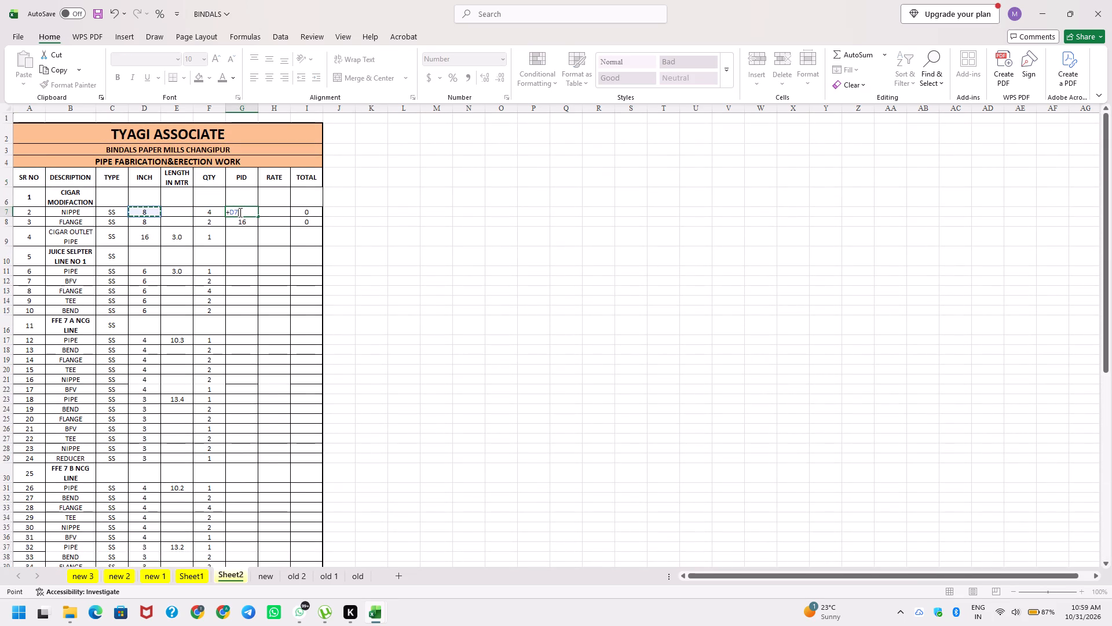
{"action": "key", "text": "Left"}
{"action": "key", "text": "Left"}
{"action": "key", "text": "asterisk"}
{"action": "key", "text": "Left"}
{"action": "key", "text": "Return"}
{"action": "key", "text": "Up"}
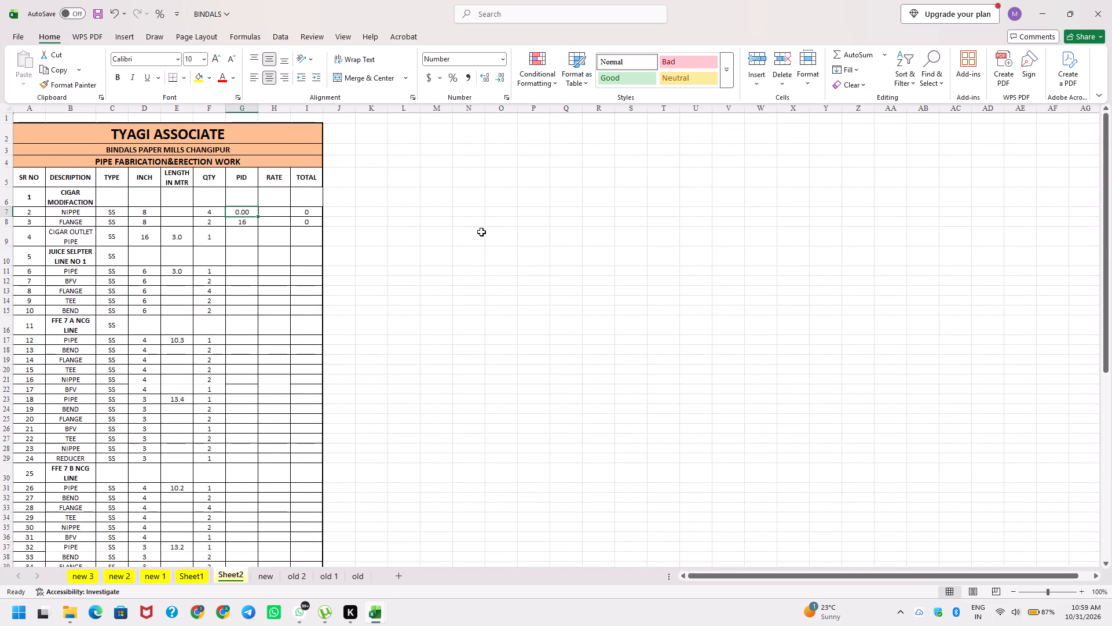
Set the PID formula in G7 to the sum of inch, length and quantity, D7+E7+F7.
{"action": "key", "text": "plus"}
{"action": "key", "text": "Left"}
{"action": "key", "text": "Left"}
{"action": "key", "text": "Left"}
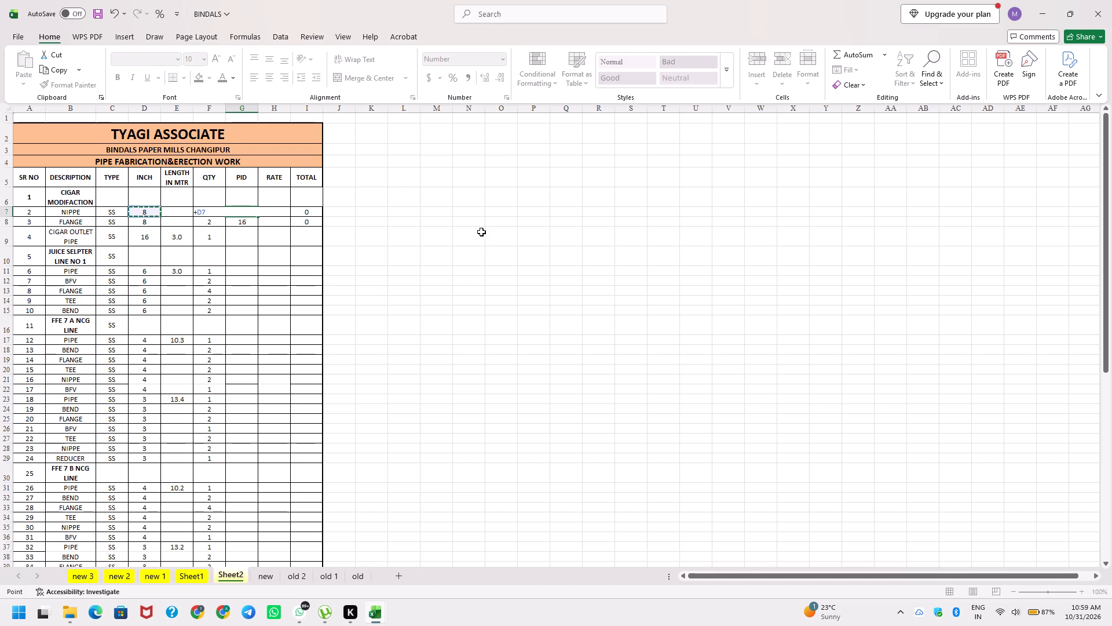
{"action": "key", "text": "plus"}
{"action": "key", "text": "Left"}
{"action": "key", "text": "Left"}
{"action": "key", "text": "plus"}
{"action": "key", "text": "Left"}
{"action": "key", "text": "Return"}
{"action": "key", "text": "Up"}
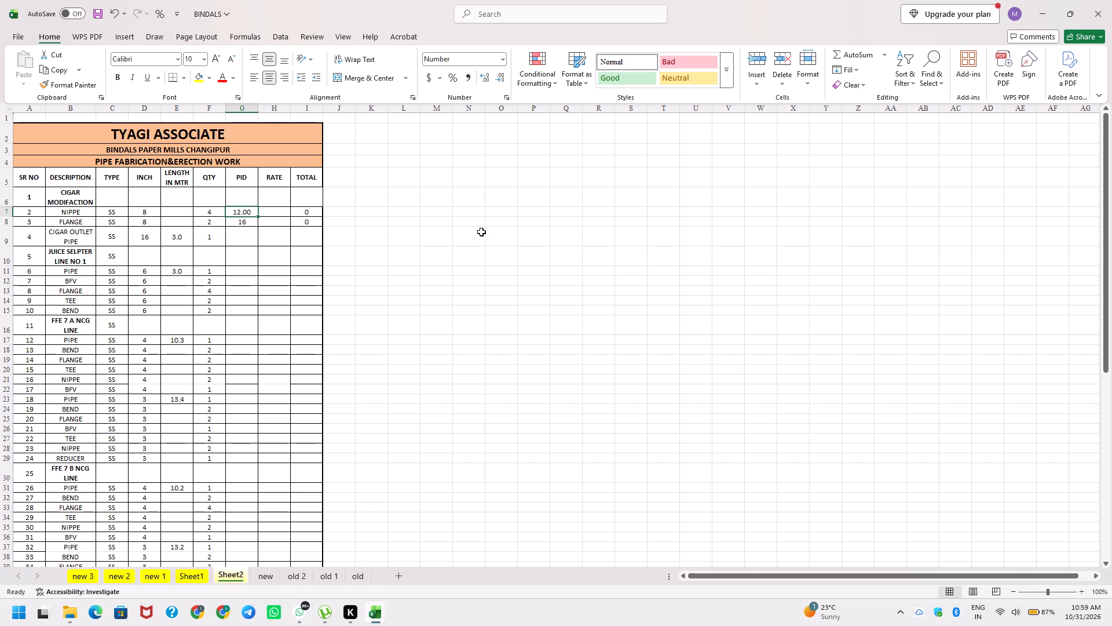
Copy the PID formula from G7 down the PID column to cells G8 through G71.
{"action": "key", "text": "ctrl+c"}
{"action": "key", "text": "Left"}
{"action": "key", "text": "ctrl+Down"}
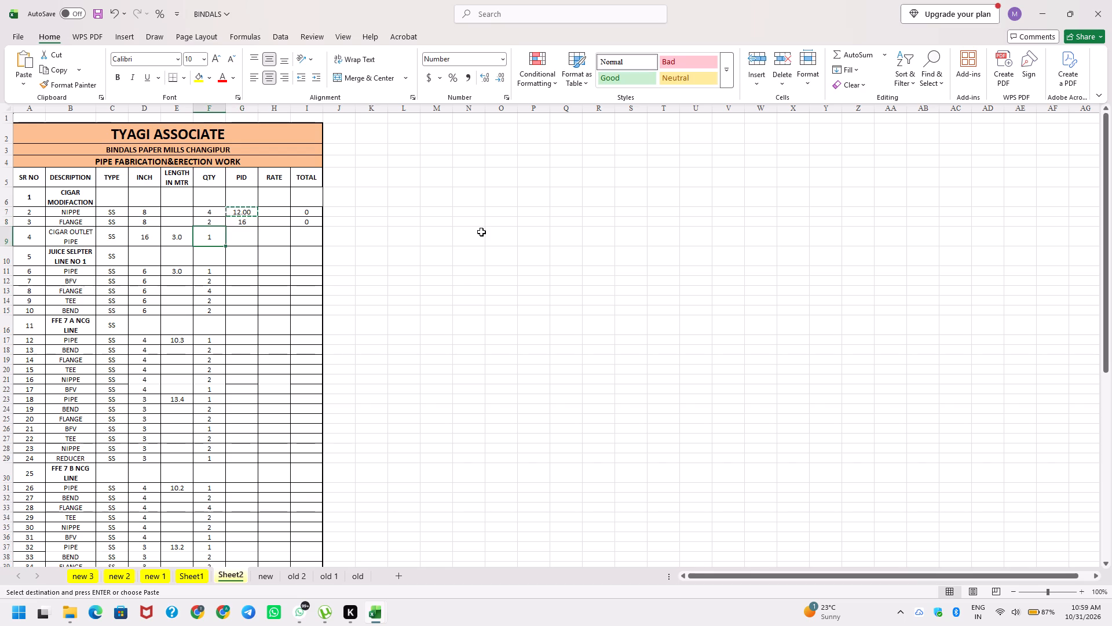
{"action": "key", "text": "ctrl+Down"}
{"action": "key", "text": "Left"}
{"action": "key", "text": "Left"}
{"action": "key", "text": "Left"}
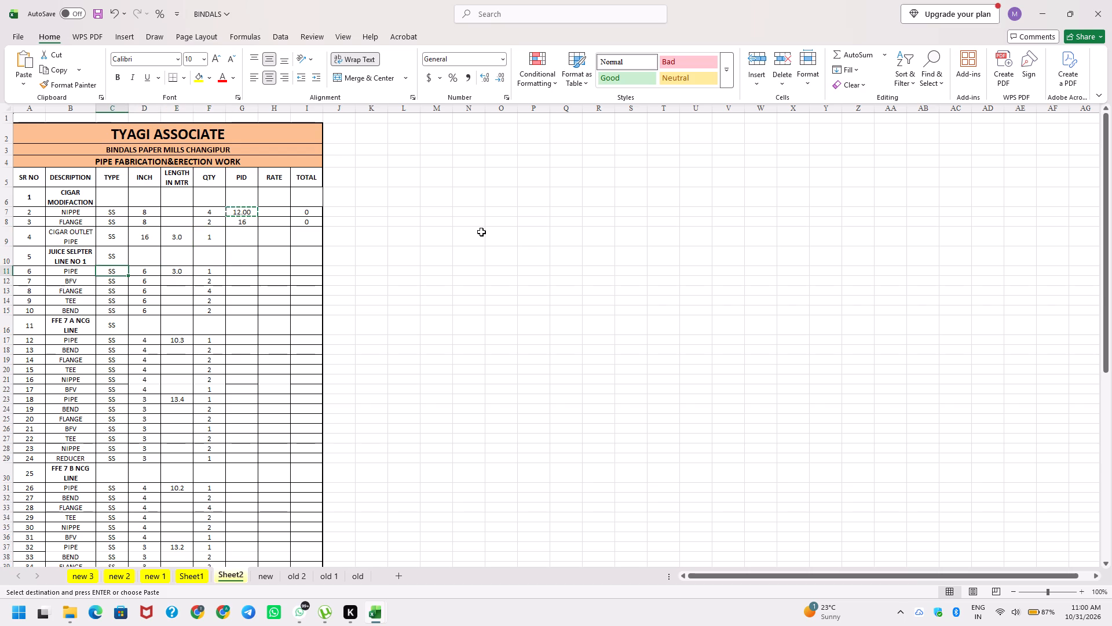
{"action": "key", "text": "Left"}
{"action": "key", "text": "ctrl+Down"}
{"action": "key", "text": "Right"}
{"action": "key", "text": "Right"}
{"action": "key", "text": "Right"}
{"action": "key", "text": "Right"}
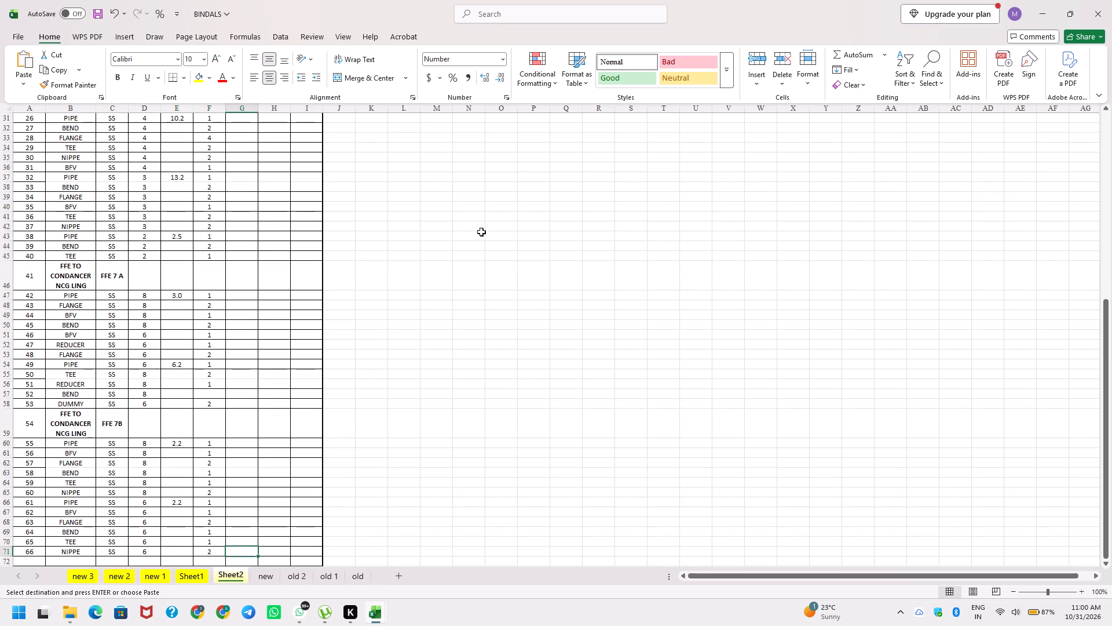
{"action": "key", "text": "Right"}
{"action": "key", "text": "ctrl+shift+Up"}
{"action": "key", "text": "shift+Down"}
{"action": "key", "text": "shift+Up"}
{"action": "key", "text": "shift+Up"}
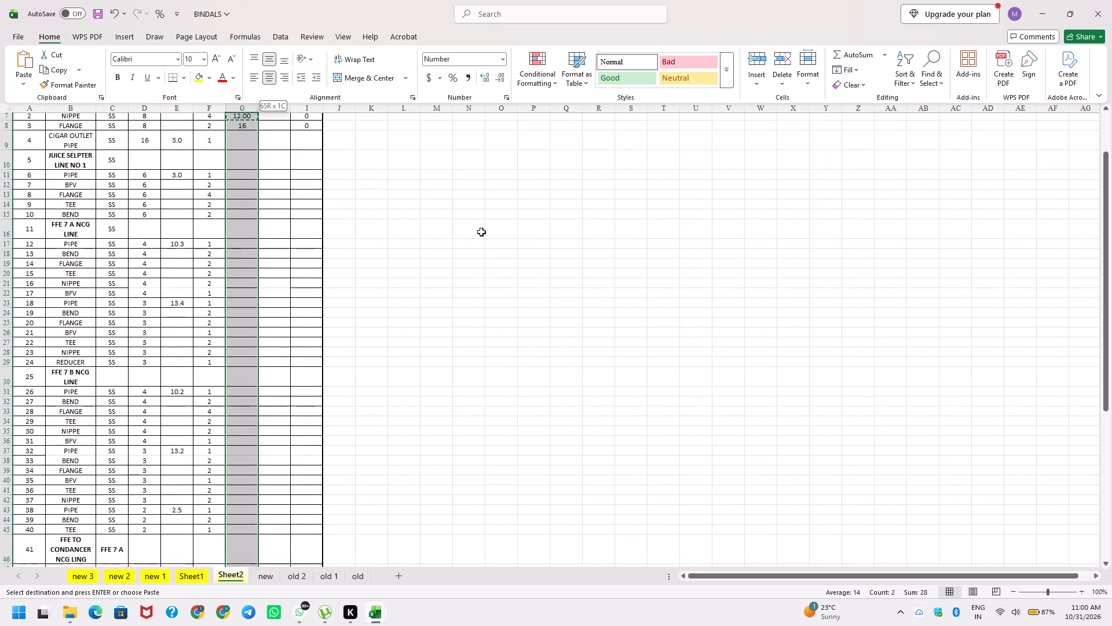
{"action": "key", "text": "shift+Down"}
{"action": "key", "text": "Return"}
{"action": "key", "text": "Up"}
{"action": "key", "text": "ctrl+Up"}
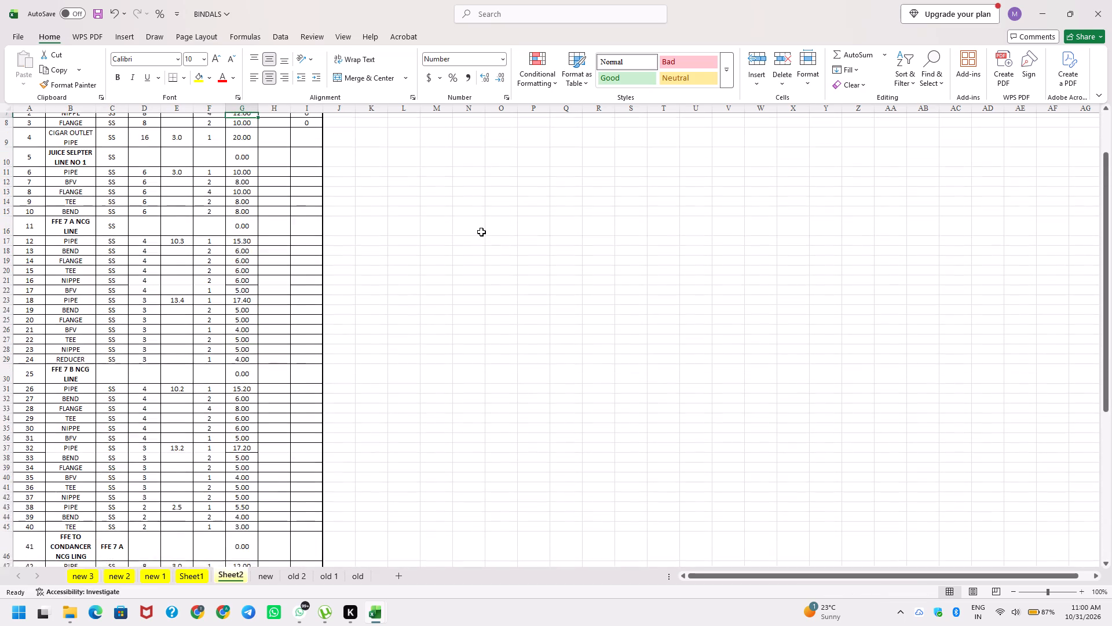
Examine the PID formulas one by one in cells G9 through G26, and recheck the one in G7.
{"action": "key", "text": "Up"}
{"action": "key", "text": "Down"}
{"action": "key", "text": "Down"}
{"action": "key", "text": "Down"}
{"action": "key", "text": "F2"}
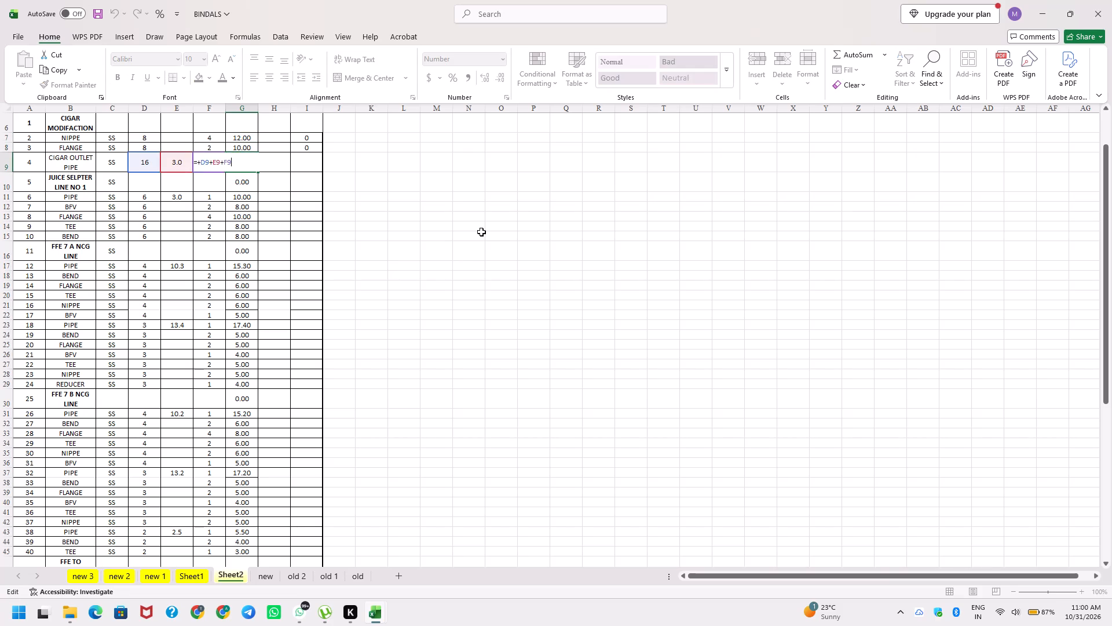
{"action": "key", "text": "Escape"}
{"action": "key", "text": "Down"}
{"action": "key", "text": "F2"}
{"action": "key", "text": "Escape"}
{"action": "key", "text": "Down"}
{"action": "key", "text": "F2"}
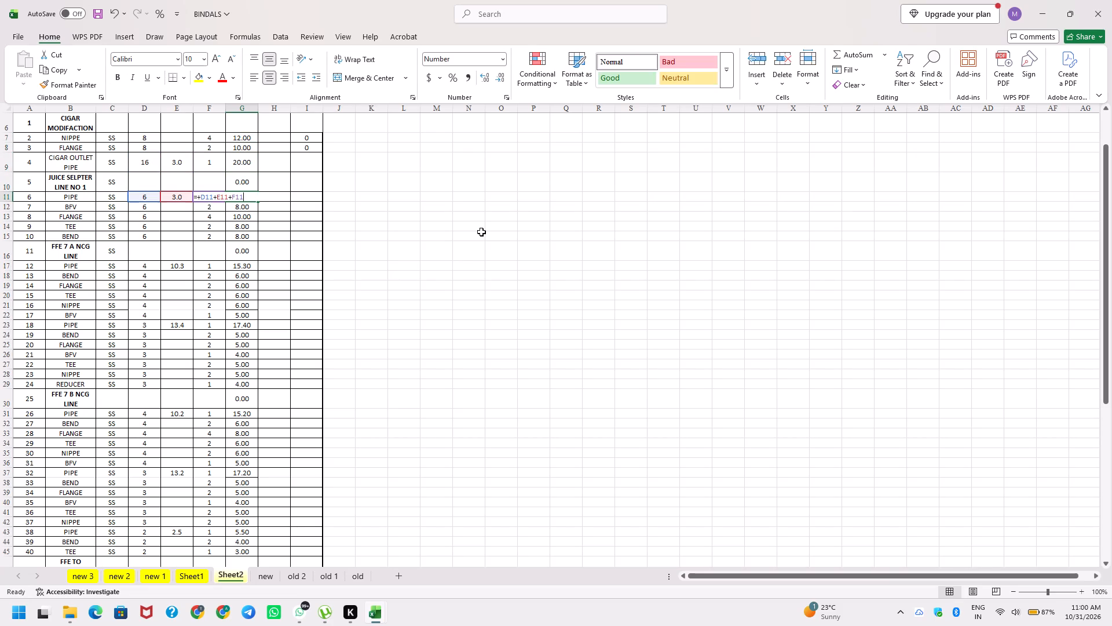
{"action": "key", "text": "Escape"}
{"action": "key", "text": "Down"}
{"action": "key", "text": "F2"}
{"action": "key", "text": "Escape"}
{"action": "key", "text": "Down"}
{"action": "key", "text": "F2"}
{"action": "key", "text": "Escape"}
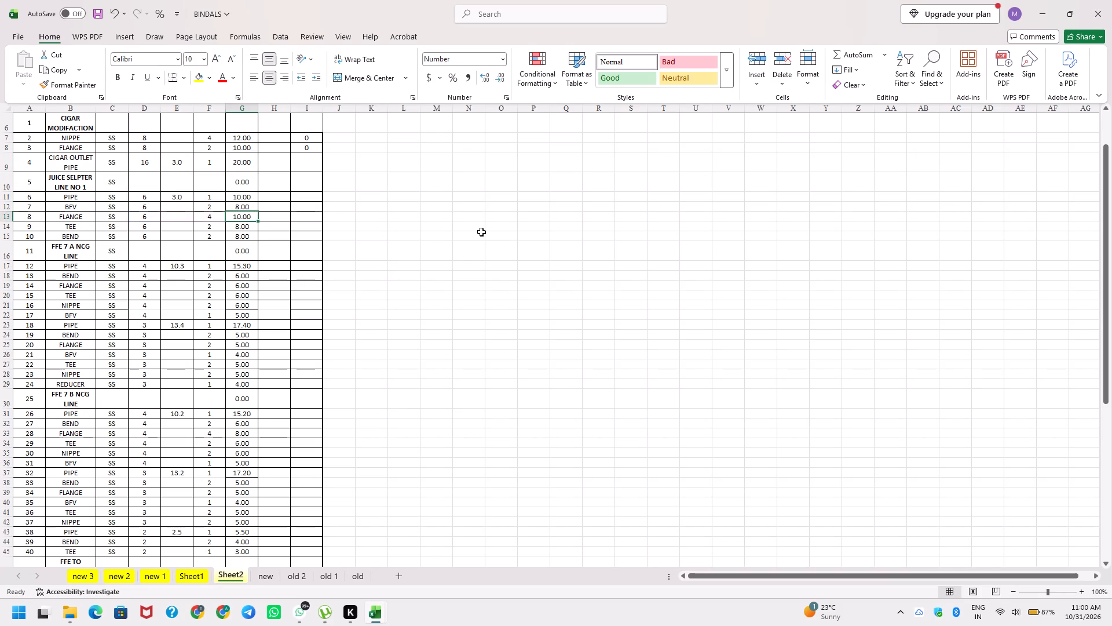
{"action": "key", "text": "Down"}
{"action": "key", "text": "F2"}
{"action": "key", "text": "Escape"}
{"action": "key", "text": "Down"}
{"action": "key", "text": "F2"}
{"action": "key", "text": "Escape"}
{"action": "key", "text": "Down"}
{"action": "key", "text": "F2"}
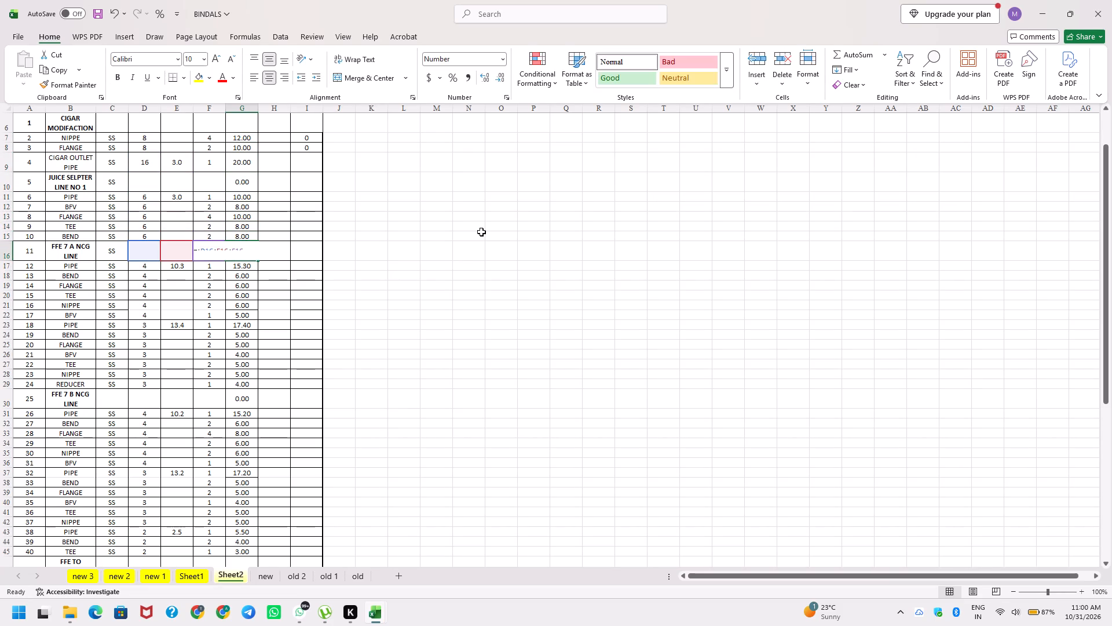
{"action": "key", "text": "Escape"}
{"action": "key", "text": "Down"}
{"action": "key", "text": "F2"}
{"action": "key", "text": "Escape"}
{"action": "key", "text": "Down"}
{"action": "key", "text": "F2"}
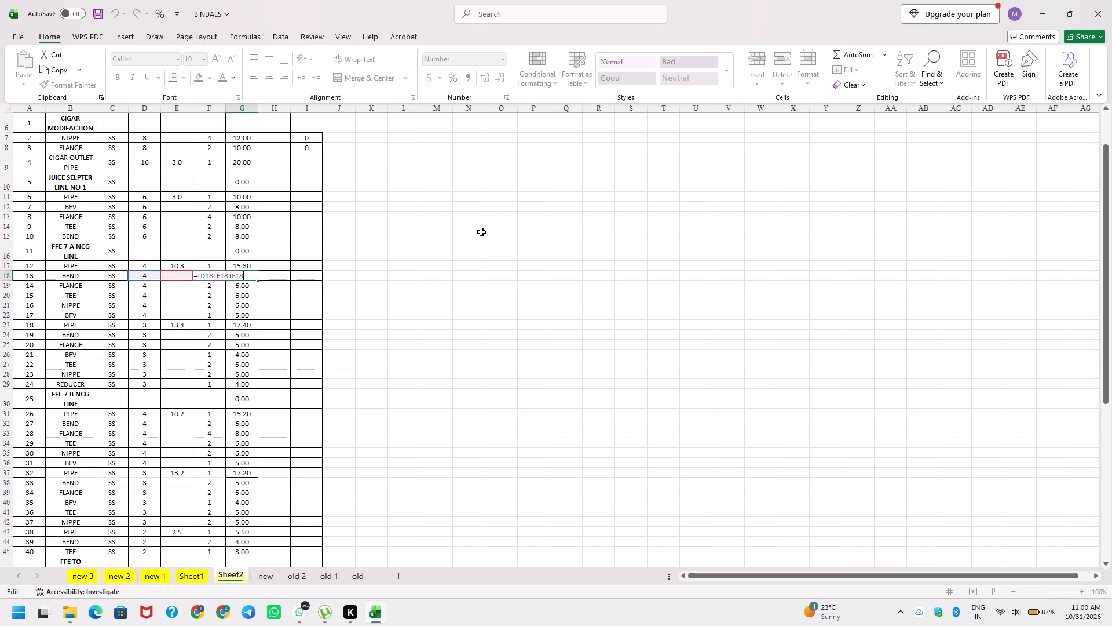
{"action": "key", "text": "Escape"}
{"action": "key", "text": "Down"}
{"action": "key", "text": "F2"}
{"action": "key", "text": "Escape"}
{"action": "key", "text": "Down"}
{"action": "key", "text": "F2"}
{"action": "key", "text": "Escape"}
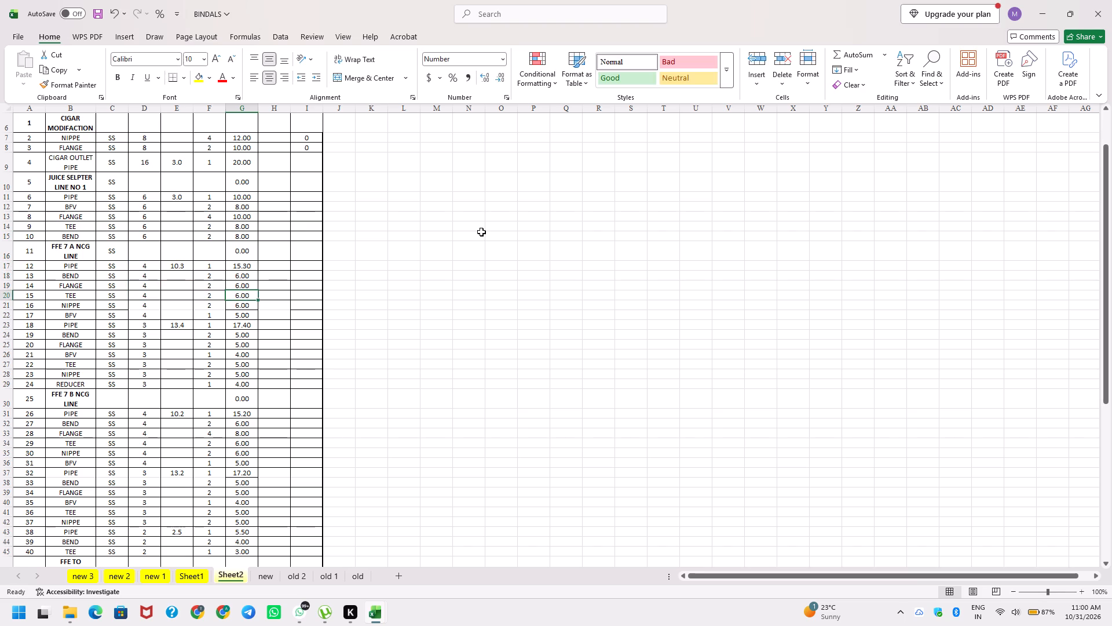
{"action": "key", "text": "Down"}
{"action": "key", "text": "F2"}
{"action": "key", "text": "Escape"}
{"action": "key", "text": "Down"}
{"action": "key", "text": "F2"}
{"action": "key", "text": "Escape"}
{"action": "key", "text": "Down"}
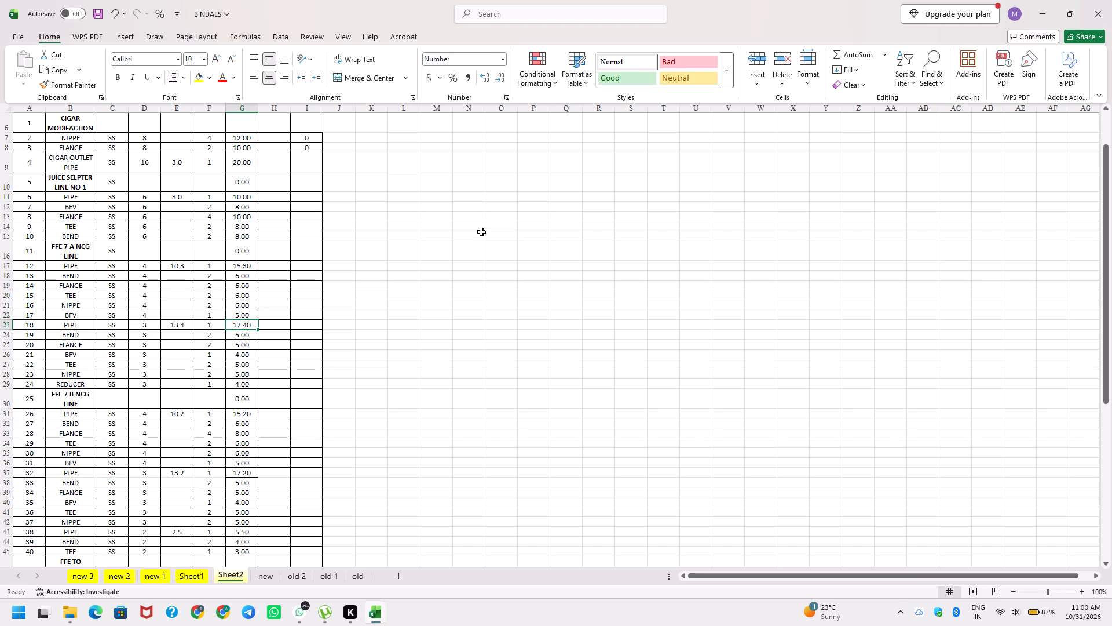
{"action": "key", "text": "F2"}
{"action": "key", "text": "Down"}
{"action": "key", "text": "Escape"}
{"action": "key", "text": "Escape"}
{"action": "key", "text": "Down"}
{"action": "key", "text": "F2"}
{"action": "key", "text": "Escape"}
{"action": "key", "text": "Down"}
{"action": "key", "text": "F2"}
{"action": "key", "text": "Escape"}
{"action": "key", "text": "Down"}
{"action": "key", "text": "F2"}
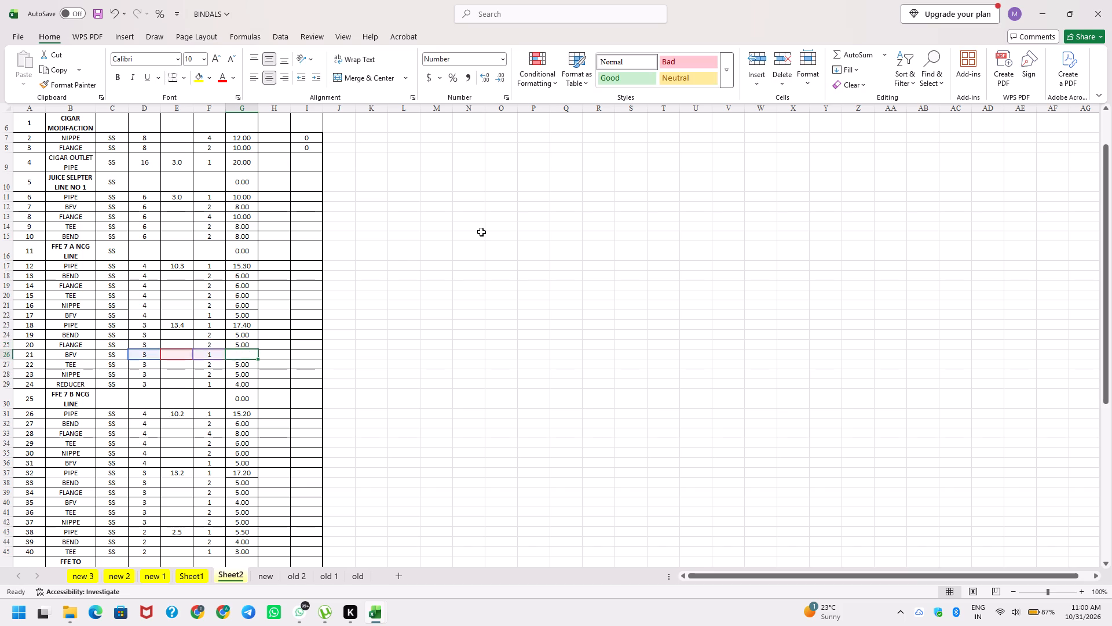
{"action": "key", "text": "Escape"}
{"action": "key", "text": "ctrl+Up"}
{"action": "key", "text": "ctrl+Up"}
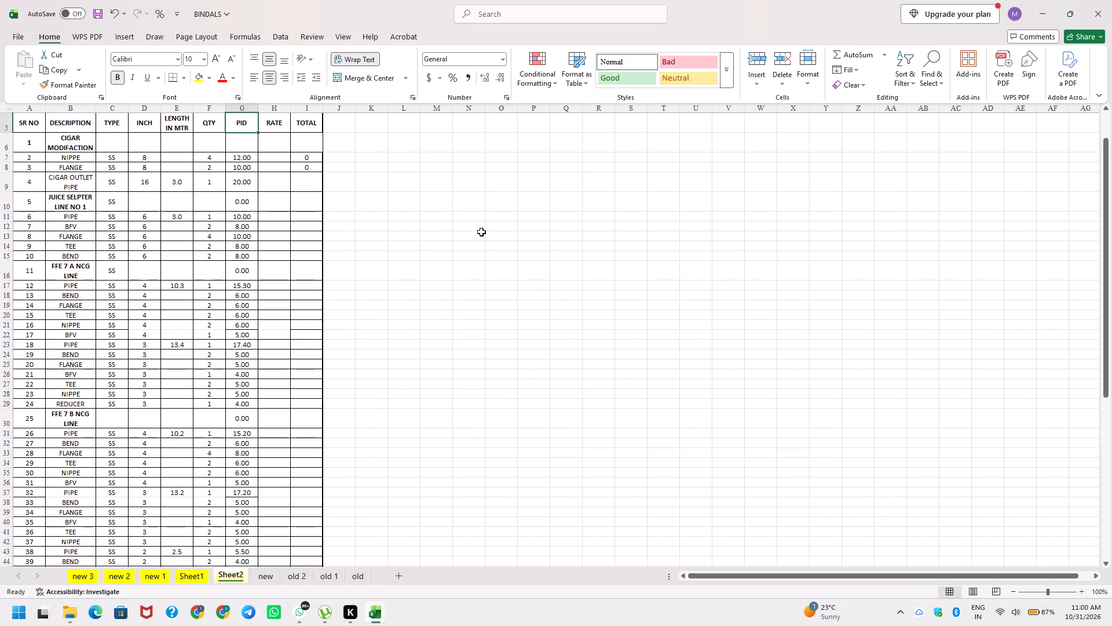
{"action": "key", "text": "Down"}
{"action": "key", "text": "Down"}
{"action": "key", "text": "F2"}
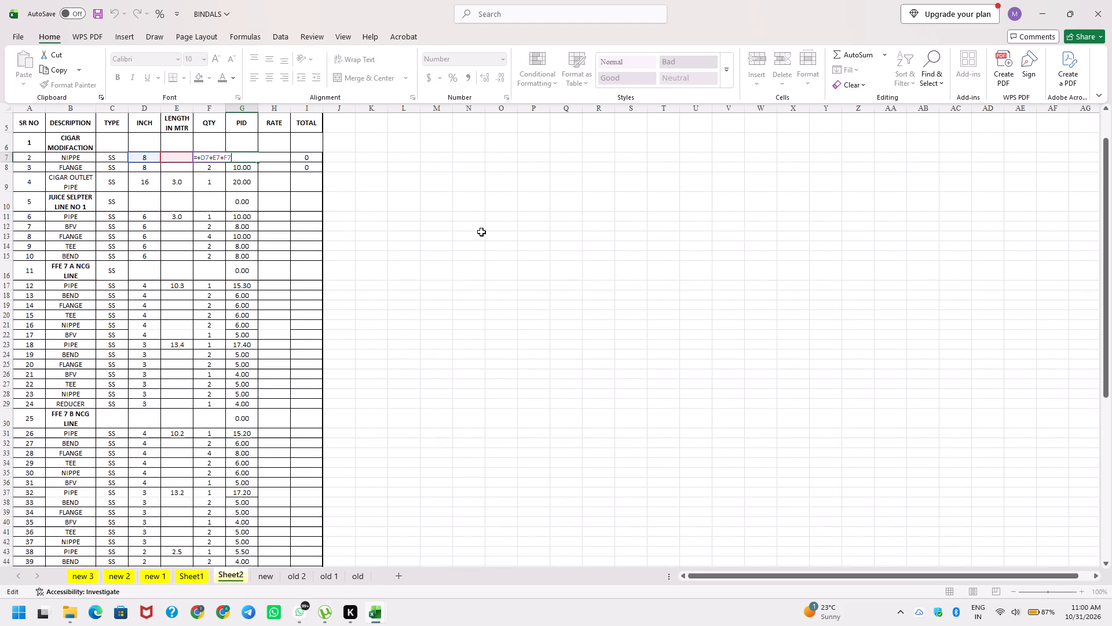
{"action": "key", "text": "Escape"}
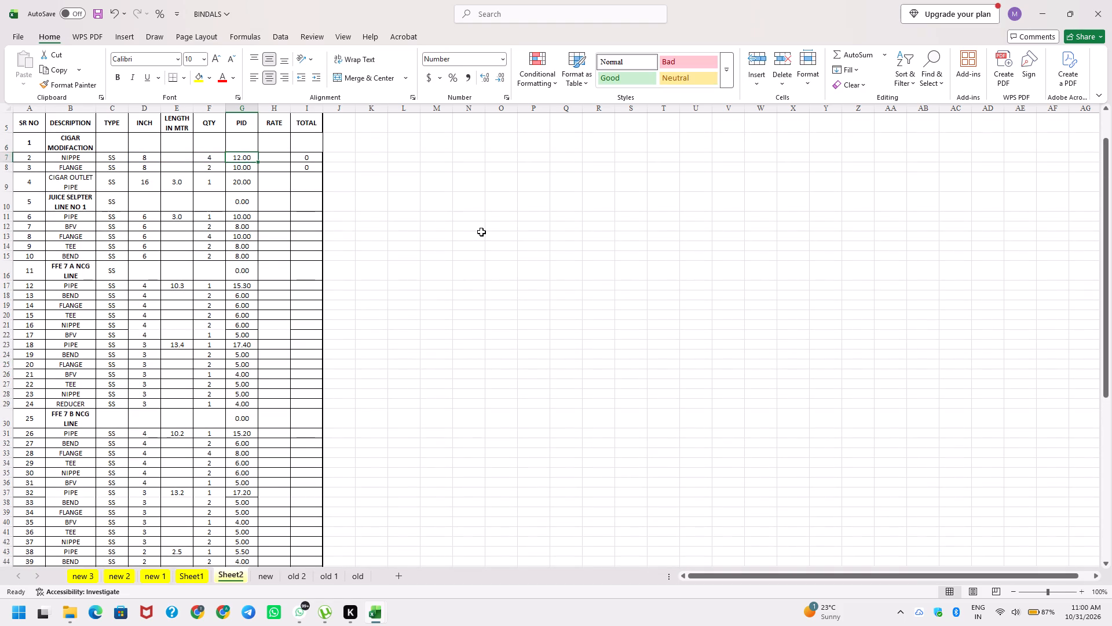
Examine how the PID formula is built in the first PIPE row, cell H7, on the new 2 sheet.
{"action": "key", "text": "Right"}
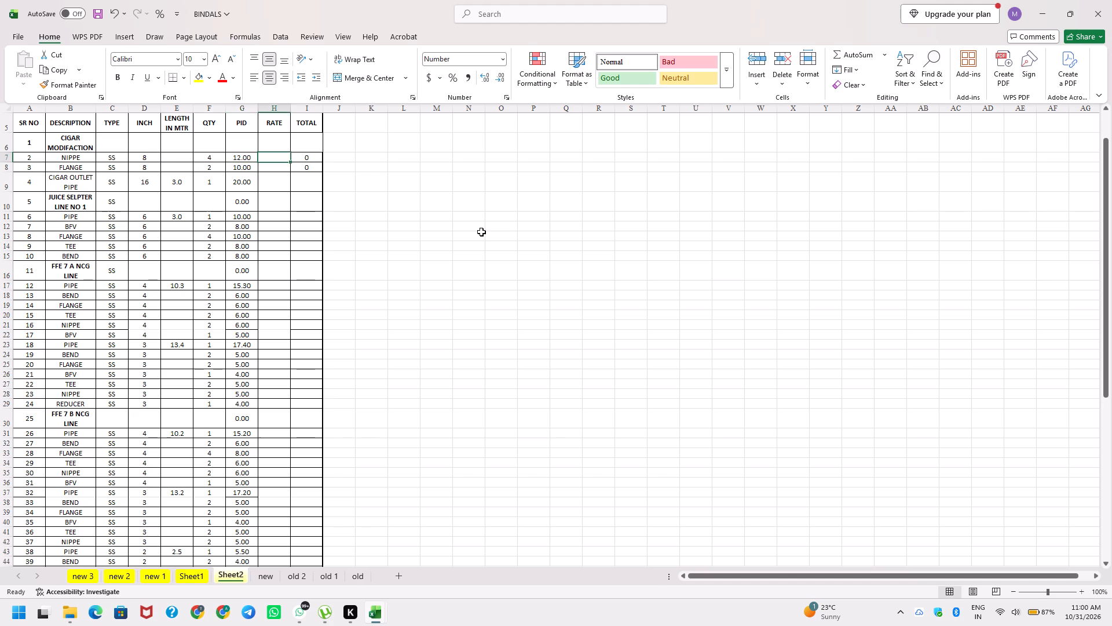
{"action": "key", "text": "Right"}
{"action": "key", "text": "Right"}
{"action": "key", "text": "Right"}
{"action": "key", "text": "Left"}
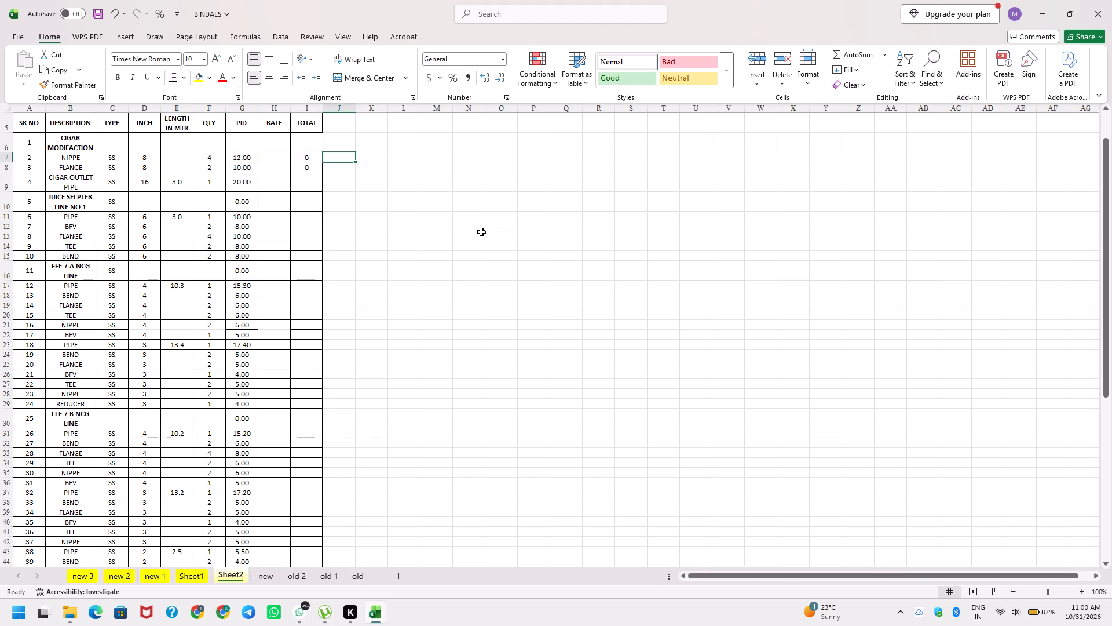
{"action": "key", "text": "ctrl+Page_Up"}
{"action": "key", "text": "ctrl+Page_Up"}
{"action": "key", "text": "ctrl+Page_Up"}
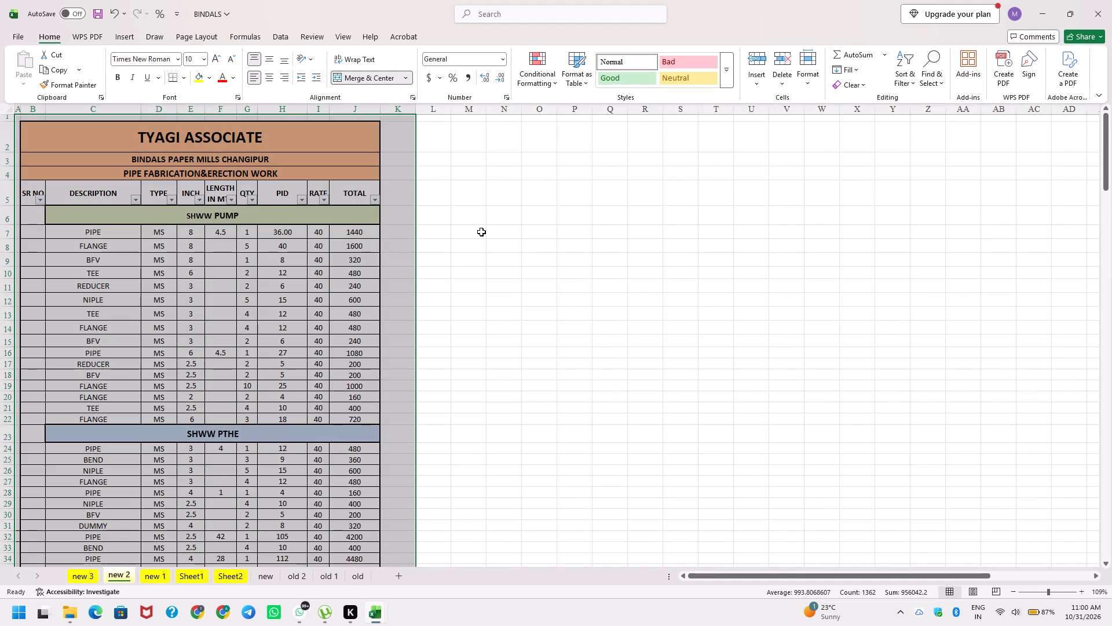
{"action": "left_click", "coordinate": [295, 234]}
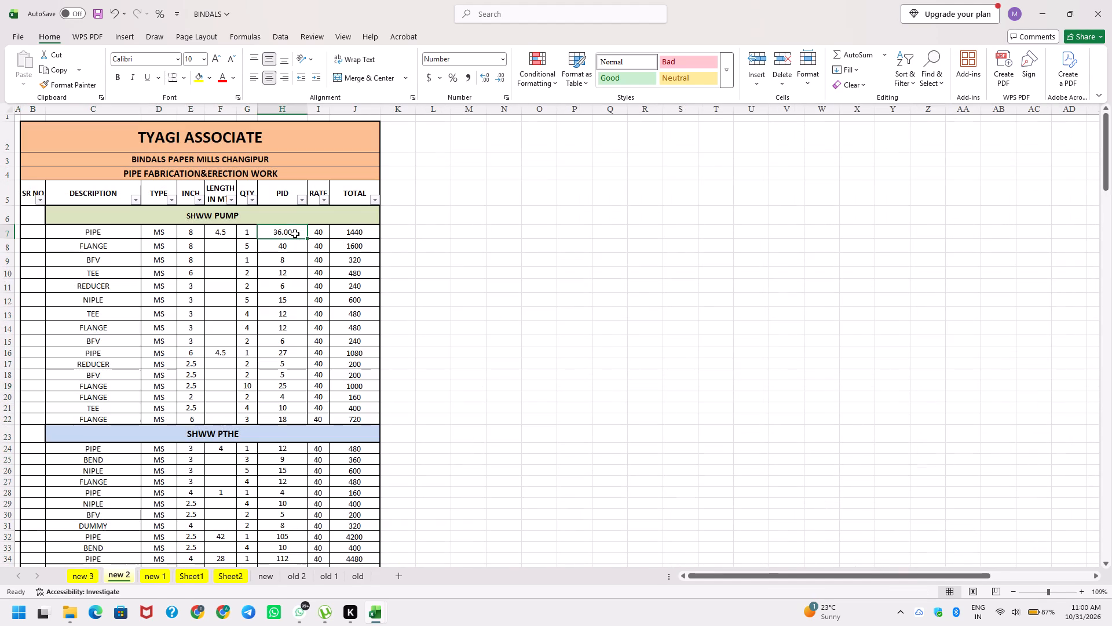
{"action": "key", "text": "F2"}
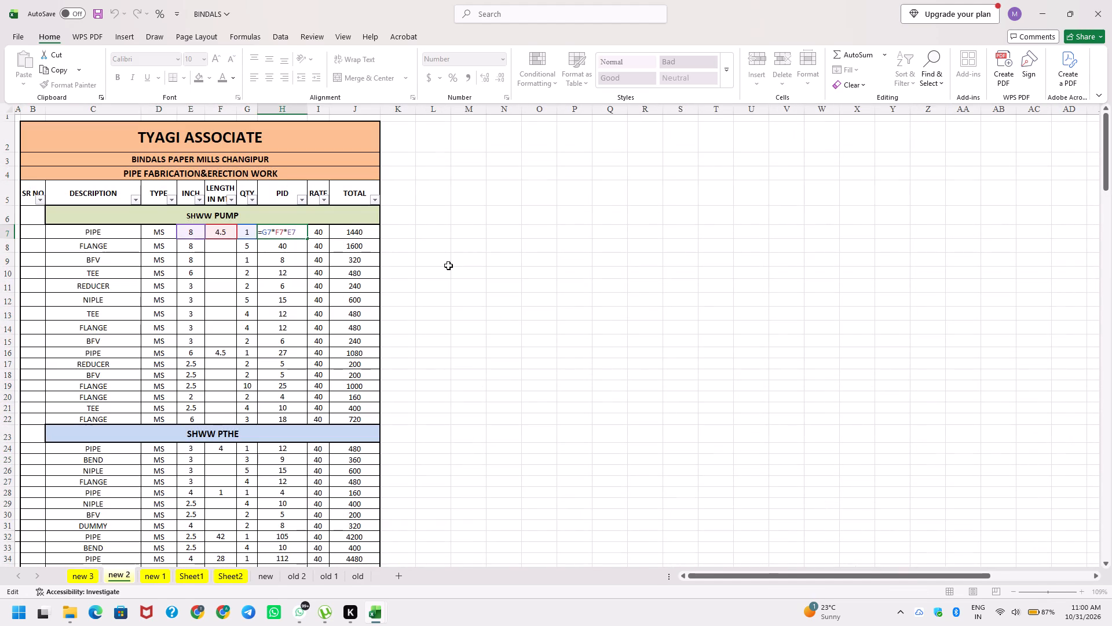
{"action": "key", "text": "Escape"}
On Sheet2, replace the PID formula in G7 with the product of inch and quantity, D7*F7.
{"action": "key", "text": "ctrl+Page_Down"}
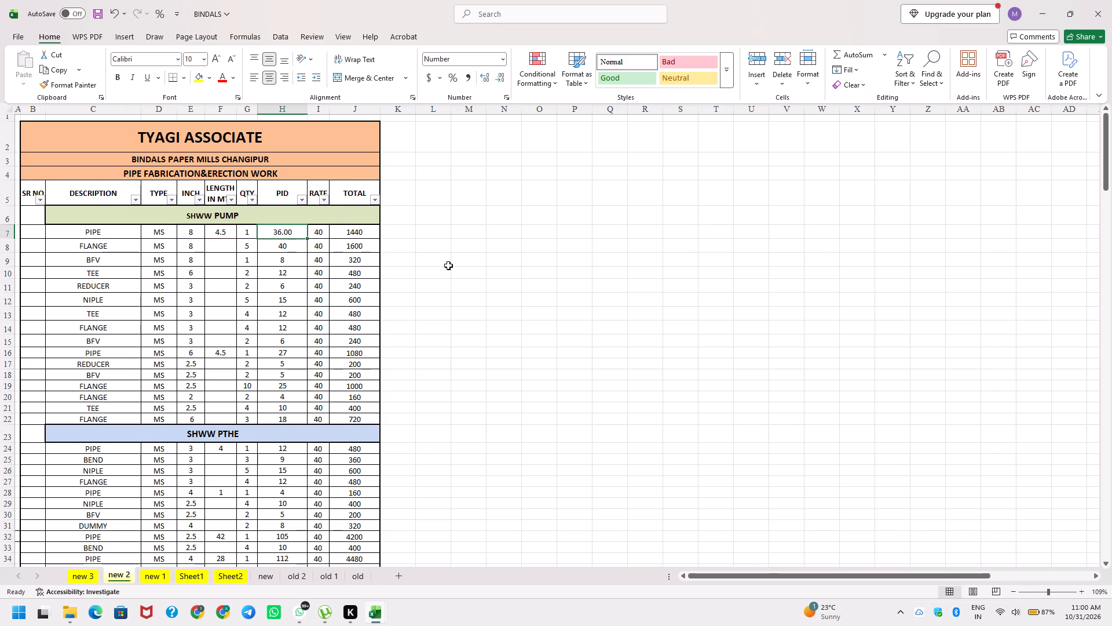
{"action": "key", "text": "ctrl+Page_Down"}
{"action": "key", "text": "ctrl+Page_Down"}
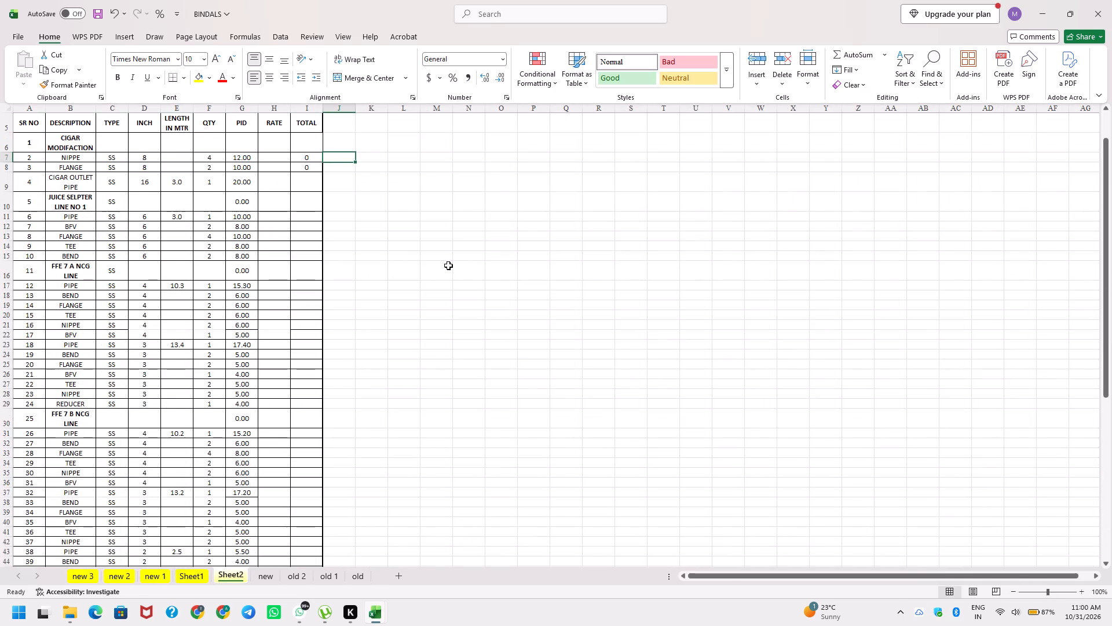
{"action": "scroll", "coordinate": [442, 274], "scroll_direction": "up", "scroll_amount": 1}
{"action": "left_click", "coordinate": [250, 169]}
{"action": "key", "text": "plus"}
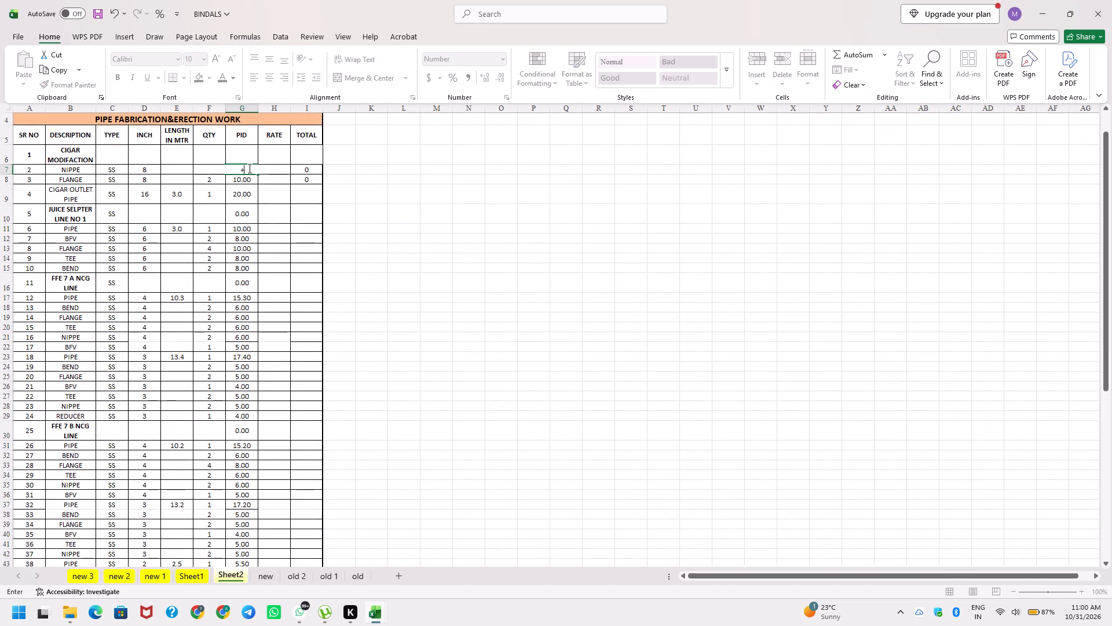
{"action": "key", "text": "Left"}
{"action": "key", "text": "Left"}
{"action": "key", "text": "Left"}
{"action": "key", "text": "asterisk"}
{"action": "key", "text": "Left"}
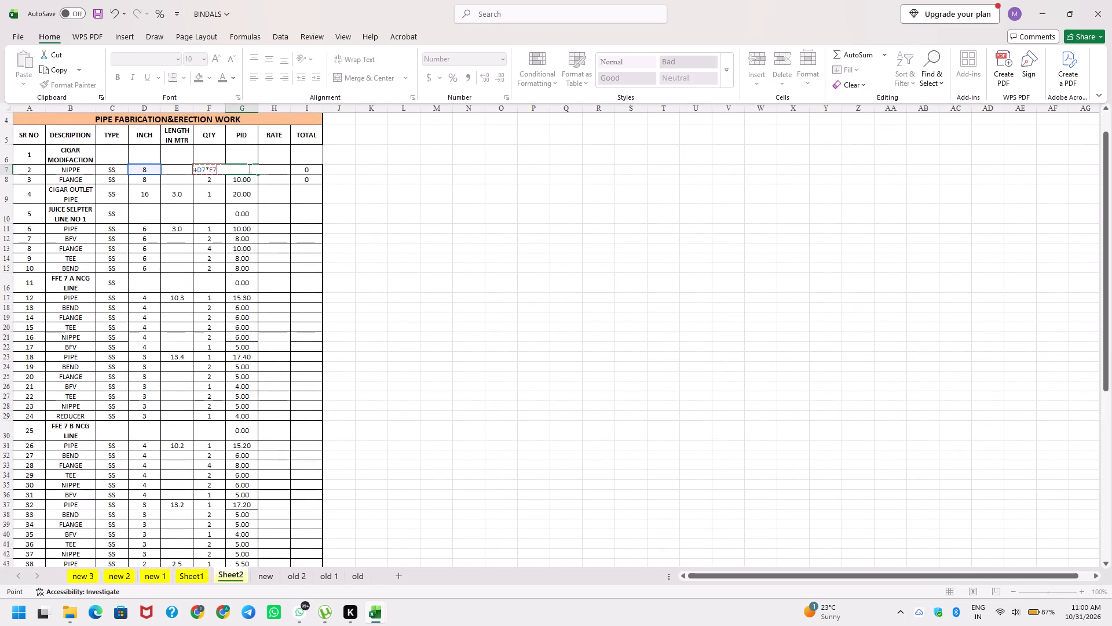
{"action": "key", "text": "Return"}
Copy the PID formula from G7 down the PID column to cells G8 through G71.
{"action": "key", "text": "Up"}
{"action": "key", "text": "ctrl+c"}
{"action": "key", "text": "Down"}
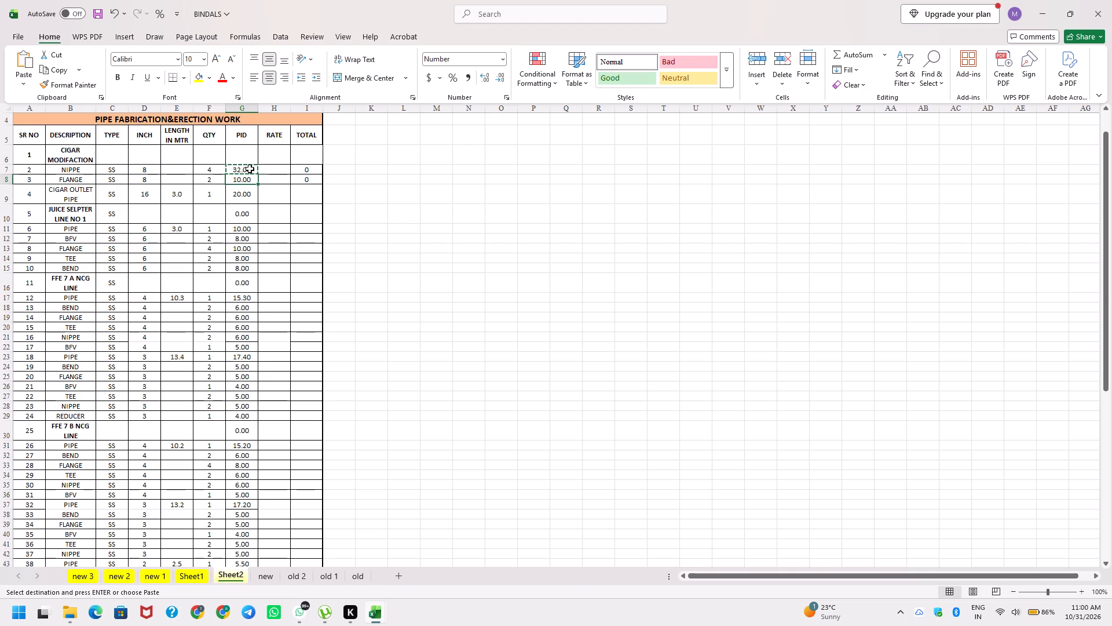
{"action": "key", "text": "ctrl+shift+Down"}
{"action": "key", "text": "shift+Up"}
{"action": "key", "text": "shift+Down"}
{"action": "key", "text": "Return"}
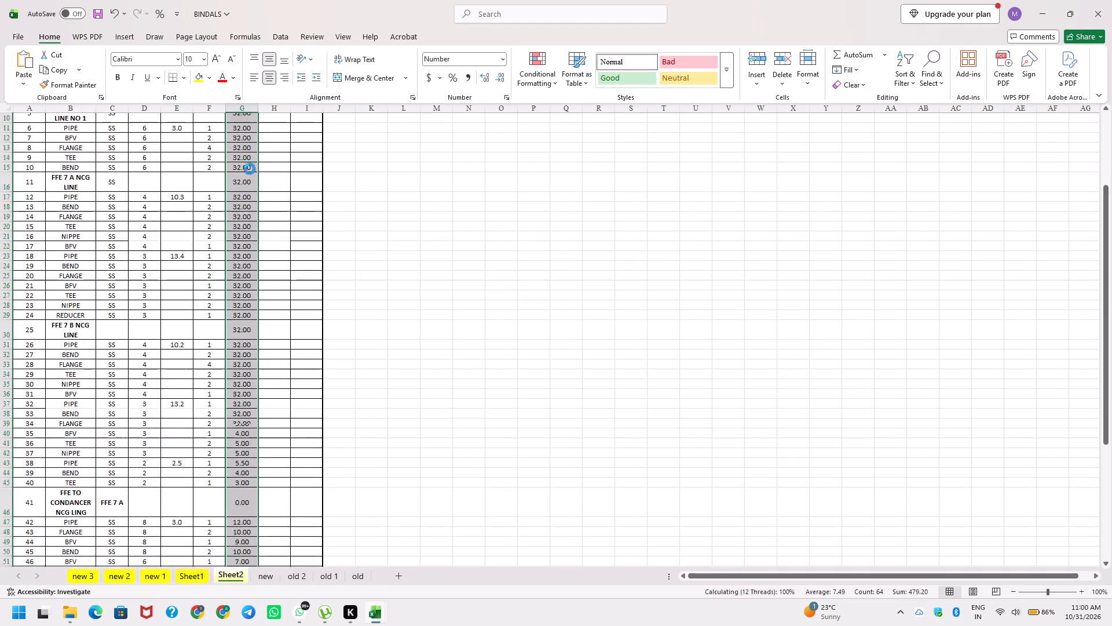
Add the length E9 as a multiplier to the CIGAR OUTLET PIPE formula in G9, making it D9*F9*E9.
{"action": "key", "text": "Down"}
{"action": "key", "text": "Down"}
{"action": "key", "text": "Up"}
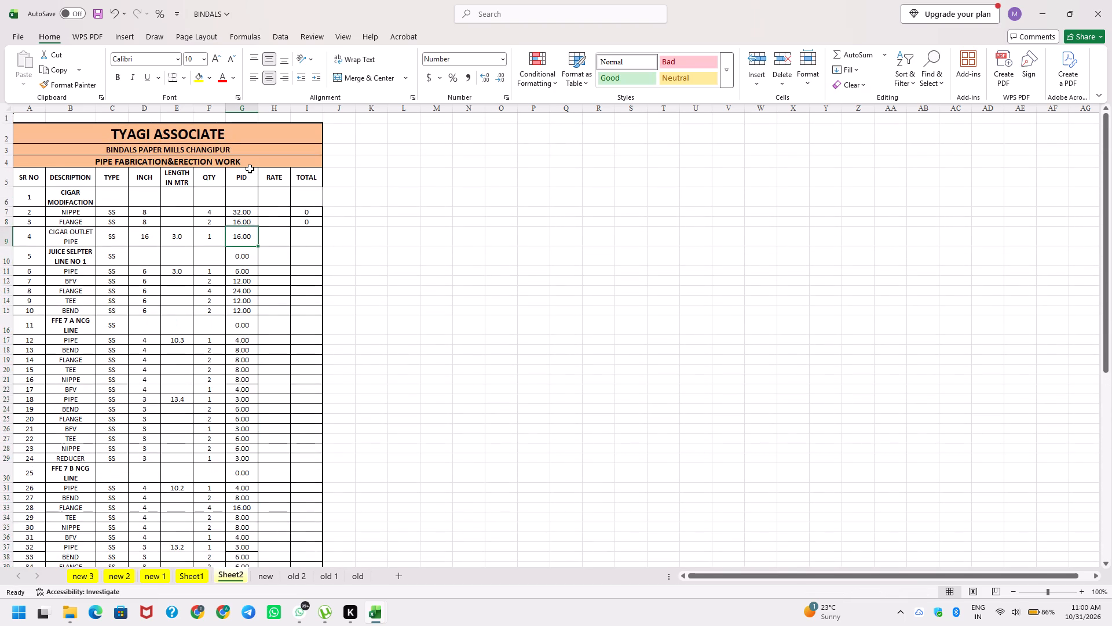
{"action": "key", "text": "F2"}
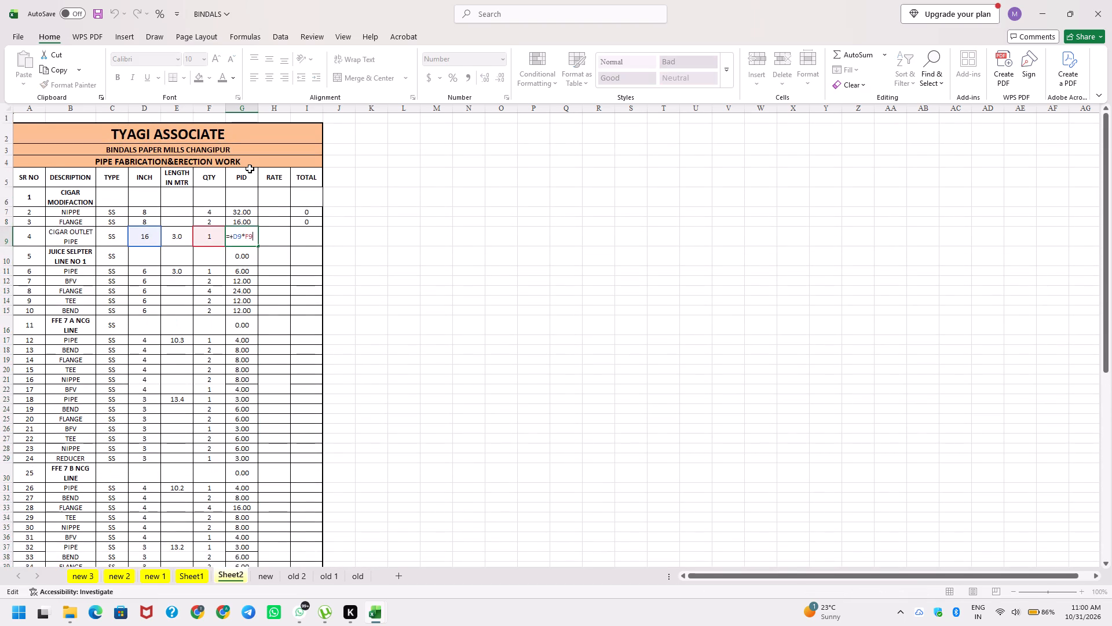
{"action": "key", "text": "asterisk"}
{"action": "left_click", "coordinate": [177, 241]}
{"action": "key", "text": "Return"}
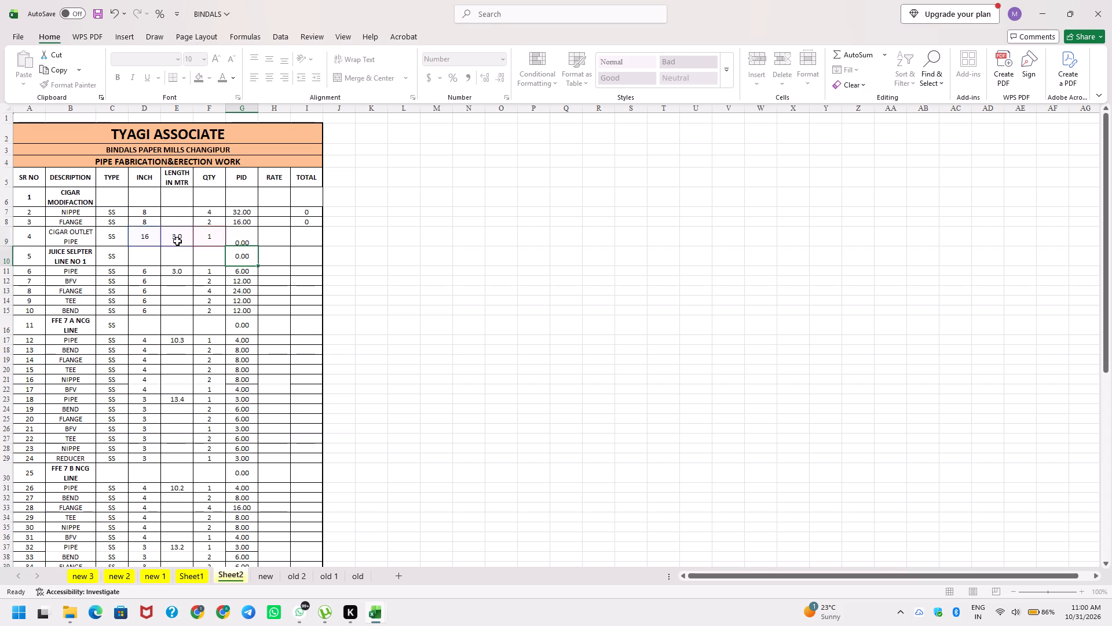
Copy the length-based PID formula from G9 to the PIPE rows of JUICE SELPTER LINE NO 1 and FFE 7 A NCG LINE: G11, G17 and G23.
{"action": "left_click", "coordinate": [236, 237]}
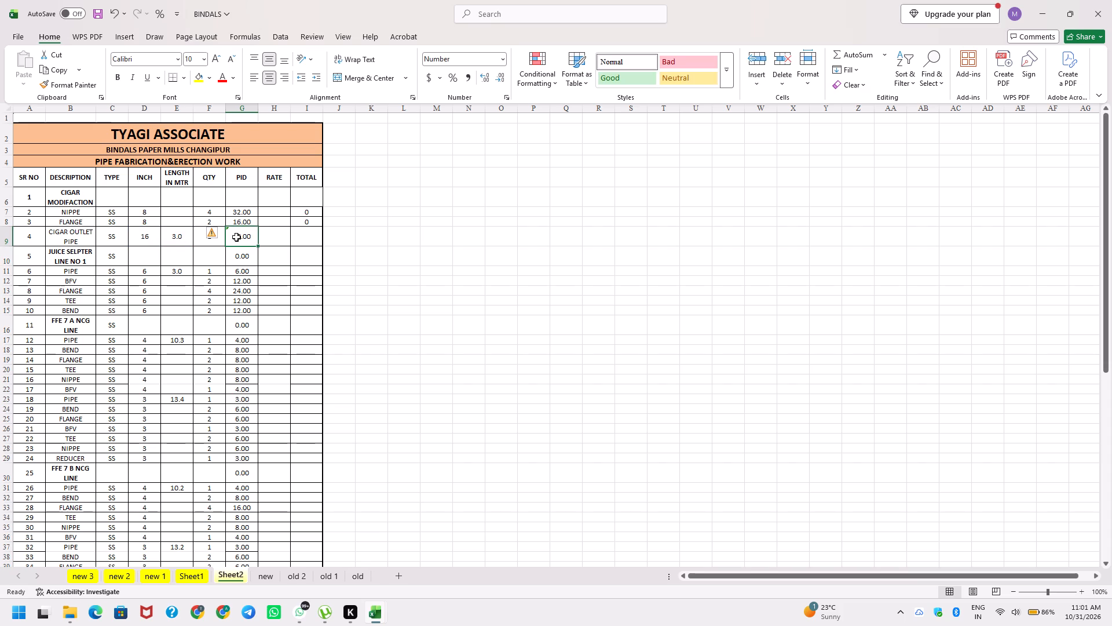
{"action": "key", "text": "ctrl+c"}
{"action": "key", "text": "Down"}
{"action": "key", "text": "Down"}
{"action": "key", "text": "ctrl+v"}
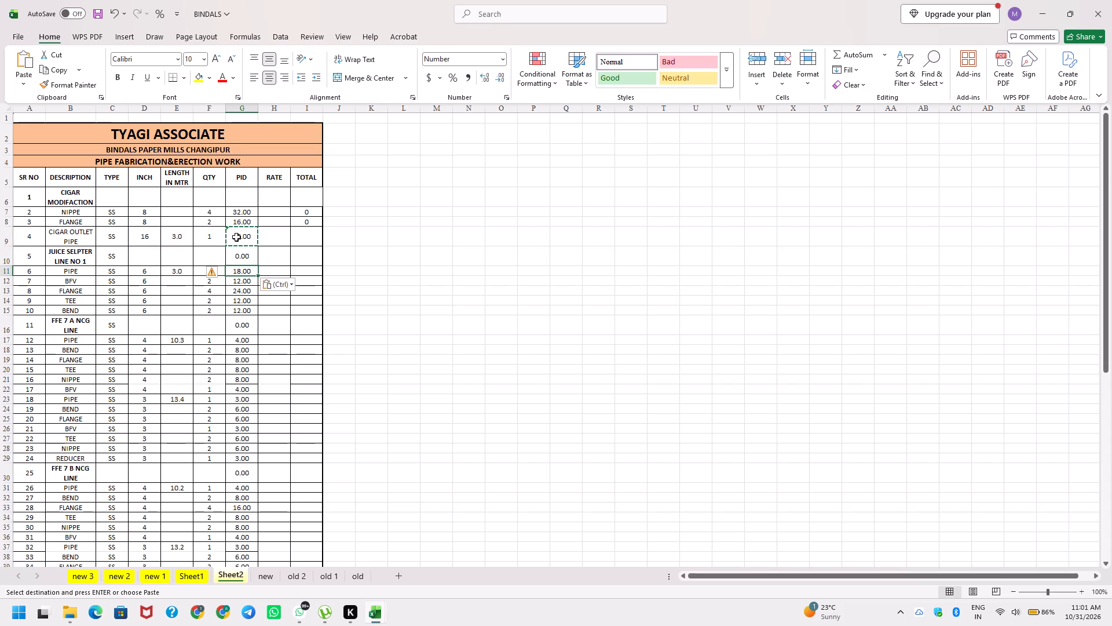
{"action": "key", "text": "Down"}
{"action": "key", "text": "Down"}
{"action": "key", "text": "Down"}
{"action": "key", "text": "Down"}
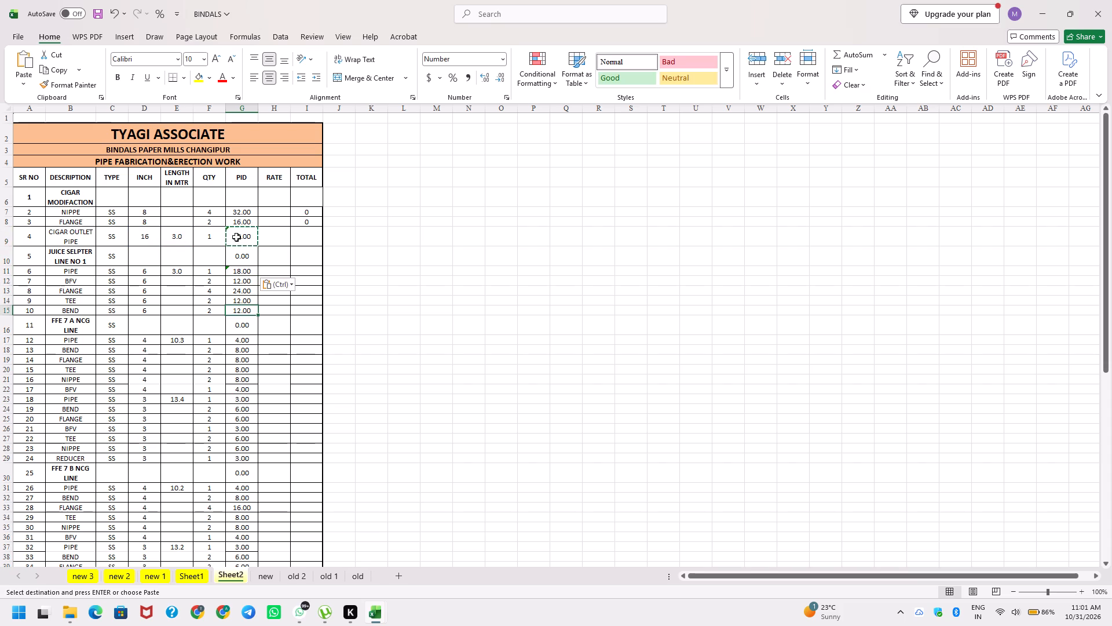
{"action": "key", "text": "Down"}
{"action": "key", "text": "Down"}
{"action": "key", "text": "ctrl+v"}
{"action": "key", "text": "Down"}
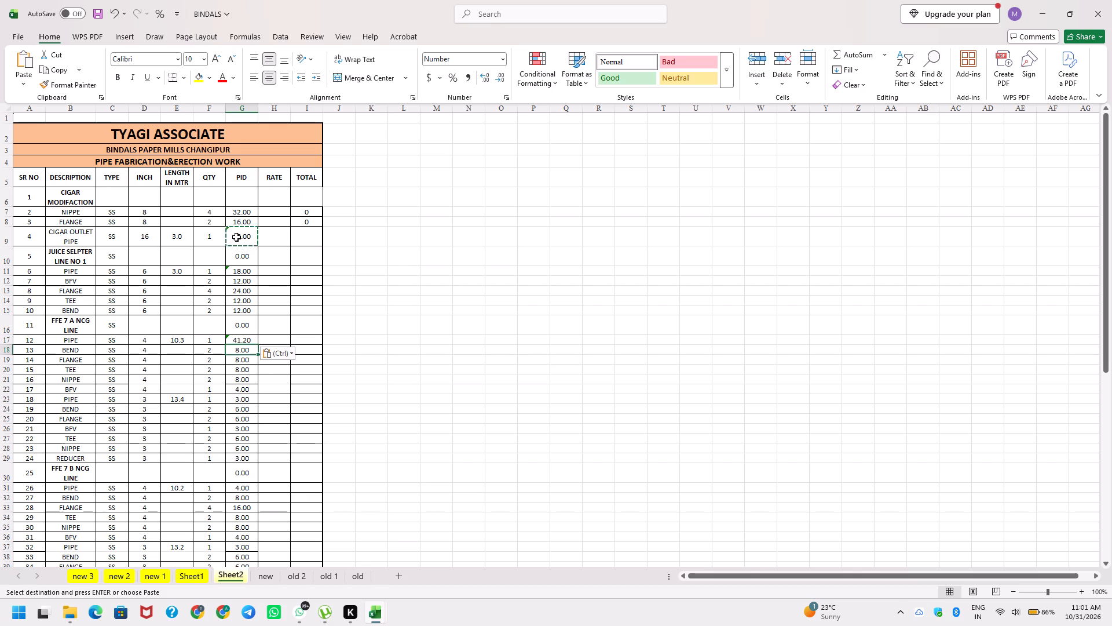
{"action": "key", "text": "Down"}
{"action": "key", "text": "Down"}
{"action": "key", "text": "Down"}
{"action": "key", "text": "Down"}
{"action": "key", "text": "Down"}
{"action": "key", "text": "ctrl+v"}
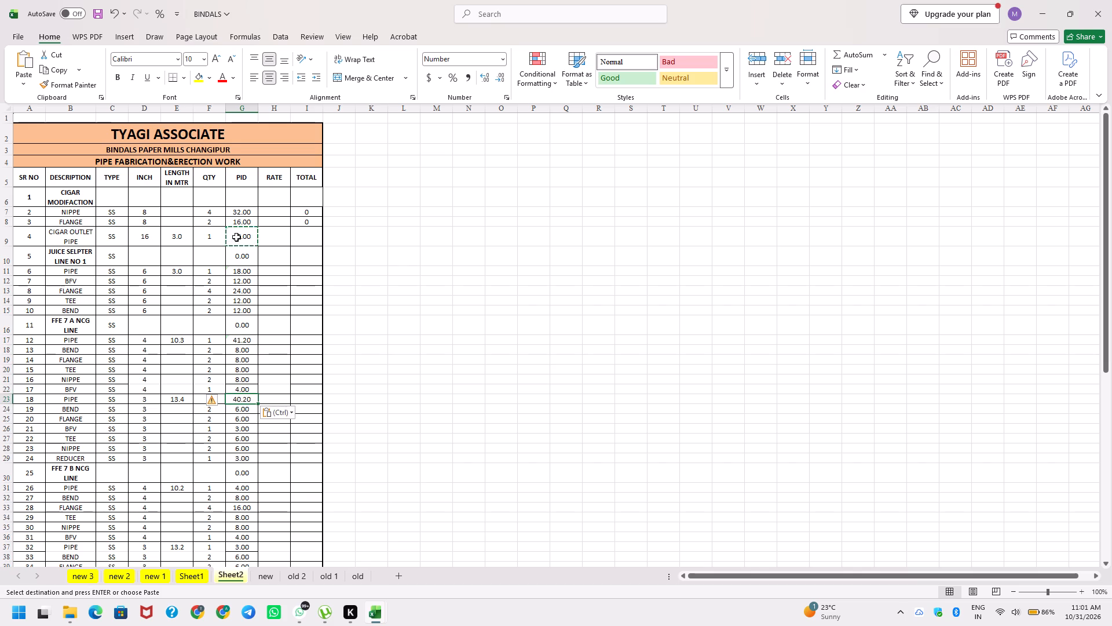
Paste the same length-based PID formula into the PIPE rows of FFE 7 B NCG LINE: G31, G37 and G43.
{"action": "key", "text": "Down"}
{"action": "key", "text": "Down"}
{"action": "key", "text": "Down"}
{"action": "key", "text": "Down"}
{"action": "key", "text": "Down"}
{"action": "key", "text": "Down"}
{"action": "key", "text": "Down"}
{"action": "key", "text": "Down"}
{"action": "key", "text": "ctrl+v"}
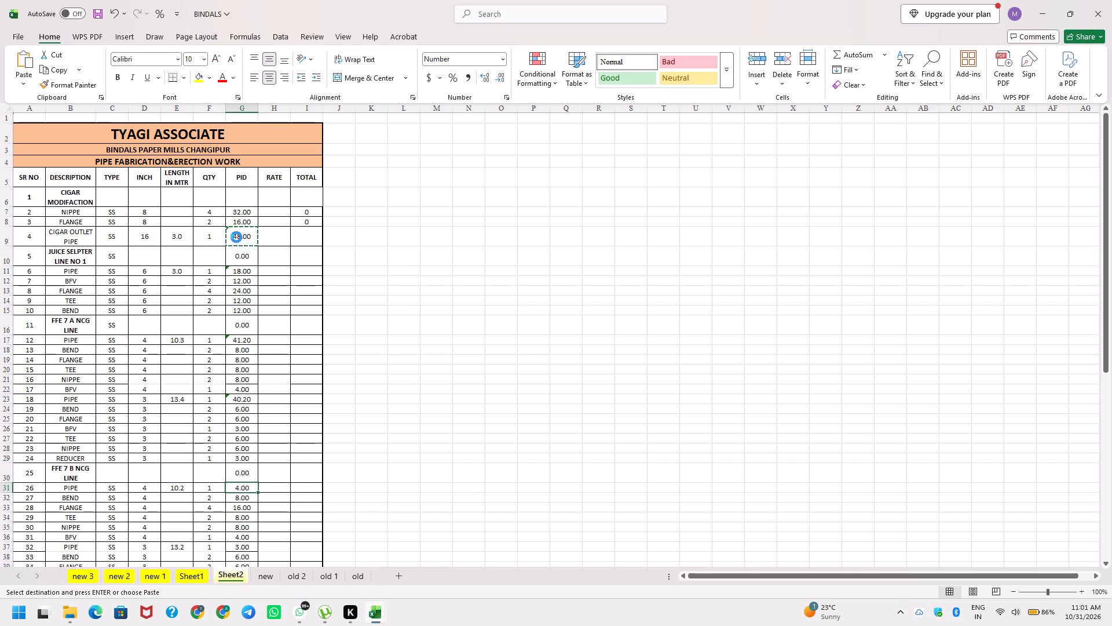
{"action": "key", "text": "Down"}
{"action": "key", "text": "Down"}
{"action": "key", "text": "Down"}
{"action": "key", "text": "Down"}
{"action": "key", "text": "Down"}
{"action": "key", "text": "Down"}
{"action": "key", "text": "ctrl+v"}
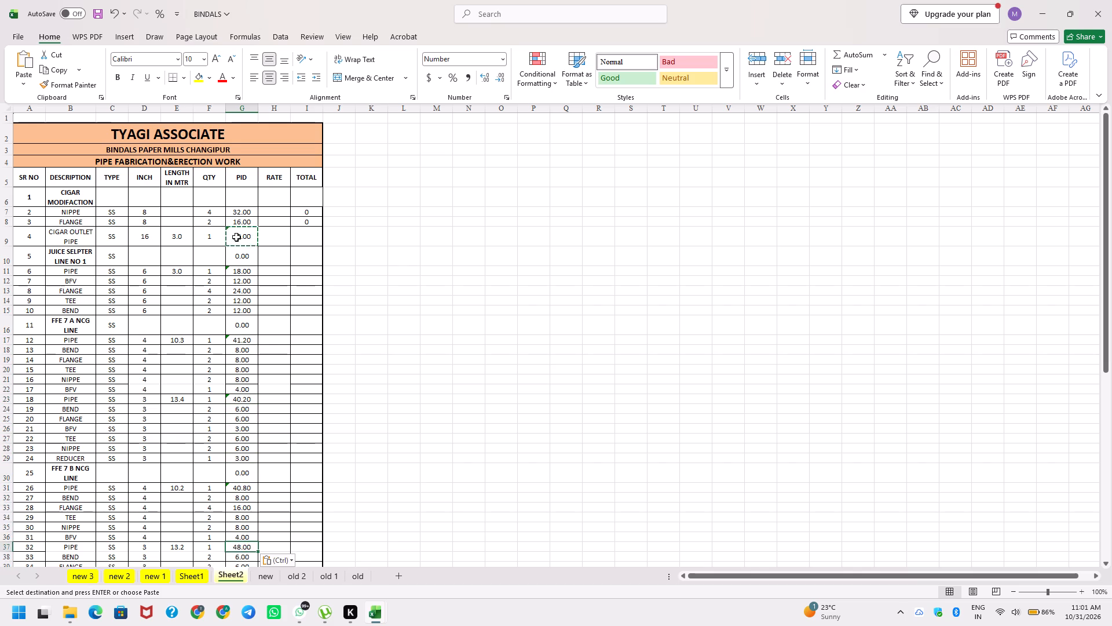
{"action": "scroll", "coordinate": [236, 237], "scroll_direction": "down", "scroll_amount": 4}
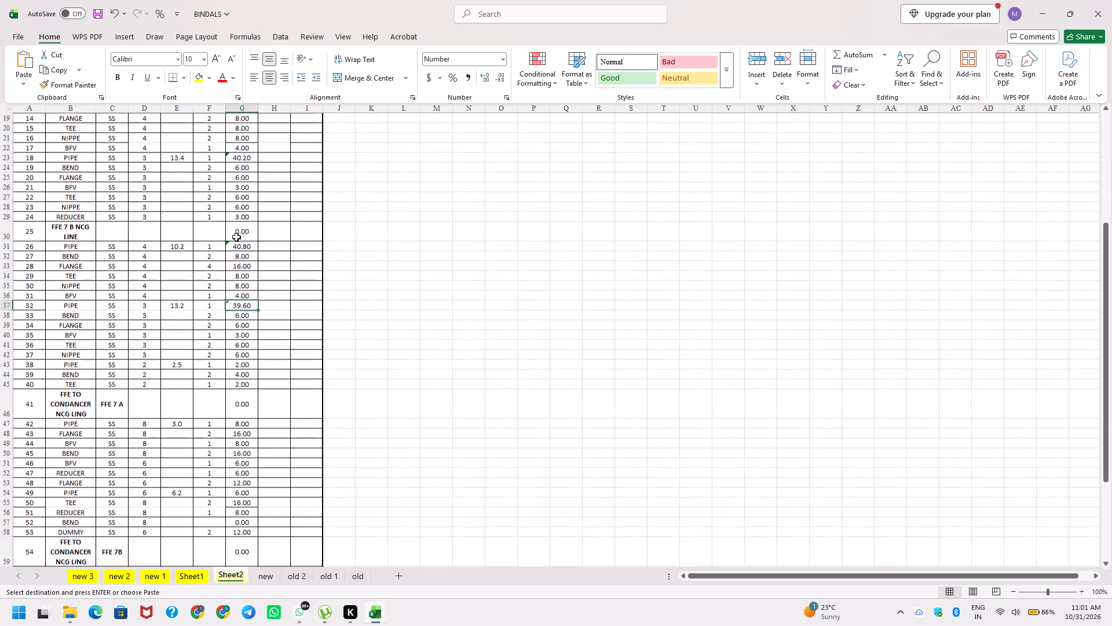
{"action": "key", "text": "Down"}
{"action": "key", "text": "Down"}
{"action": "key", "text": "Down"}
{"action": "key", "text": "Down"}
{"action": "key", "text": "Down"}
{"action": "key", "text": "Down"}
{"action": "key", "text": "ctrl+v"}
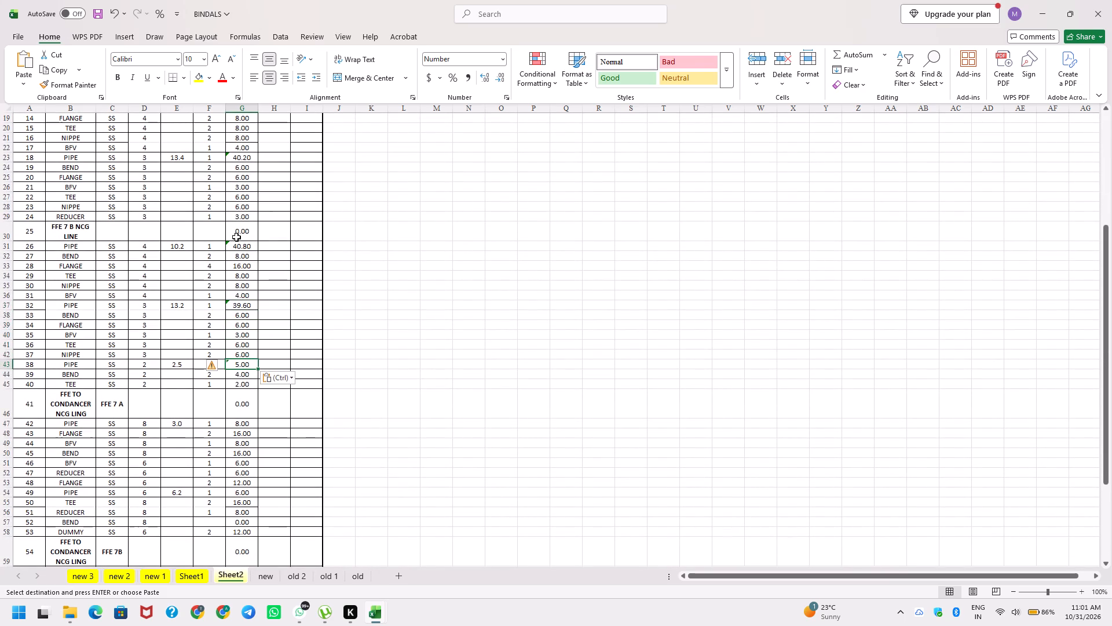
Paste the length-based PID formula into the PIPE rows of FFE TO CONDANCER NCG LING, FFE 7 A: G47 and G54.
{"action": "key", "text": "Down"}
{"action": "key", "text": "Down"}
{"action": "key", "text": "Down"}
{"action": "key", "text": "Down"}
{"action": "key", "text": "Down"}
{"action": "key", "text": "Up"}
{"action": "key", "text": "ctrl+v"}
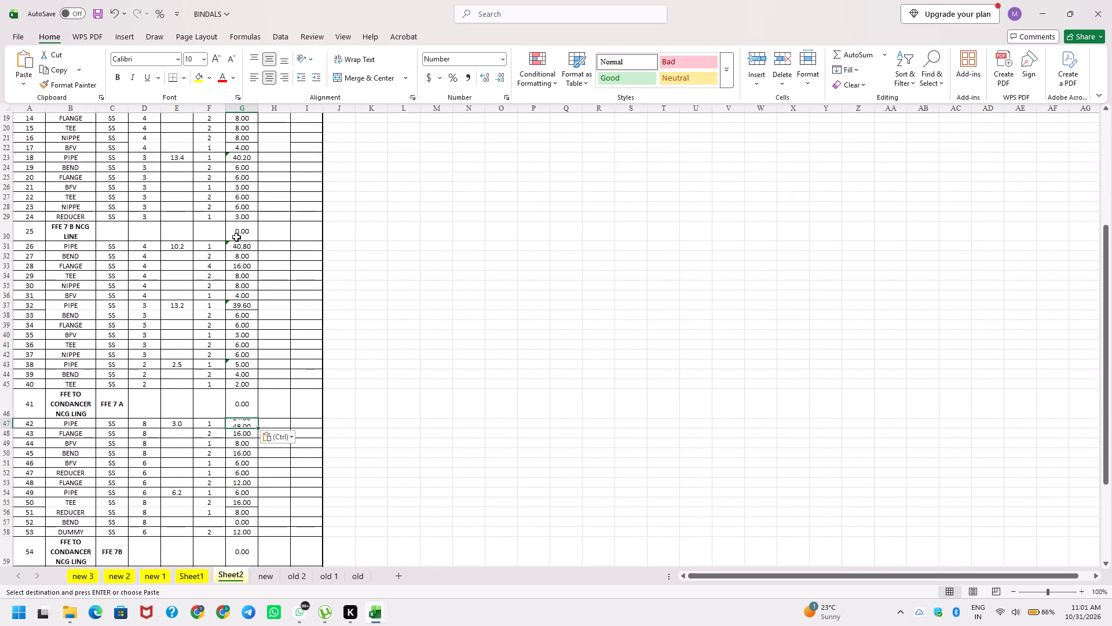
{"action": "key", "text": "Down"}
{"action": "key", "text": "Down"}
{"action": "key", "text": "Down"}
{"action": "key", "text": "Down"}
{"action": "key", "text": "Down"}
{"action": "key", "text": "Down"}
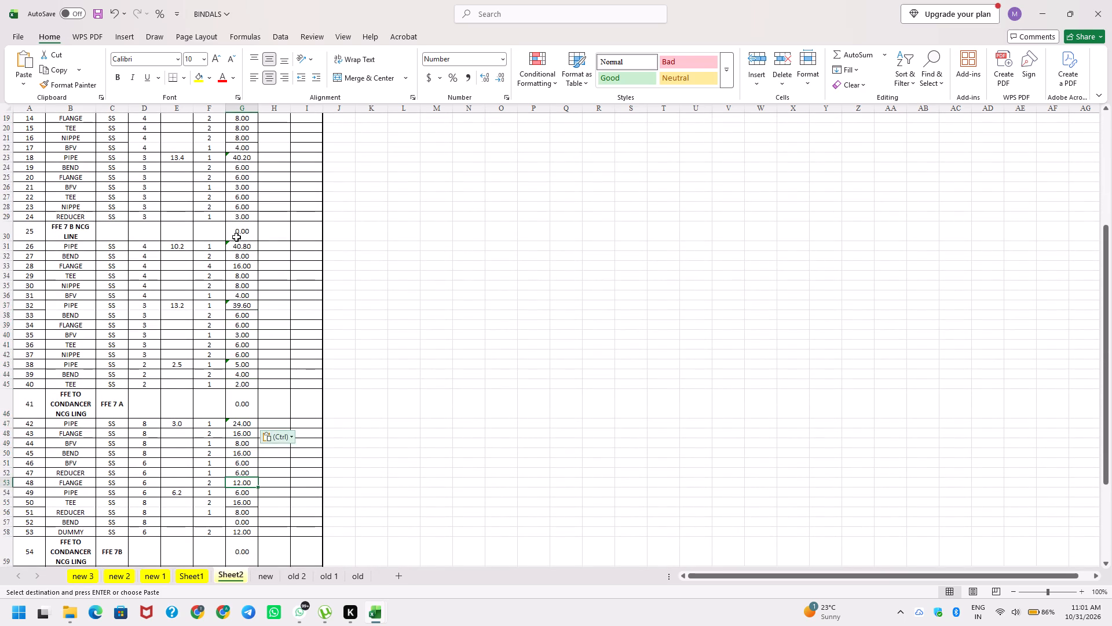
{"action": "key", "text": "Down"}
{"action": "key", "text": "Escape"}
{"action": "key", "text": "Down"}
{"action": "key", "text": "ctrl+v"}
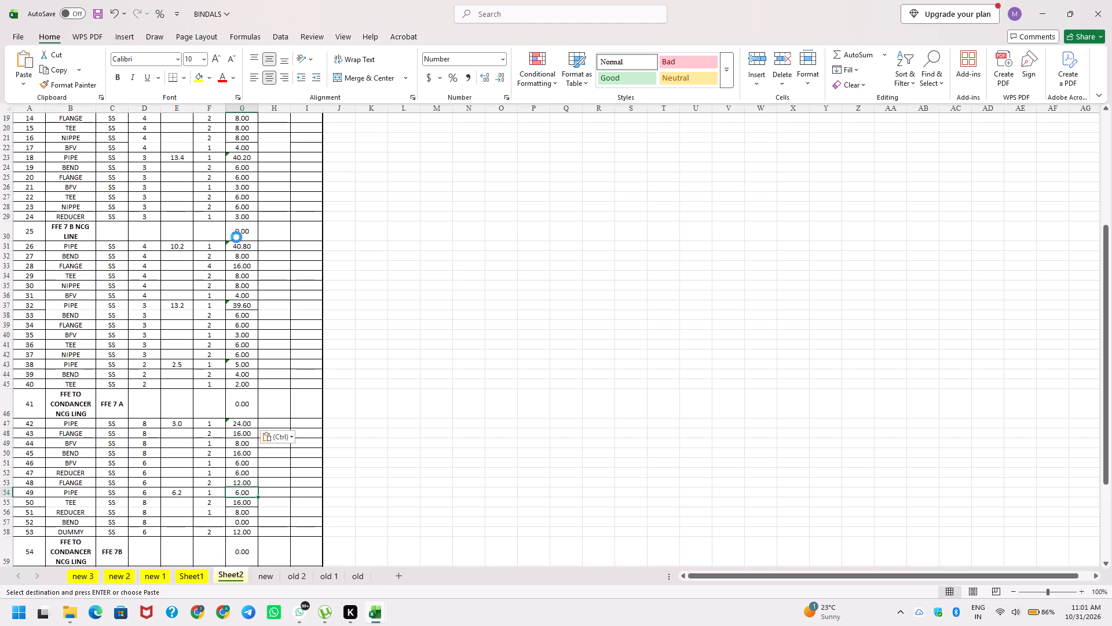
Paste the length-based PID formula into the PIPE rows of FFE TO CONDANCER NCG LING, FFE 7B: G60 and G66.
{"action": "key", "text": "Down"}
{"action": "key", "text": "Down"}
{"action": "key", "text": "Down"}
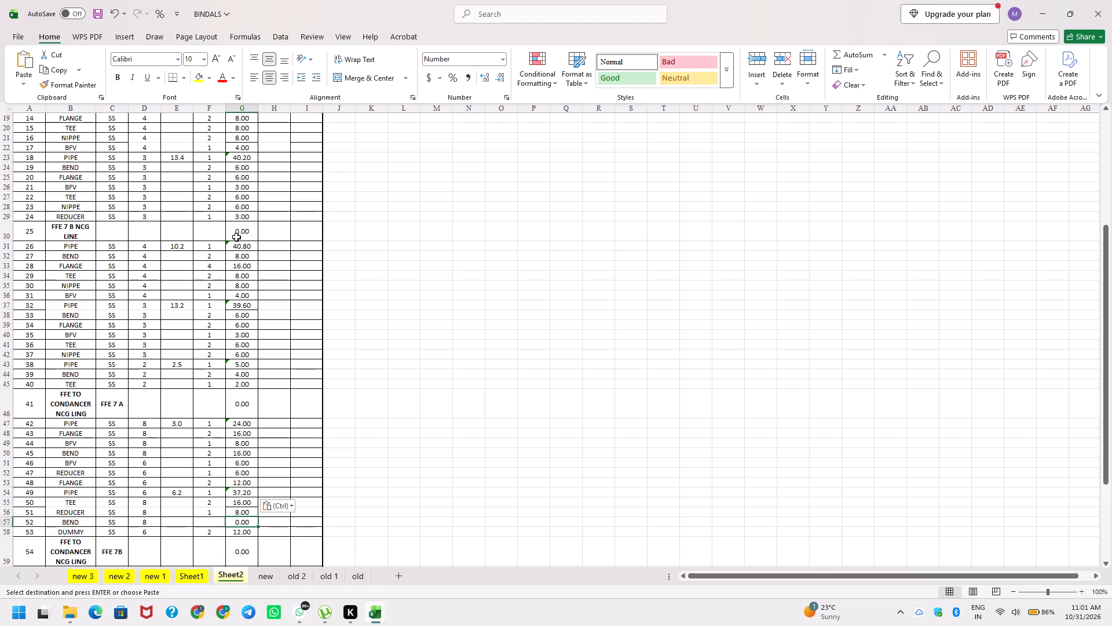
{"action": "scroll", "coordinate": [236, 237], "scroll_direction": "down", "scroll_amount": 3}
{"action": "key", "text": "Down"}
{"action": "key", "text": "Down"}
{"action": "key", "text": "Down"}
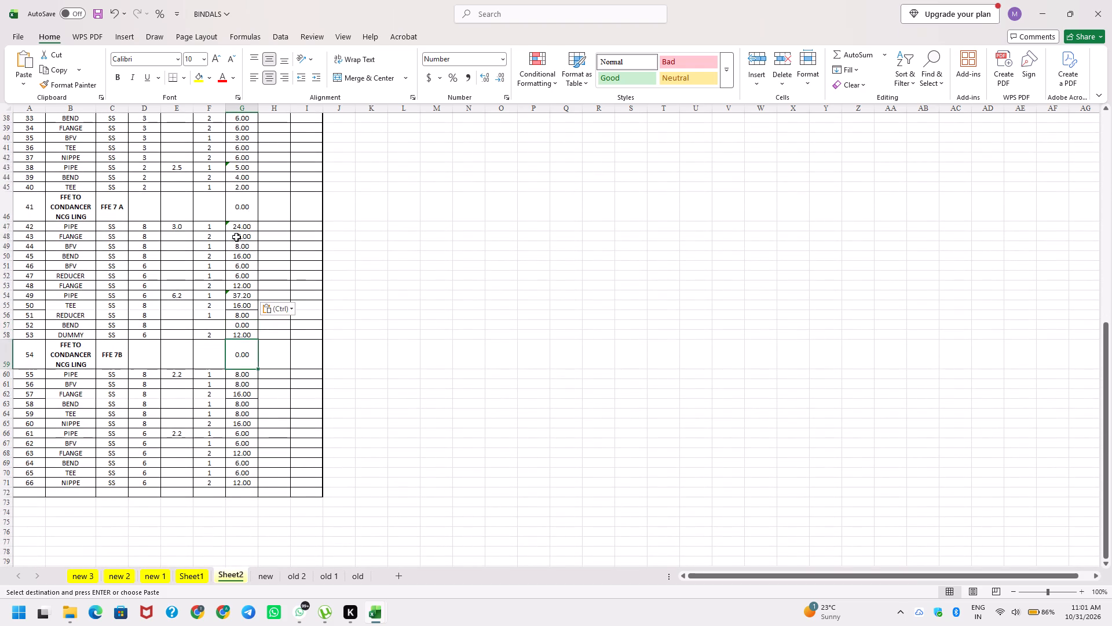
{"action": "key", "text": "Down"}
{"action": "key", "text": "Up"}
{"action": "key", "text": "ctrl+v"}
{"action": "key", "text": "Down"}
{"action": "key", "text": "Down"}
{"action": "key", "text": "Down"}
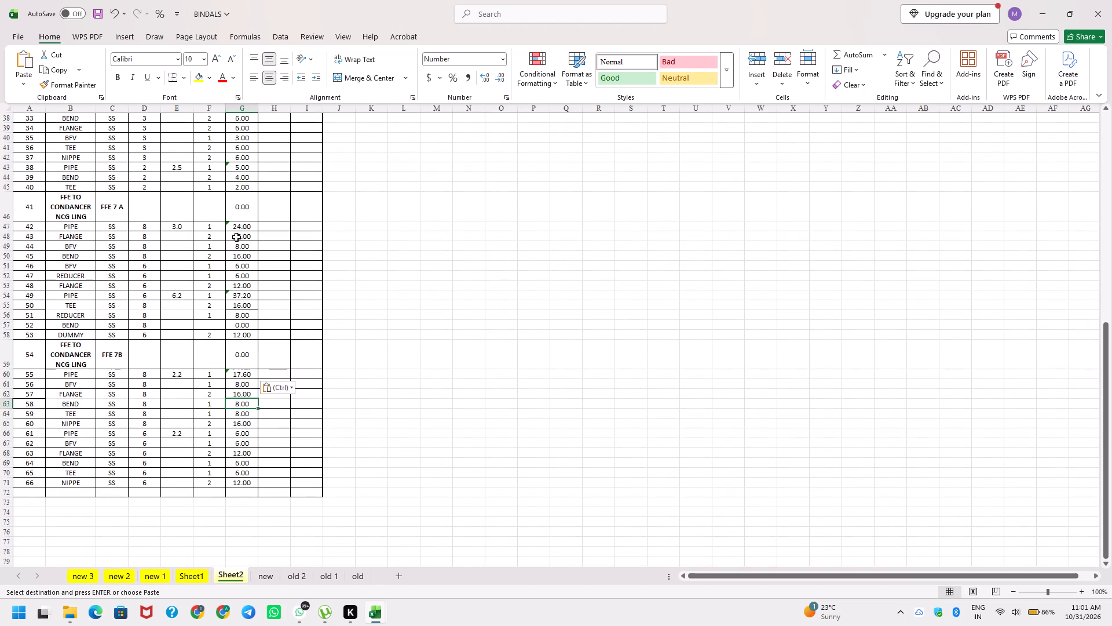
{"action": "key", "text": "Down"}
{"action": "key", "text": "Down"}
{"action": "key", "text": "Down"}
{"action": "key", "text": "ctrl+v"}
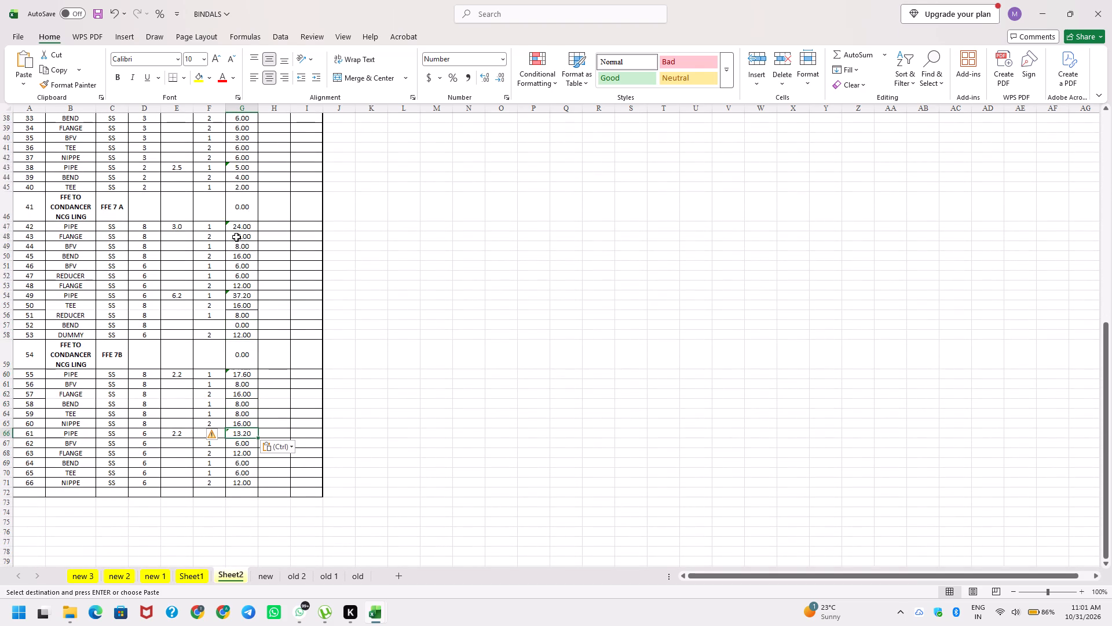
{"action": "key", "text": "Return"}
Ignore the inconsistent-formula error for the PID cells G7 through G66.
{"action": "key", "text": "Up"}
{"action": "key", "text": "Down"}
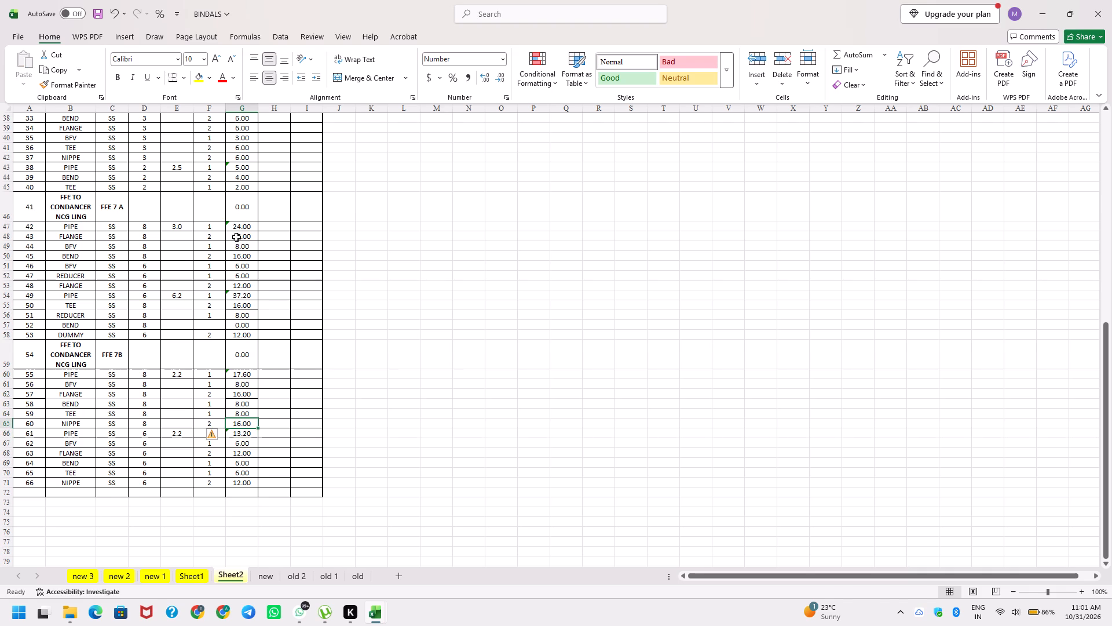
{"action": "key", "text": "ctrl+shift+Up"}
{"action": "left_click", "coordinate": [212, 121]}
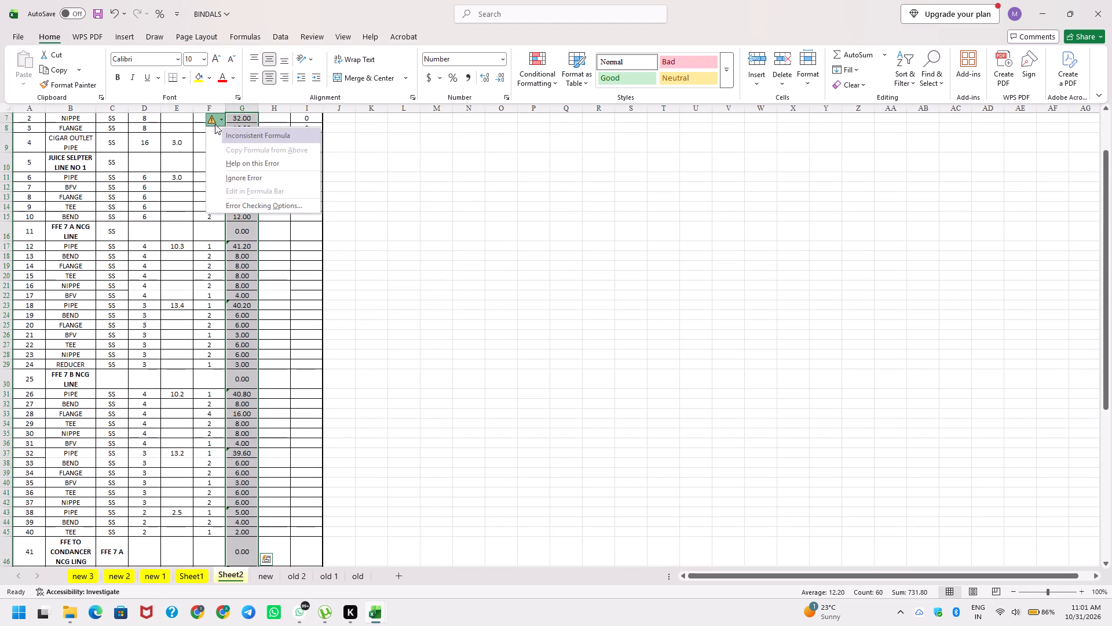
{"action": "left_click", "coordinate": [243, 176]}
{"action": "left_click", "coordinate": [243, 207]}
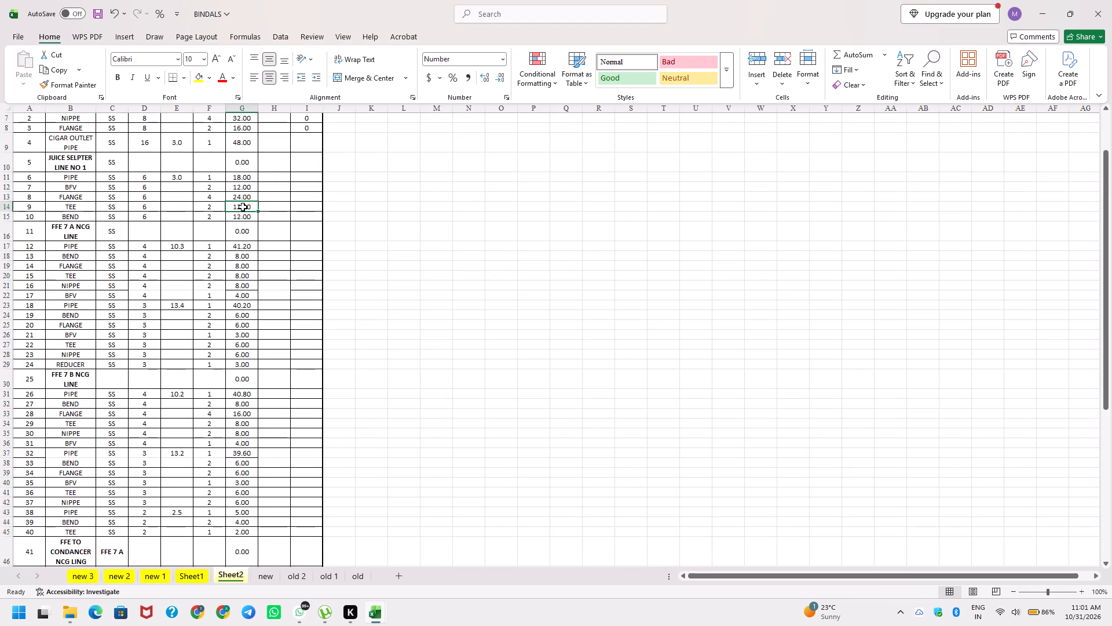
Save the BINDALS workbook.
{"action": "scroll", "coordinate": [243, 207], "scroll_direction": "up", "scroll_amount": 1}
{"action": "key", "text": "ctrl+s"}
{"action": "scroll", "coordinate": [351, 326], "scroll_direction": "down", "scroll_amount": 3}
{"action": "scroll", "coordinate": [351, 326], "scroll_direction": "up", "scroll_amount": 2}
Open the Bindals Sheet 1 PDF from the Bindal Papers Work Sheet folder, check its rates, and return to the BINDALS workbook.
{"action": "key", "text": "alt+Tab"}
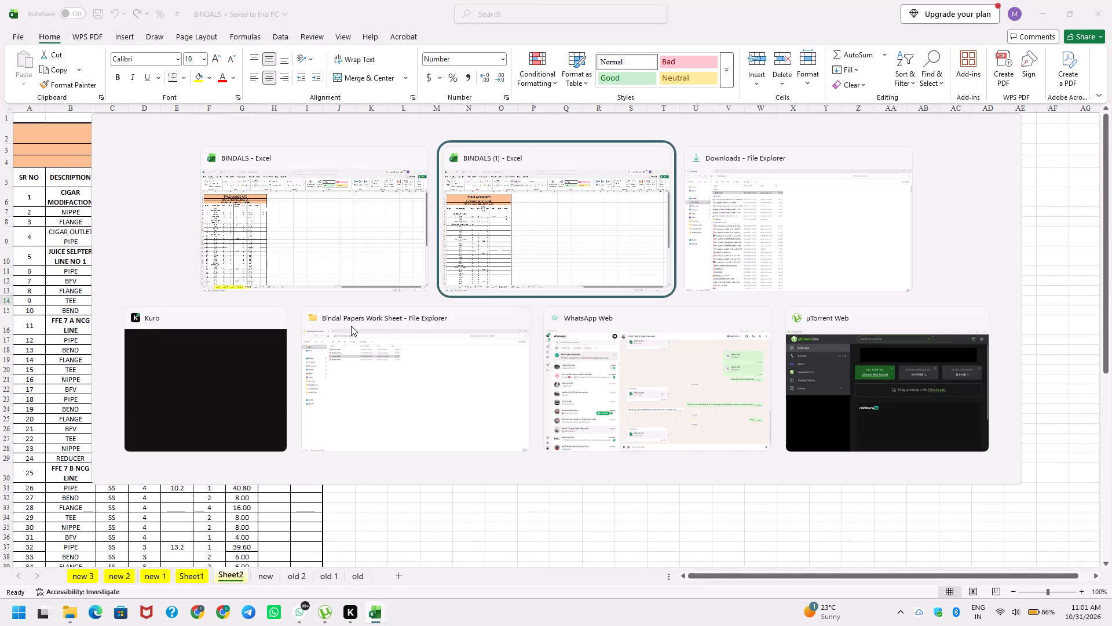
{"action": "key", "text": "alt+Tab"}
{"action": "key", "text": "alt+Tab"}
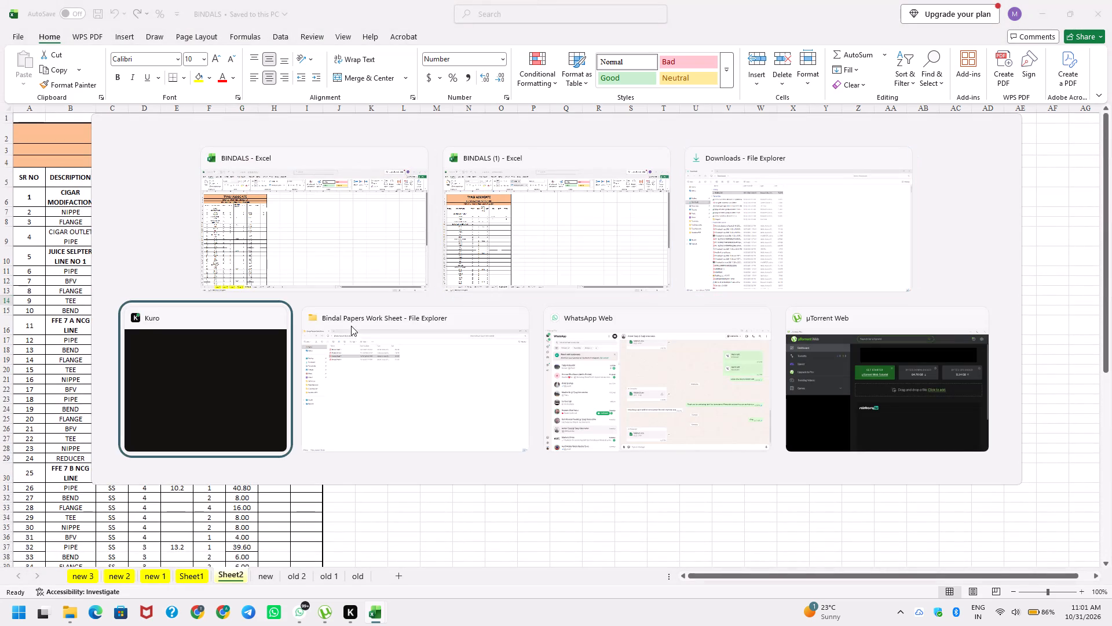
{"action": "key", "text": "alt+Tab"}
{"action": "key", "text": "Up"}
{"action": "key", "text": "Up"}
{"action": "key", "text": "Return"}
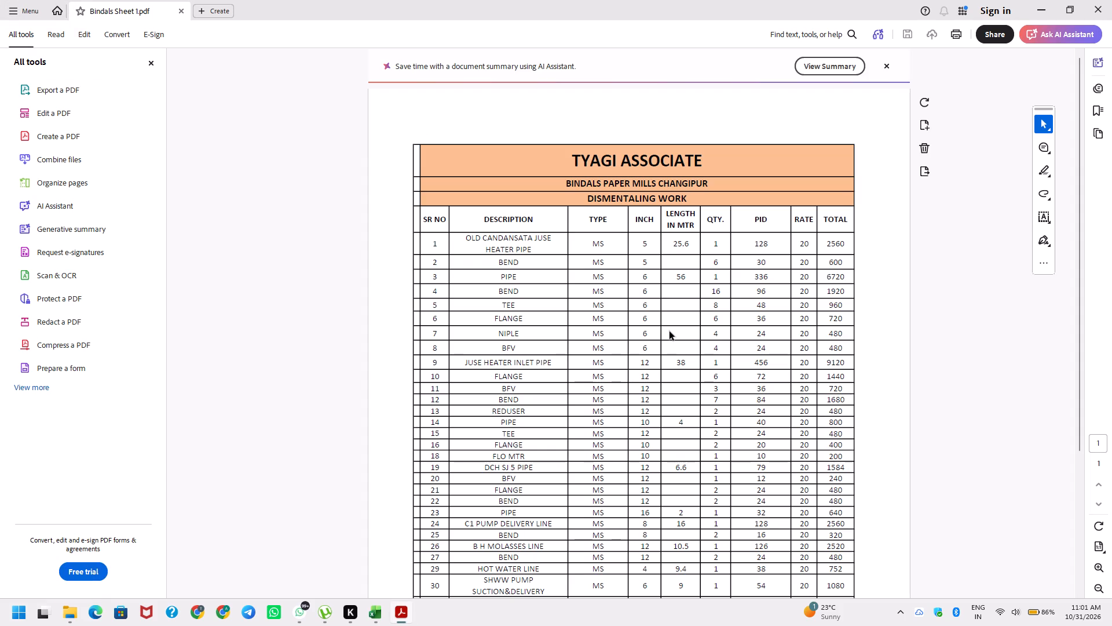
{"action": "key", "text": "alt+Tab"}
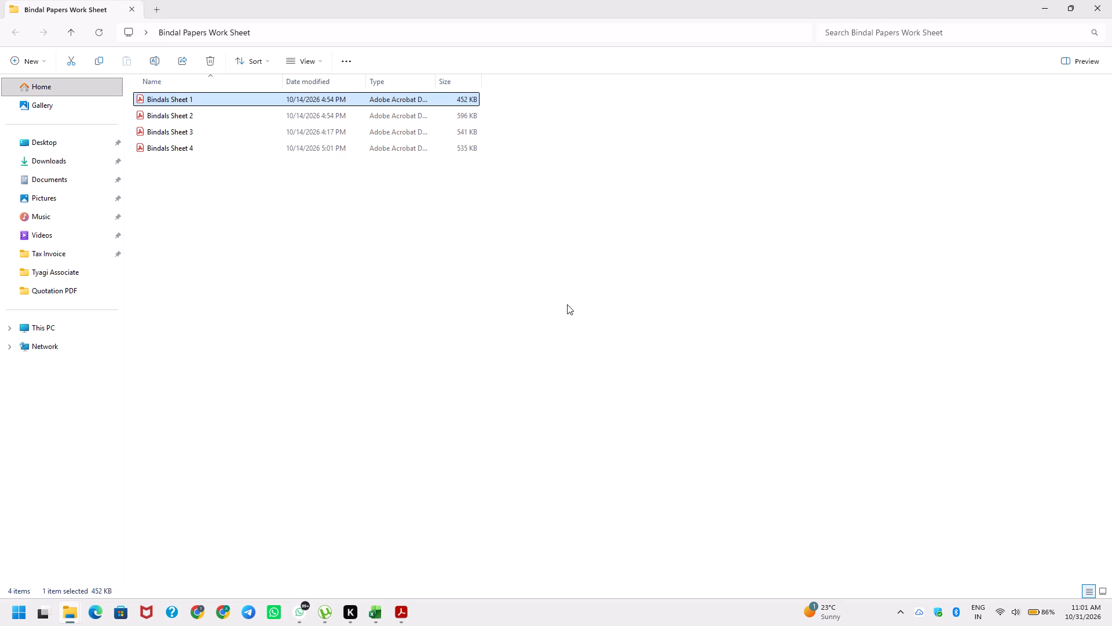
{"action": "key", "text": "alt+Tab"}
{"action": "key", "text": "alt+Tab"}
{"action": "key", "text": "alt+Tab"}
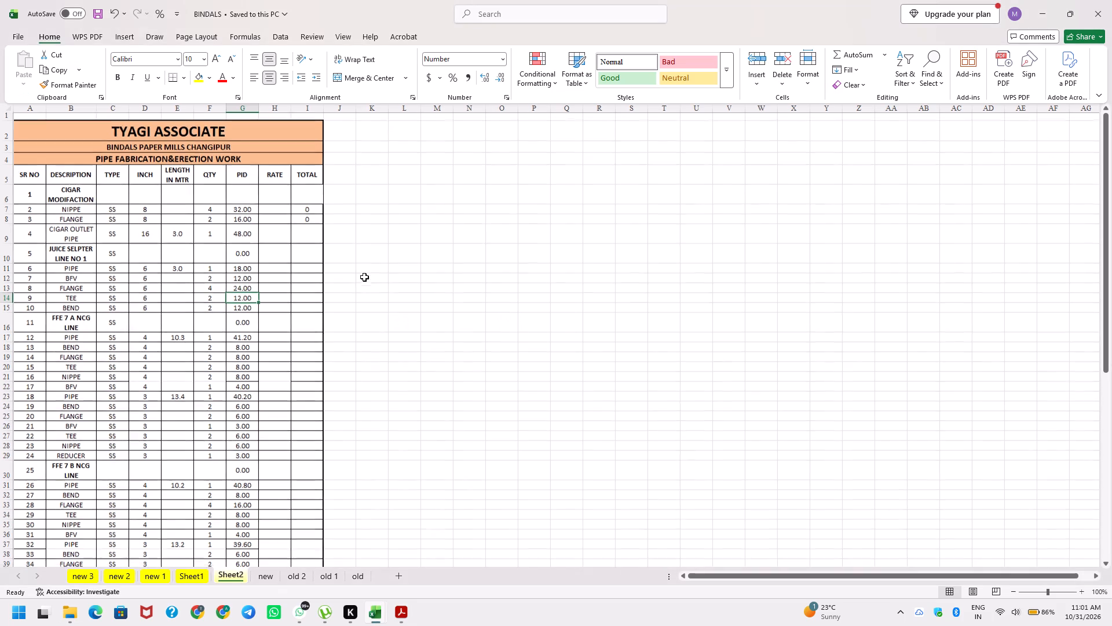
Enter a rate of 6 for the first NIPPE row, in cell H7.
{"action": "left_click", "coordinate": [270, 212]}
{"action": "scroll", "coordinate": [303, 312], "scroll_direction": "down", "scroll_amount": 5}
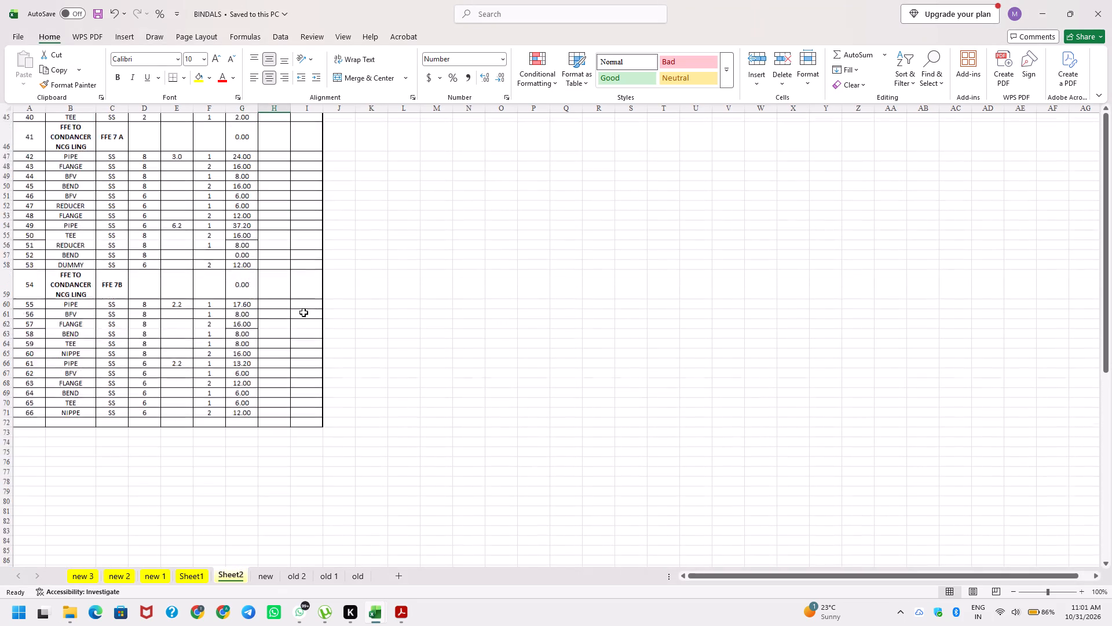
{"action": "scroll", "coordinate": [303, 312], "scroll_direction": "up", "scroll_amount": 3}
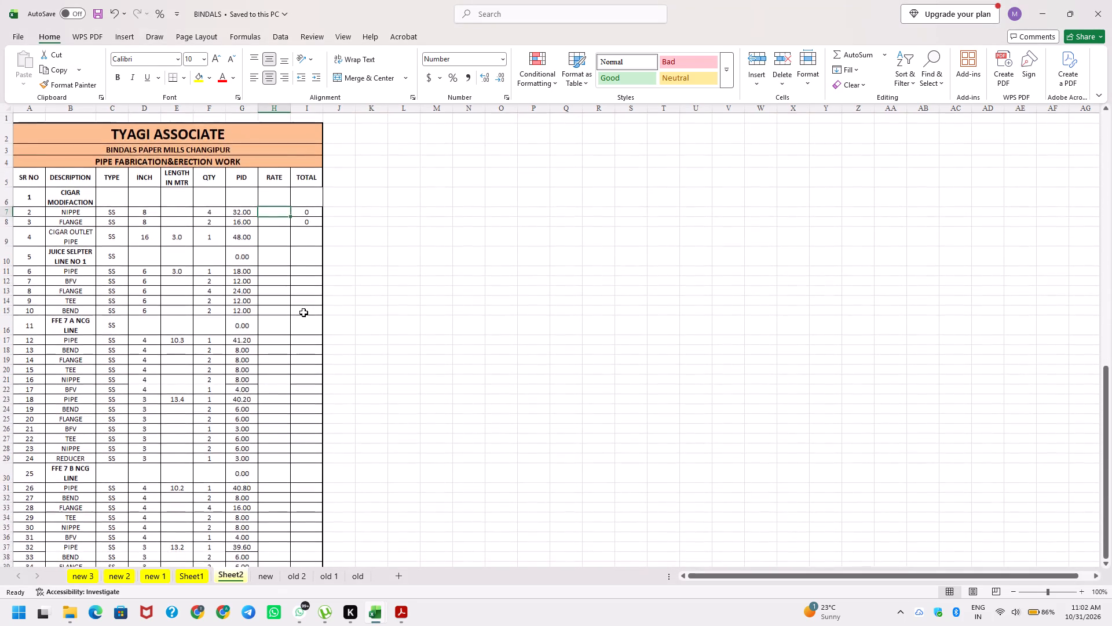
{"action": "key", "text": "plus"}
{"action": "key", "text": "Escape"}
{"action": "key", "text": "6"}
{"action": "key", "text": "Return"}
{"action": "key", "text": "Up"}
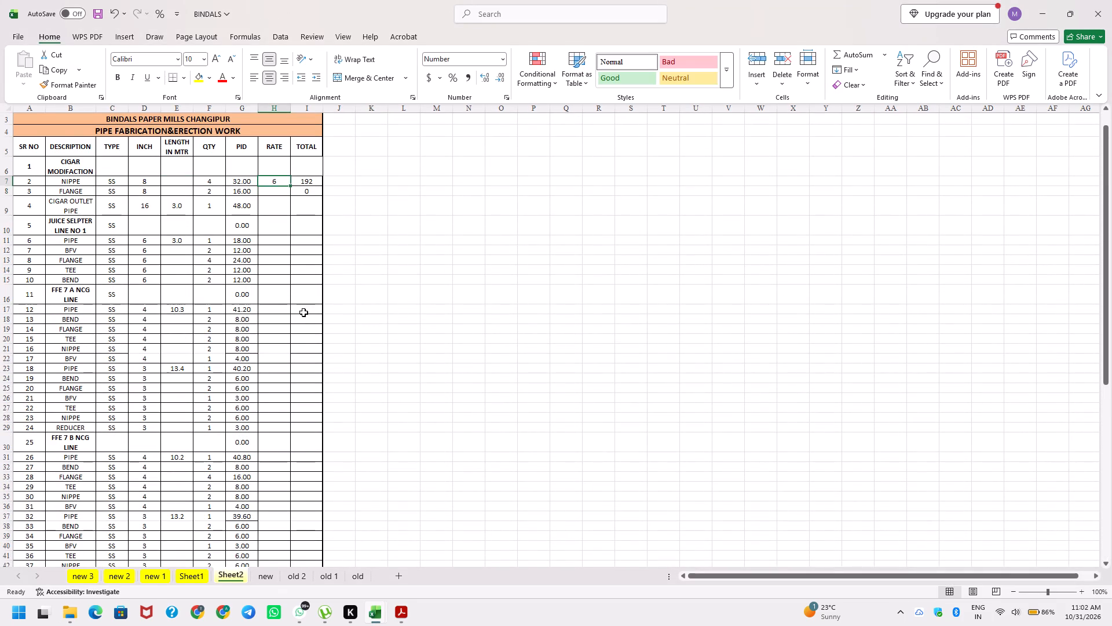
Copy the rate from H7 down the RATE column through H71.
{"action": "key", "text": "ctrl+c"}
{"action": "key", "text": "Left"}
{"action": "key", "text": "ctrl+Down"}
{"action": "key", "text": "Right"}
{"action": "key", "text": "ctrl+shift+Up"}
{"action": "key", "text": "Return"}
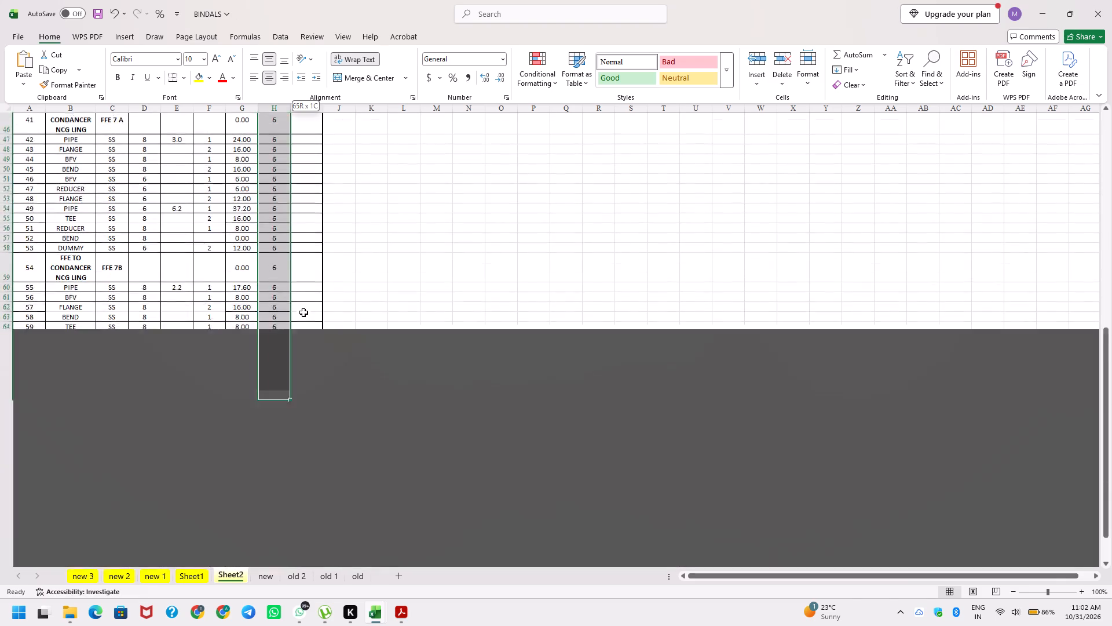
{"action": "key", "text": "Up"}
Replace the TOTAL formula in I7 with PID times rate, G7*H7.
{"action": "key", "text": "ctrl+Up"}
{"action": "key", "text": "Right"}
{"action": "key", "text": "plus"}
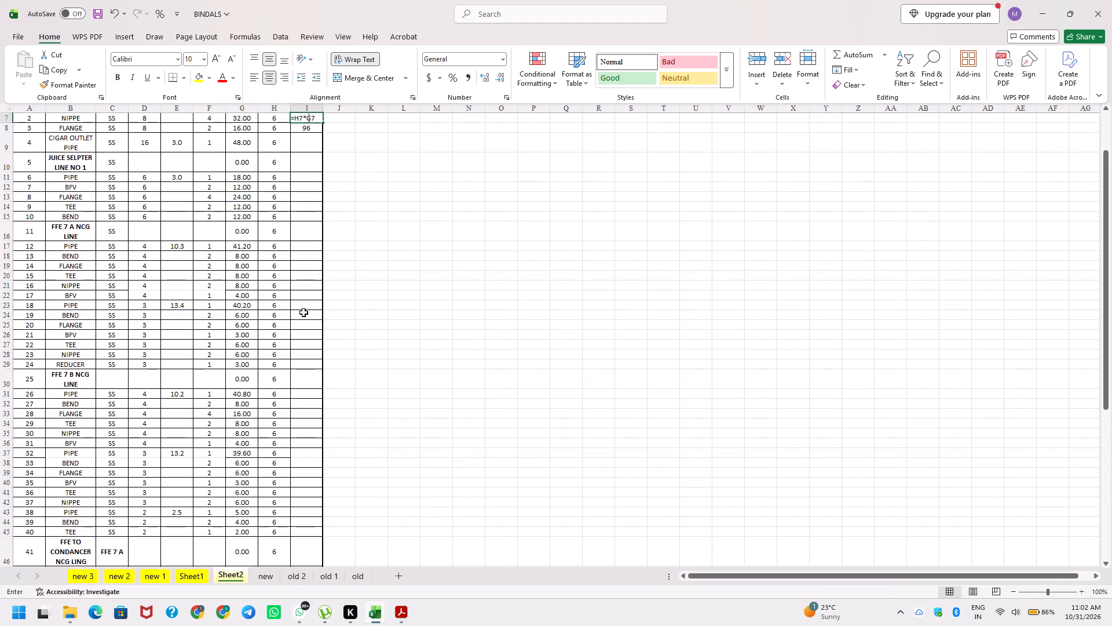
{"action": "key", "text": "Left"}
{"action": "key", "text": "Left"}
{"action": "key", "text": "asterisk"}
{"action": "key", "text": "Left"}
{"action": "key", "text": "Return"}
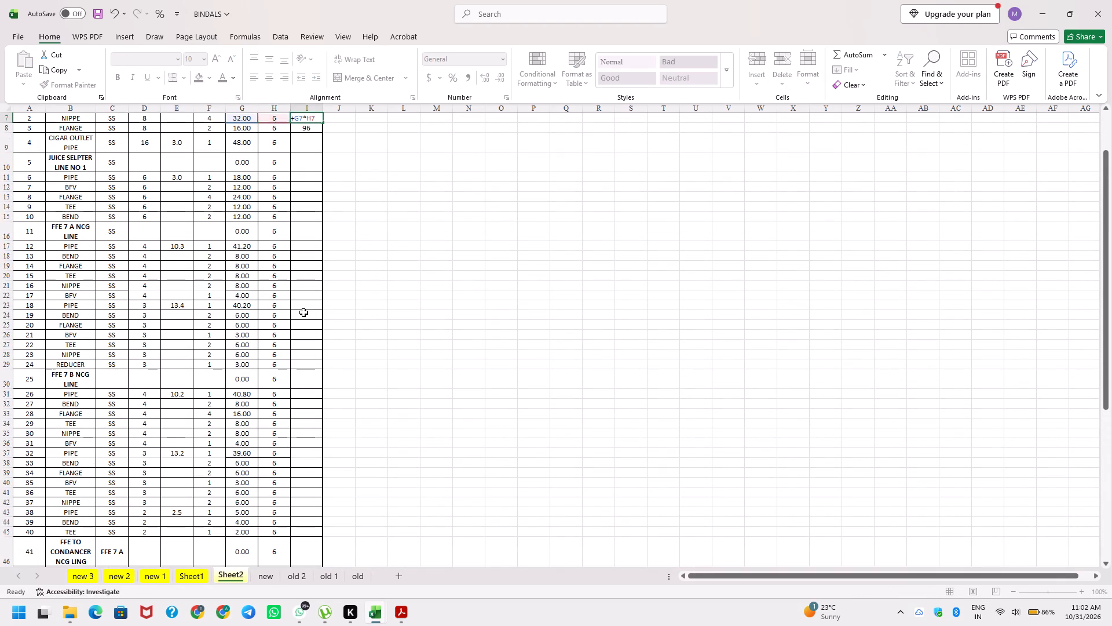
Copy the TOTAL formula from I7 down the TOTAL column to cells I8 through I71.
{"action": "key", "text": "Up"}
{"action": "key", "text": "ctrl+c"}
{"action": "key", "text": "Down"}
{"action": "key", "text": "ctrl+Left"}
{"action": "key", "text": "Right"}
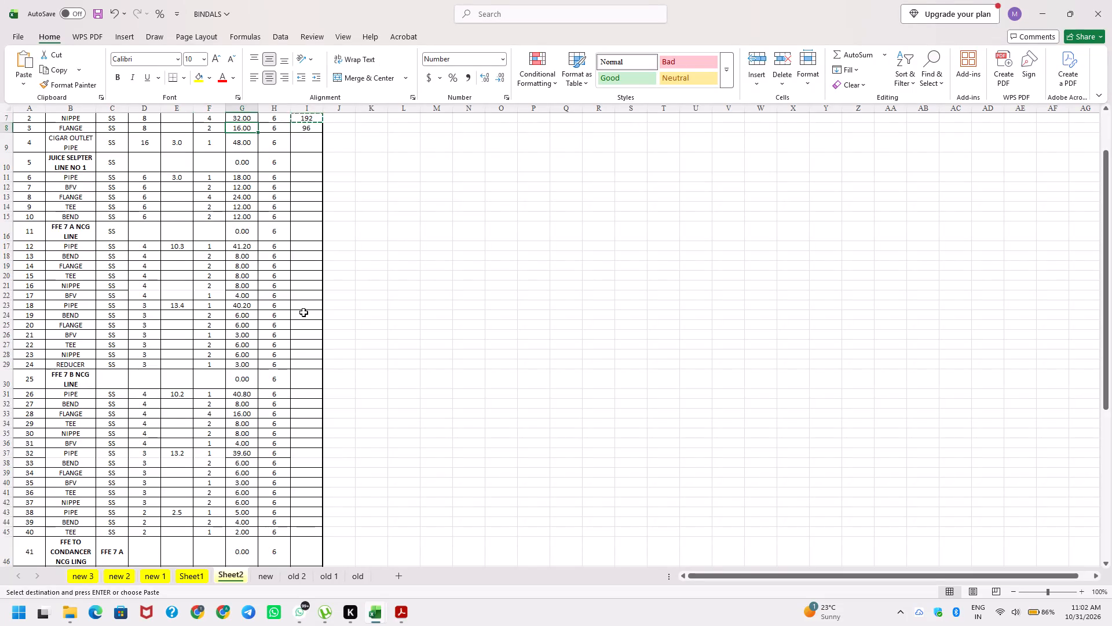
{"action": "key", "text": "Right"}
{"action": "key", "text": "ctrl+Down"}
{"action": "key", "text": "Right"}
{"action": "key", "text": "ctrl+shift+Up"}
{"action": "key", "text": "Return"}
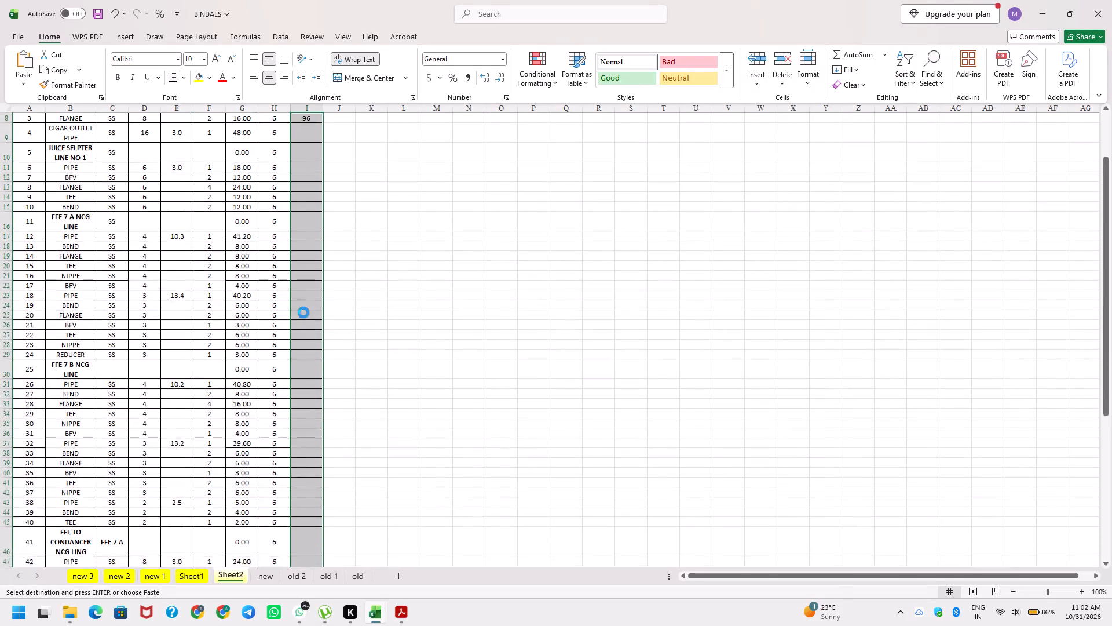
Clear the rate and PID cells H59 and G59 in the FFE TO CONDANCER NCG LING, FFE 7B heading row.
{"action": "key", "text": "Up"}
{"action": "key", "text": "Up"}
{"action": "key", "text": "Up"}
{"action": "key", "text": "Up"}
{"action": "key", "text": "Up"}
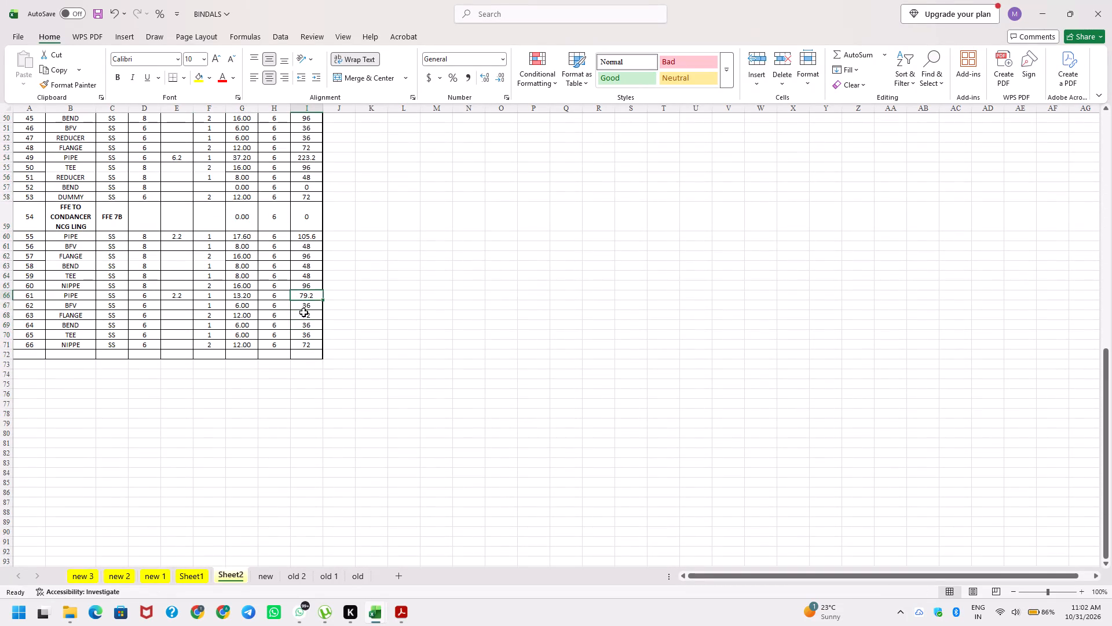
{"action": "key", "text": "Up"}
{"action": "key", "text": "Up"}
{"action": "key", "text": "Up"}
{"action": "key", "text": "Up"}
{"action": "key", "text": "Up"}
{"action": "key", "text": "Up"}
{"action": "key", "text": "Left"}
{"action": "key", "text": "Up"}
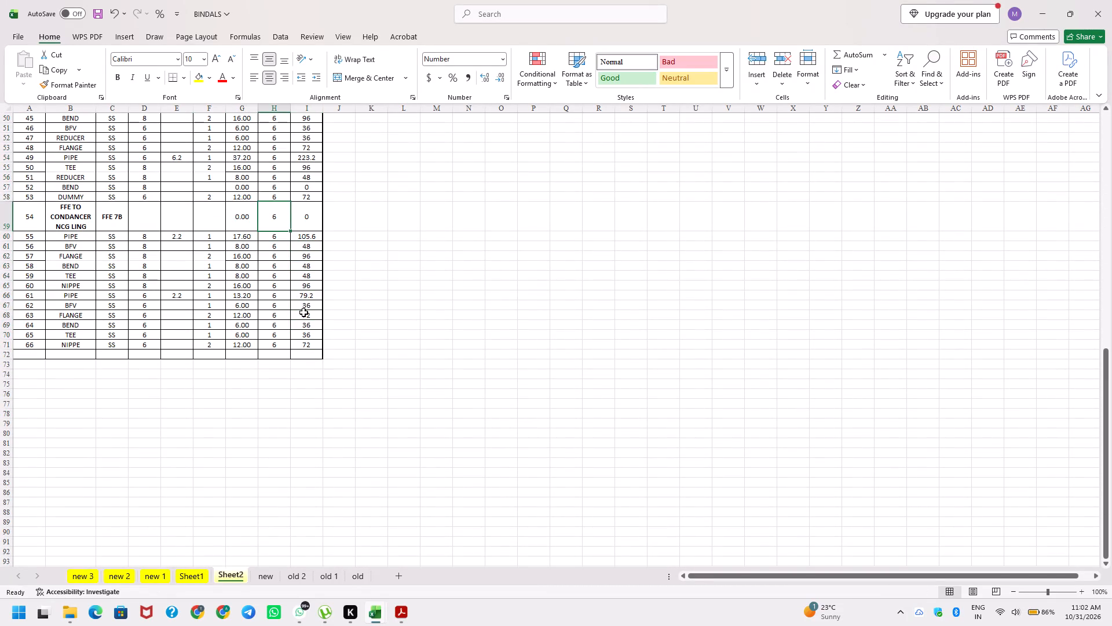
{"action": "key", "text": "Delete"}
{"action": "key", "text": "Left"}
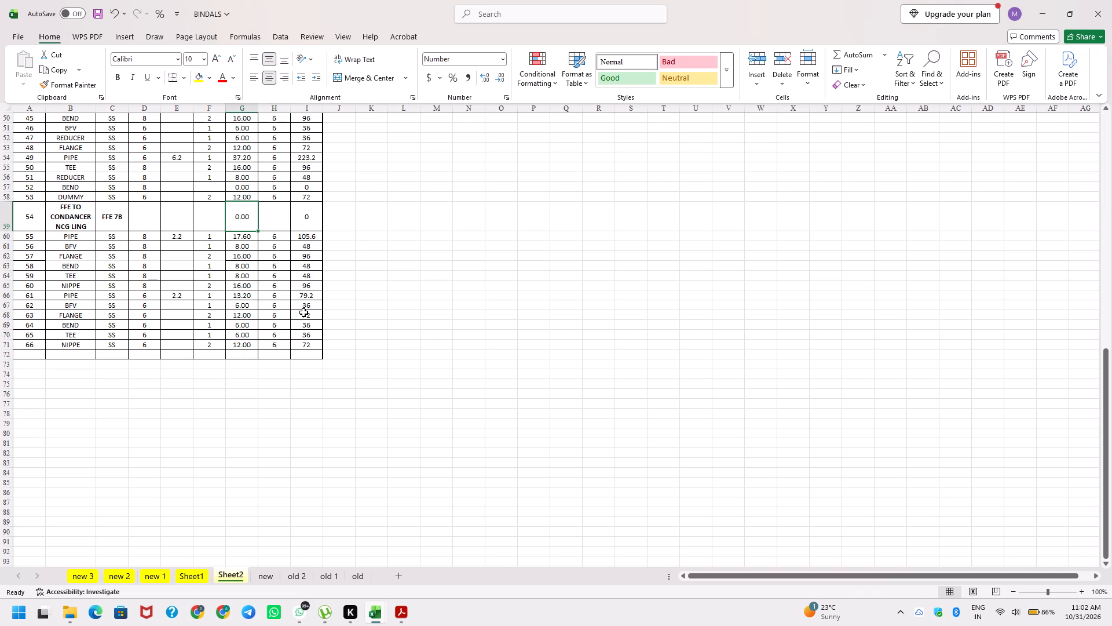
{"action": "key", "text": "Delete"}
Clear the rate and PID cells H46 and G46 in the FFE TO CONDANCER NCG LING, FFE 7 A heading row.
{"action": "key", "text": "Up"}
{"action": "key", "text": "Right"}
{"action": "key", "text": "Up"}
{"action": "key", "text": "Up"}
{"action": "key", "text": "Up"}
{"action": "key", "text": "Up"}
{"action": "key", "text": "Up"}
{"action": "key", "text": "Up"}
{"action": "key", "text": "Up"}
{"action": "key", "text": "Up"}
{"action": "key", "text": "Up"}
{"action": "key", "text": "Up"}
{"action": "key", "text": "Up"}
{"action": "key", "text": "Up"}
{"action": "key", "text": "Up"}
{"action": "key", "text": "Up"}
{"action": "key", "text": "Up"}
{"action": "key", "text": "Up"}
{"action": "key", "text": "Up"}
{"action": "key", "text": "Up"}
{"action": "key", "text": "Up"}
{"action": "key", "text": "Up"}
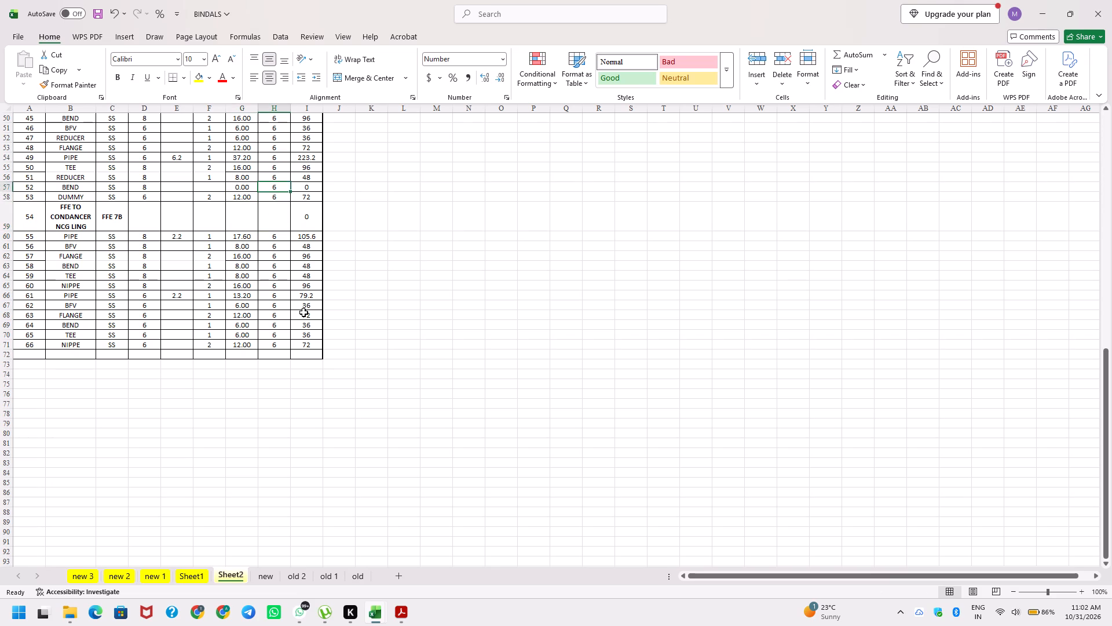
{"action": "key", "text": "Down"}
{"action": "key", "text": "Down"}
{"action": "key", "text": "Down"}
{"action": "key", "text": "Down"}
{"action": "key", "text": "Down"}
{"action": "key", "text": "Down"}
{"action": "key", "text": "Down"}
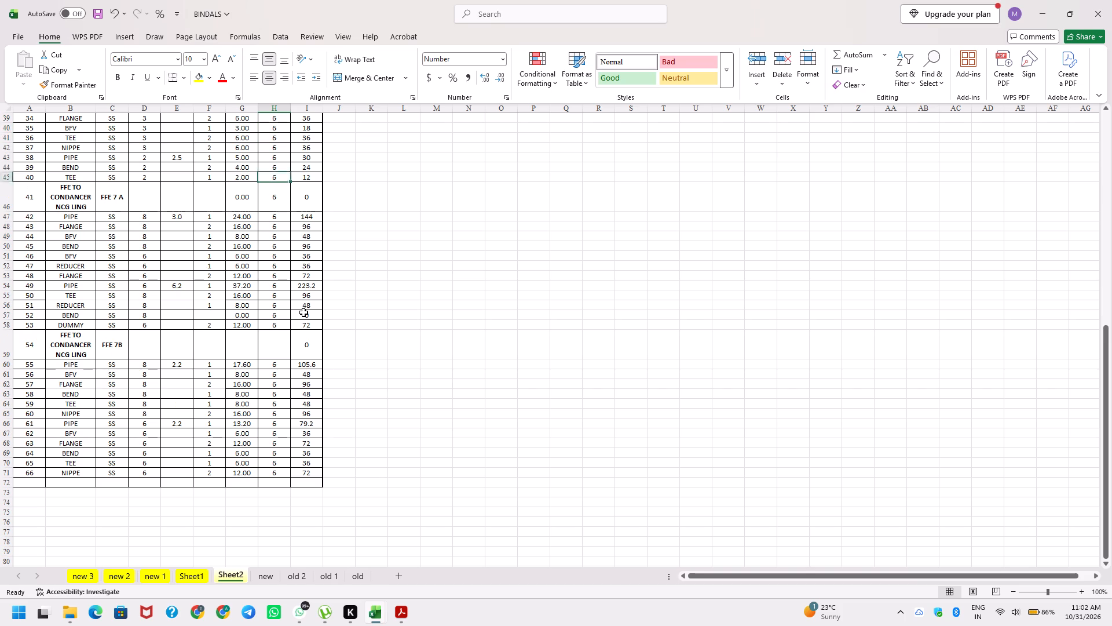
{"action": "key", "text": "Delete"}
{"action": "key", "text": "Left"}
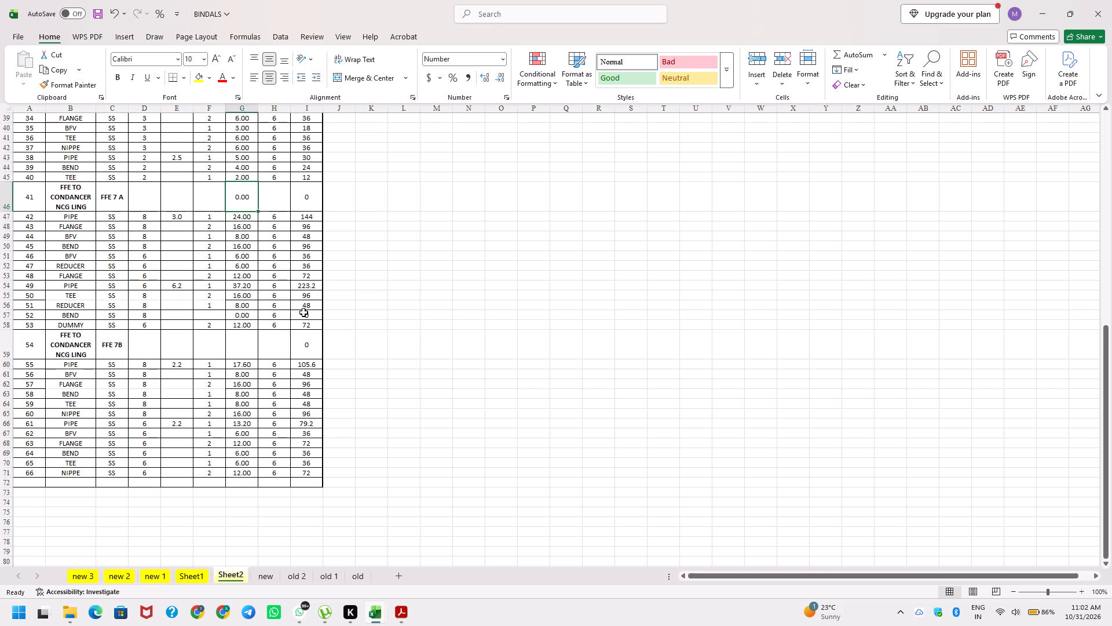
{"action": "key", "text": "Delete"}
Clear the rate cell H30 in the FFE 7 B NCG LINE heading row.
{"action": "key", "text": "Up"}
{"action": "key", "text": "Right"}
{"action": "key", "text": "Up"}
{"action": "key", "text": "Up"}
{"action": "key", "text": "Up"}
{"action": "key", "text": "Up"}
{"action": "key", "text": "Up"}
{"action": "key", "text": "Up"}
{"action": "key", "text": "Up"}
{"action": "key", "text": "Up"}
{"action": "key", "text": "Up"}
{"action": "key", "text": "Up"}
{"action": "key", "text": "Up"}
{"action": "key", "text": "Up"}
{"action": "key", "text": "Up"}
{"action": "key", "text": "Up"}
{"action": "key", "text": "Up"}
{"action": "key", "text": "Up"}
{"action": "key", "text": "Up"}
{"action": "key", "text": "Up"}
{"action": "key", "text": "Up"}
{"action": "key", "text": "Up"}
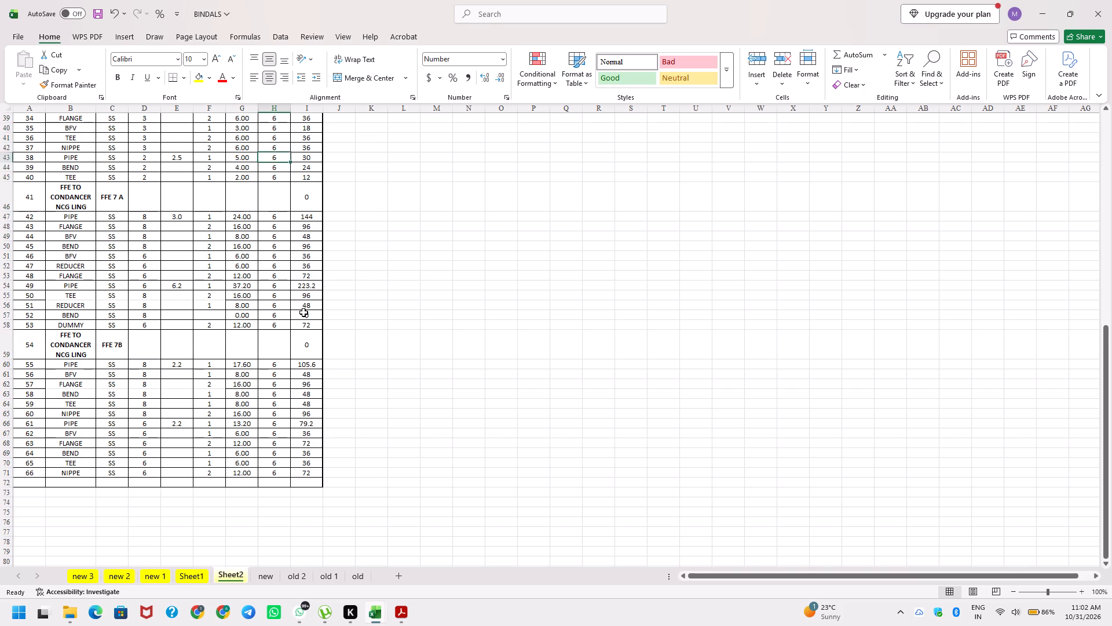
{"action": "key", "text": "Down"}
{"action": "key", "text": "Down"}
{"action": "key", "text": "Down"}
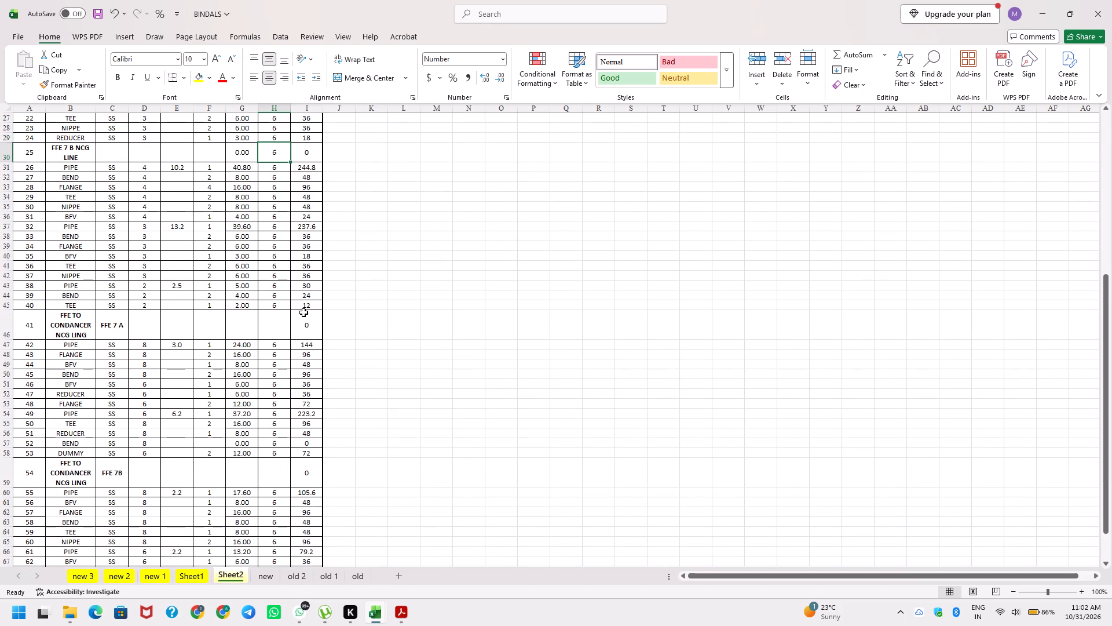
{"action": "key", "text": "Delete"}
Clear the rate cell H16 in the FFE 7 A NCG LINE heading row.
{"action": "key", "text": "Up"}
{"action": "key", "text": "Up"}
{"action": "key", "text": "Up"}
{"action": "key", "text": "Up"}
{"action": "key", "text": "Up"}
{"action": "key", "text": "Up"}
{"action": "key", "text": "Up"}
{"action": "key", "text": "Up"}
{"action": "key", "text": "Up"}
{"action": "key", "text": "Up"}
{"action": "key", "text": "Up"}
{"action": "key", "text": "Up"}
{"action": "key", "text": "Up"}
{"action": "key", "text": "Up"}
{"action": "key", "text": "Up"}
{"action": "key", "text": "Up"}
{"action": "key", "text": "Up"}
{"action": "key", "text": "Up"}
{"action": "key", "text": "Up"}
{"action": "key", "text": "Up"}
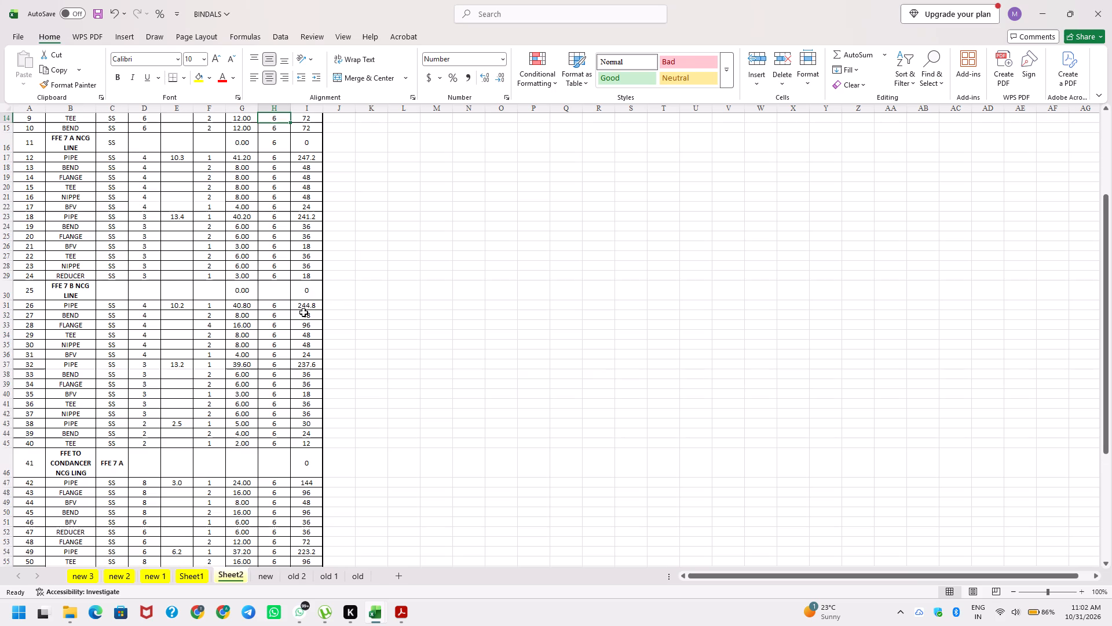
{"action": "key", "text": "Up"}
{"action": "key", "text": "Down"}
{"action": "key", "text": "Down"}
{"action": "key", "text": "Down"}
{"action": "key", "text": "Delete"}
Clear the rate cell H10 in the JUICE SELPTER LINE NO 1 heading row and save the workbook.
{"action": "key", "text": "Up"}
{"action": "key", "text": "Up"}
{"action": "key", "text": "Up"}
{"action": "key", "text": "Up"}
{"action": "key", "text": "Up"}
{"action": "key", "text": "Up"}
{"action": "key", "text": "Up"}
{"action": "key", "text": "Up"}
{"action": "key", "text": "Up"}
{"action": "key", "text": "Up"}
{"action": "key", "text": "Up"}
{"action": "key", "text": "Up"}
{"action": "key", "text": "Up"}
{"action": "key", "text": "Up"}
{"action": "key", "text": "Up"}
{"action": "key", "text": "Up"}
{"action": "key", "text": "Up"}
{"action": "key", "text": "Up"}
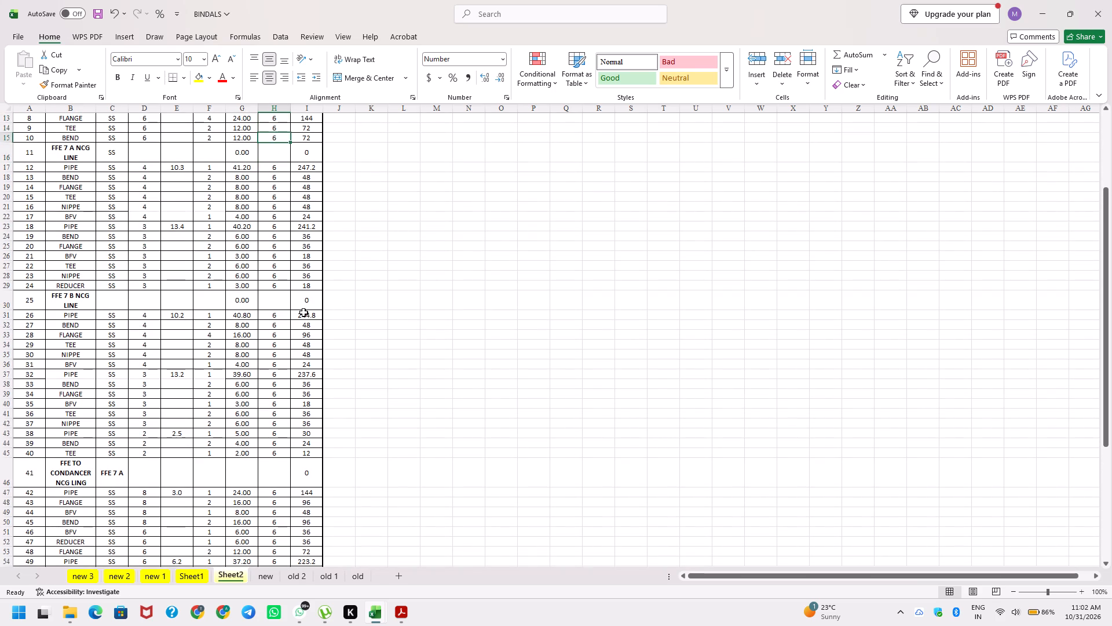
{"action": "key", "text": "Down"}
{"action": "key", "text": "Down"}
{"action": "key", "text": "Down"}
{"action": "key", "text": "Down"}
{"action": "key", "text": "Down"}
{"action": "key", "text": "Down"}
{"action": "key", "text": "Down"}
{"action": "key", "text": "Down"}
{"action": "key", "text": "Down"}
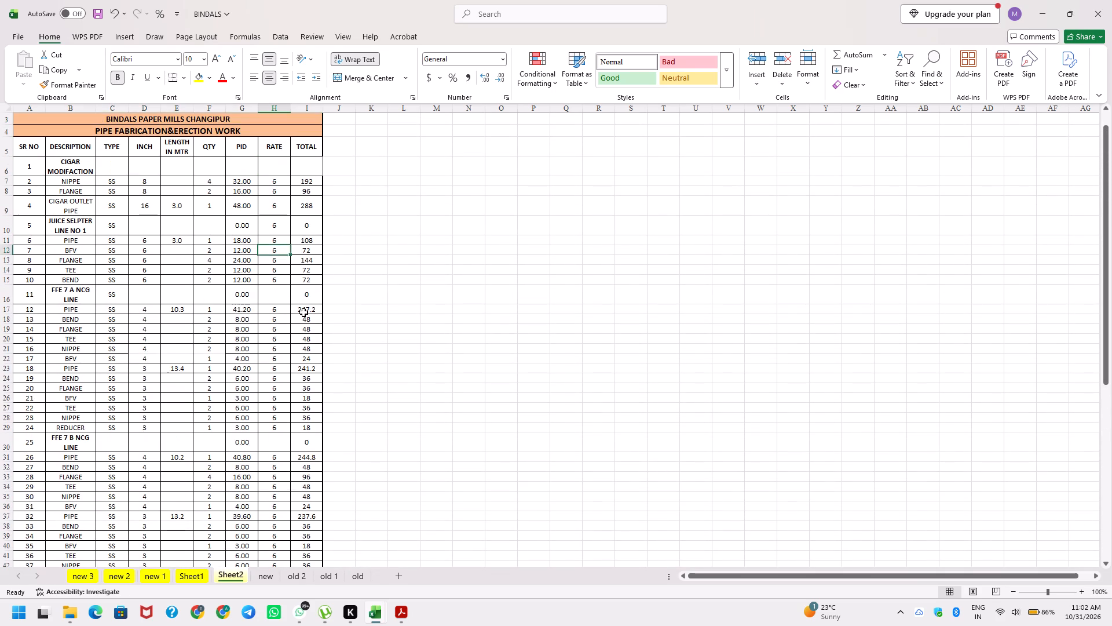
{"action": "key", "text": "Up"}
{"action": "key", "text": "Up"}
{"action": "key", "text": "Delete"}
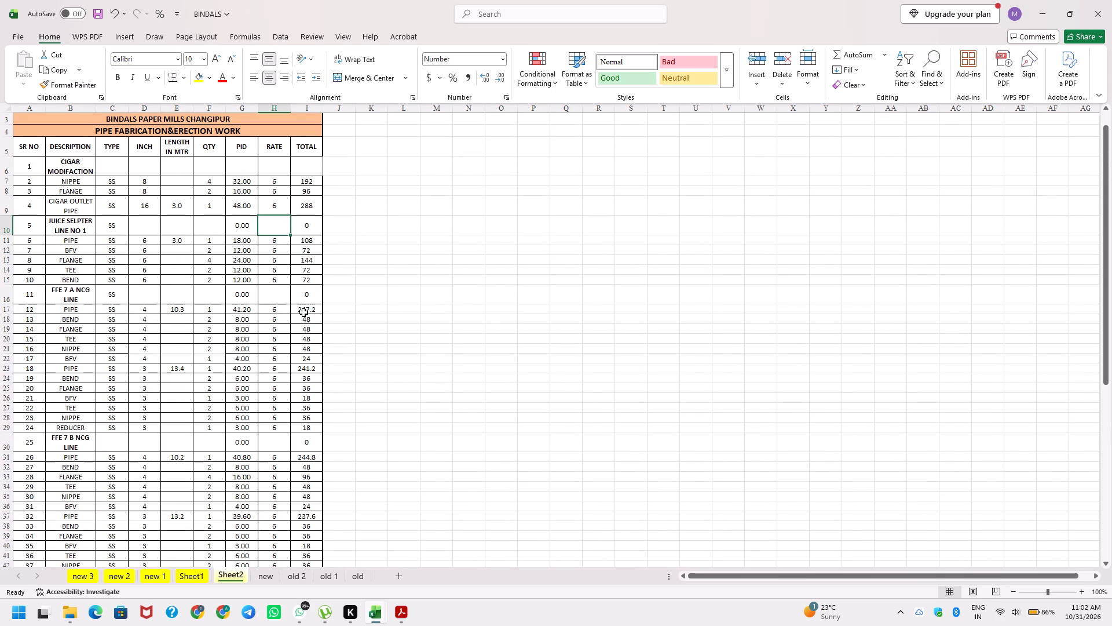
{"action": "key", "text": "Down"}
{"action": "key", "text": "ctrl+s"}
Clear the PID cells G10, G16 and G30 in the JUICE SELPTER, FFE 7 A and FFE 7 B NCG heading rows.
{"action": "key", "text": "Up"}
{"action": "key", "text": "Left"}
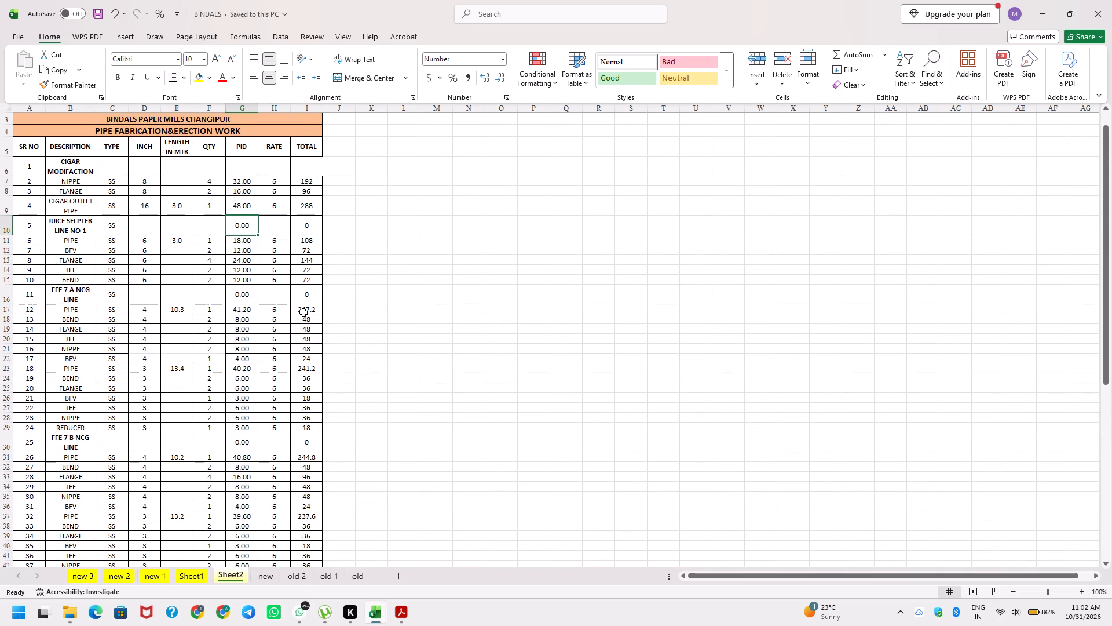
{"action": "key", "text": "Delete"}
{"action": "key", "text": "Right"}
{"action": "key", "text": "ctrl+Down"}
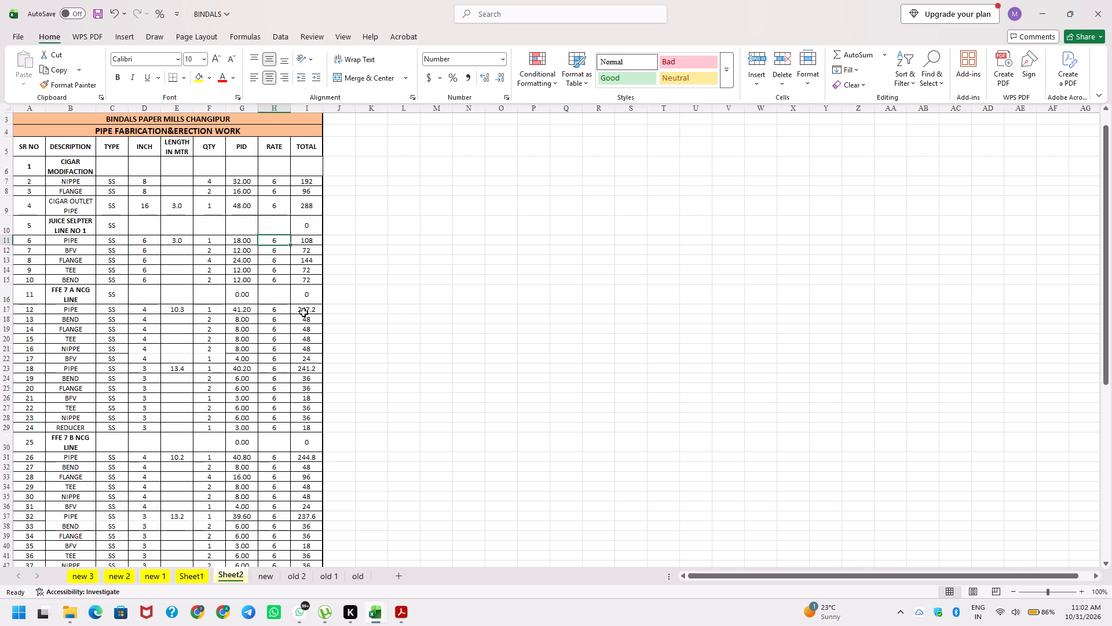
{"action": "key", "text": "ctrl+Down"}
{"action": "key", "text": "Down"}
{"action": "key", "text": "Left"}
{"action": "key", "text": "Delete"}
{"action": "key", "text": "Right"}
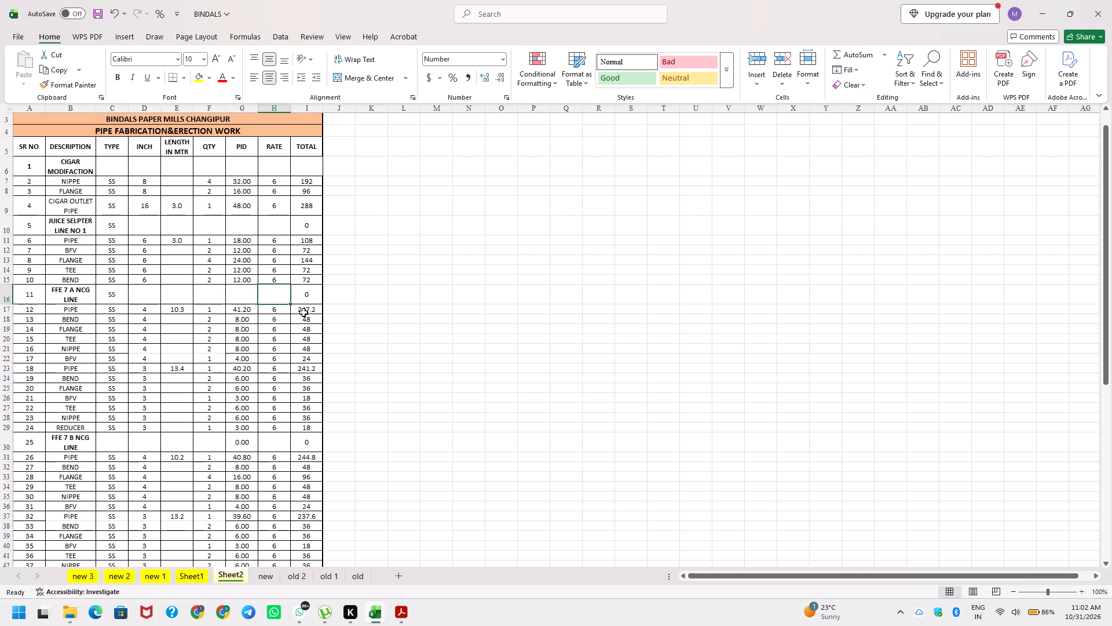
{"action": "key", "text": "ctrl+Down"}
{"action": "key", "text": "ctrl+Down"}
{"action": "key", "text": "Down"}
{"action": "key", "text": "Left"}
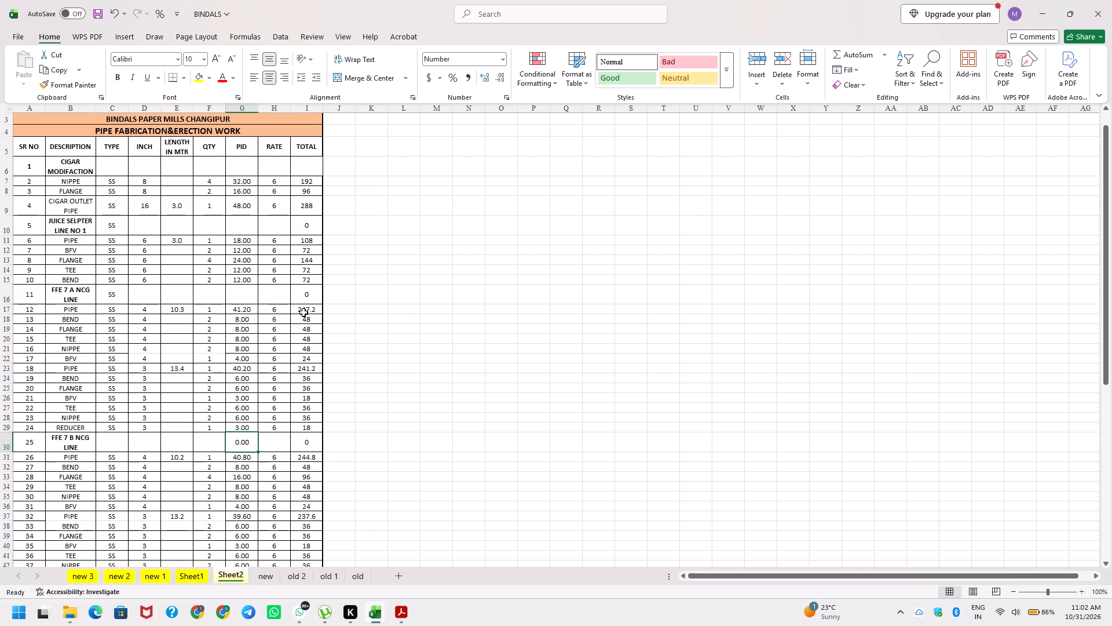
{"action": "key", "text": "Delete"}
Check the remaining section heading rows down to the end of the RATE column and save the workbook.
{"action": "key", "text": "Right"}
{"action": "key", "text": "ctrl+Down"}
{"action": "key", "text": "ctrl+Down"}
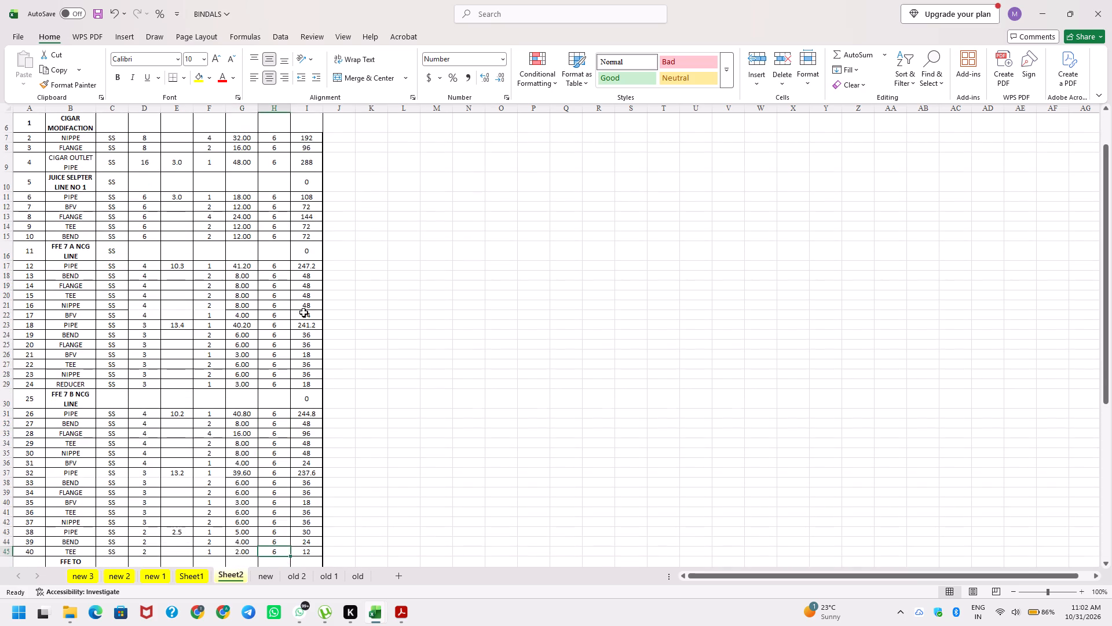
{"action": "key", "text": "Down"}
{"action": "key", "text": "ctrl+Down"}
{"action": "key", "text": "ctrl+Down"}
{"action": "key", "text": "Down"}
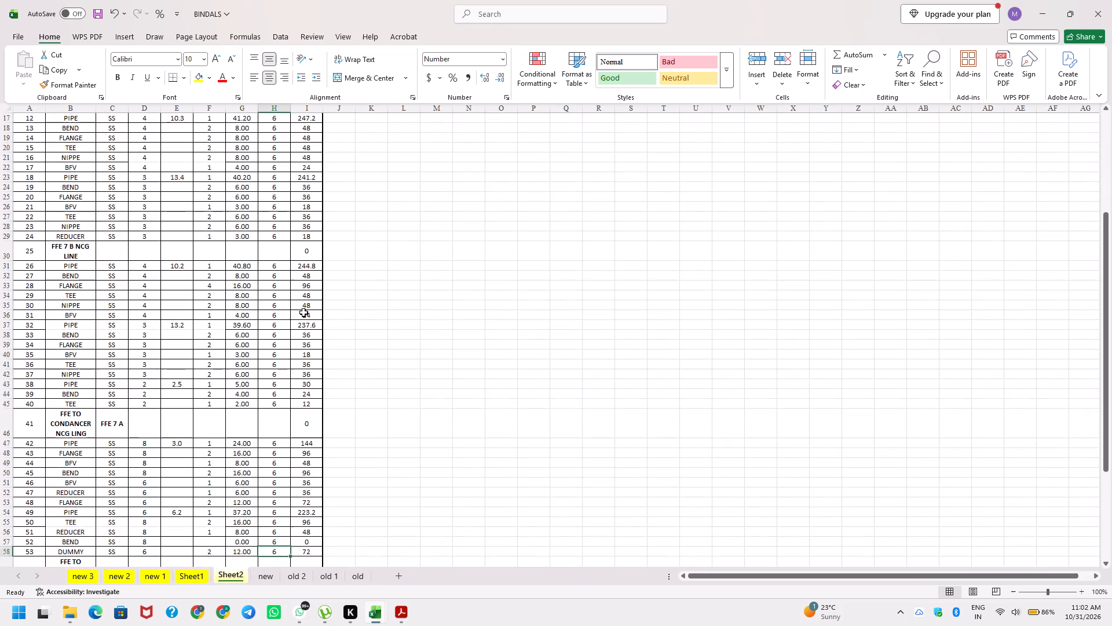
{"action": "key", "text": "ctrl+Down"}
{"action": "key", "text": "ctrl+Down"}
{"action": "key", "text": "ctrl+Down"}
{"action": "key", "text": "ctrl+Up"}
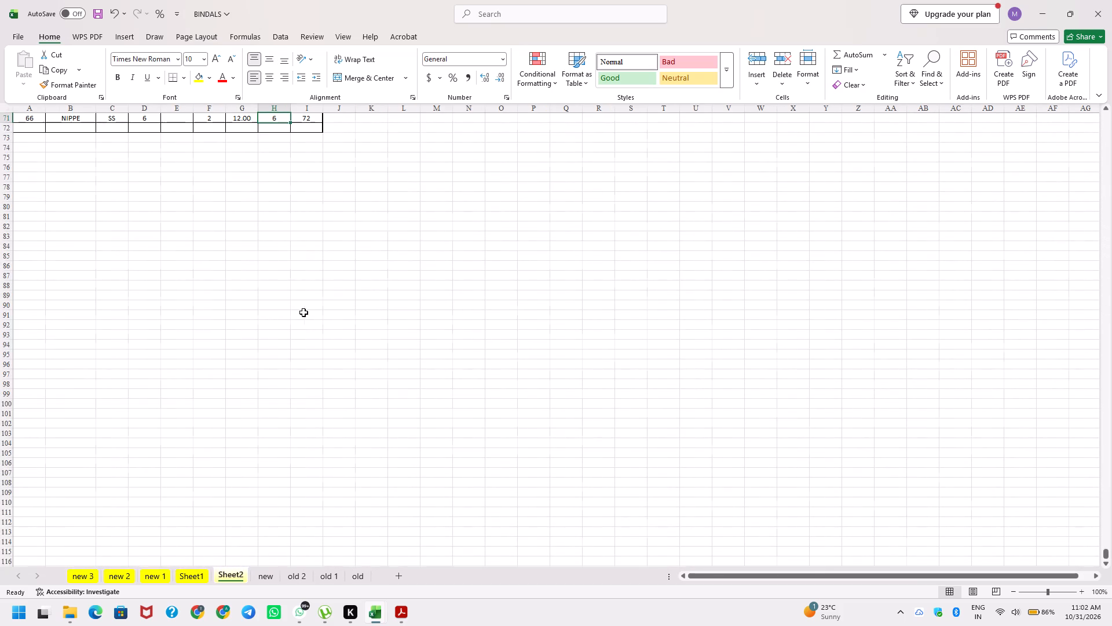
{"action": "key", "text": "ctrl+s"}
{"action": "key", "text": "ctrl+s"}
{"action": "key", "text": "Right"}
{"action": "key", "text": "ctrl+Up"}
{"action": "key", "text": "ctrl+s"}
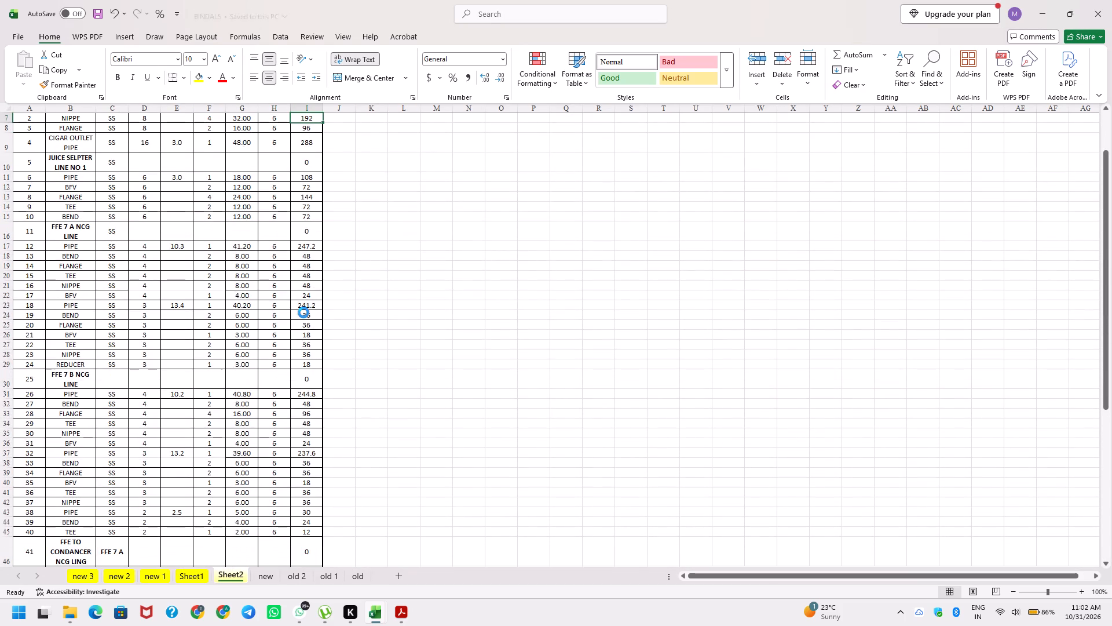
{"action": "key", "text": "Up"}
{"action": "key", "text": "Up"}
{"action": "key", "text": "Down"}
{"action": "key", "text": "Down"}
{"action": "key", "text": "Down"}
{"action": "key", "text": "ctrl+s"}
Add an AutoSum of the TOTAL column in I72 below the last item row and save the workbook.
{"action": "key", "text": "Down"}
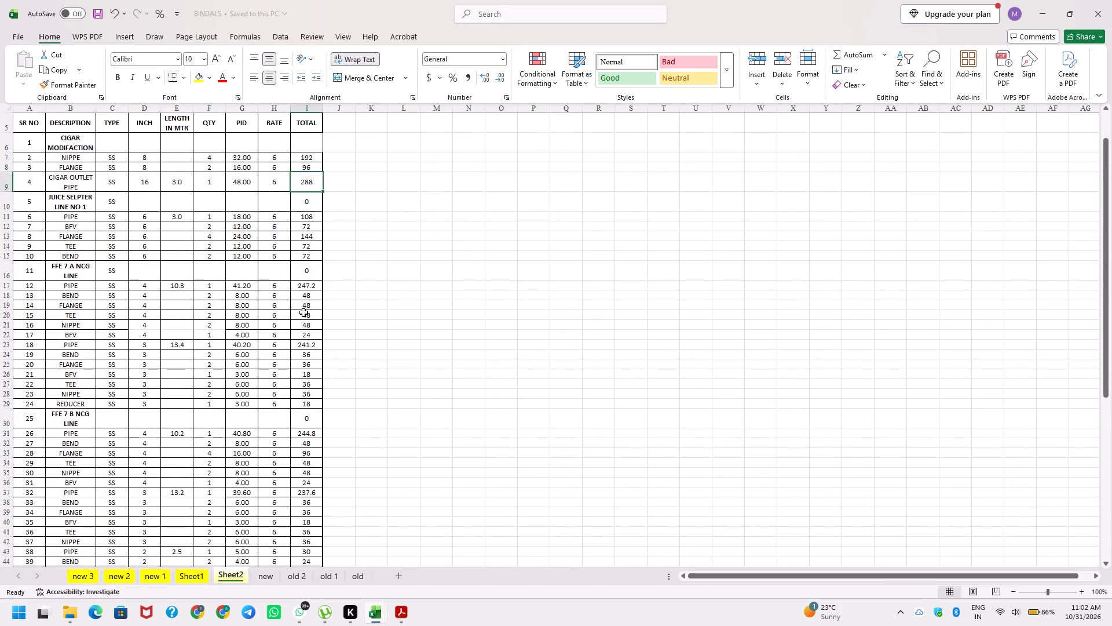
{"action": "key", "text": "ctrl+Down"}
{"action": "key", "text": "Down"}
{"action": "key", "text": "Down"}
{"action": "key", "text": "Up"}
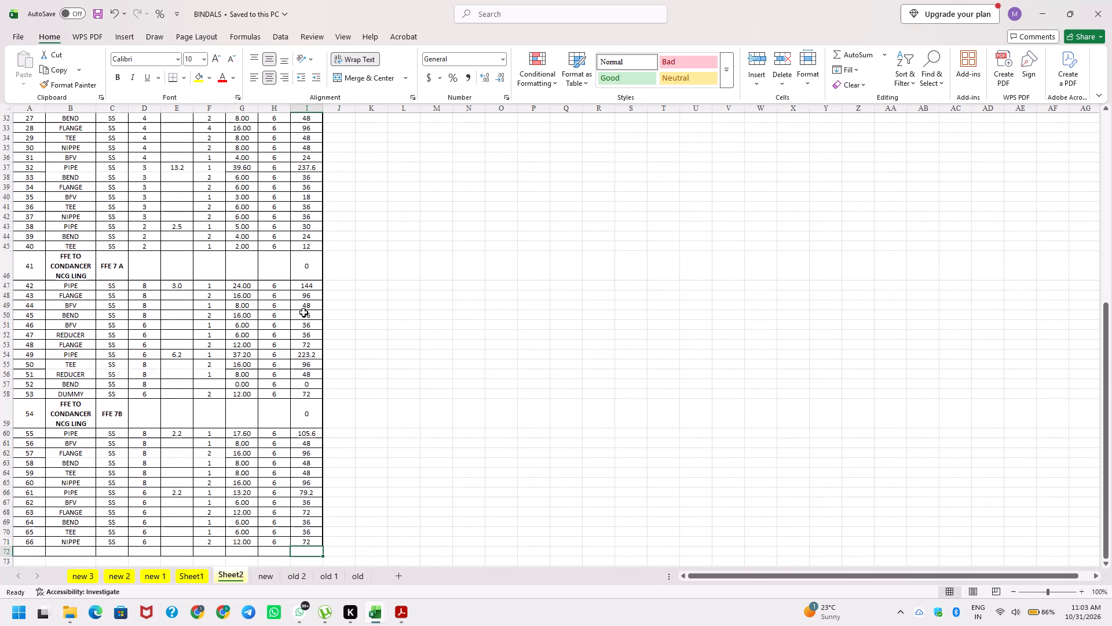
{"action": "key", "text": "alt+equal"}
{"action": "key", "text": "Return"}
{"action": "key", "text": "Up"}
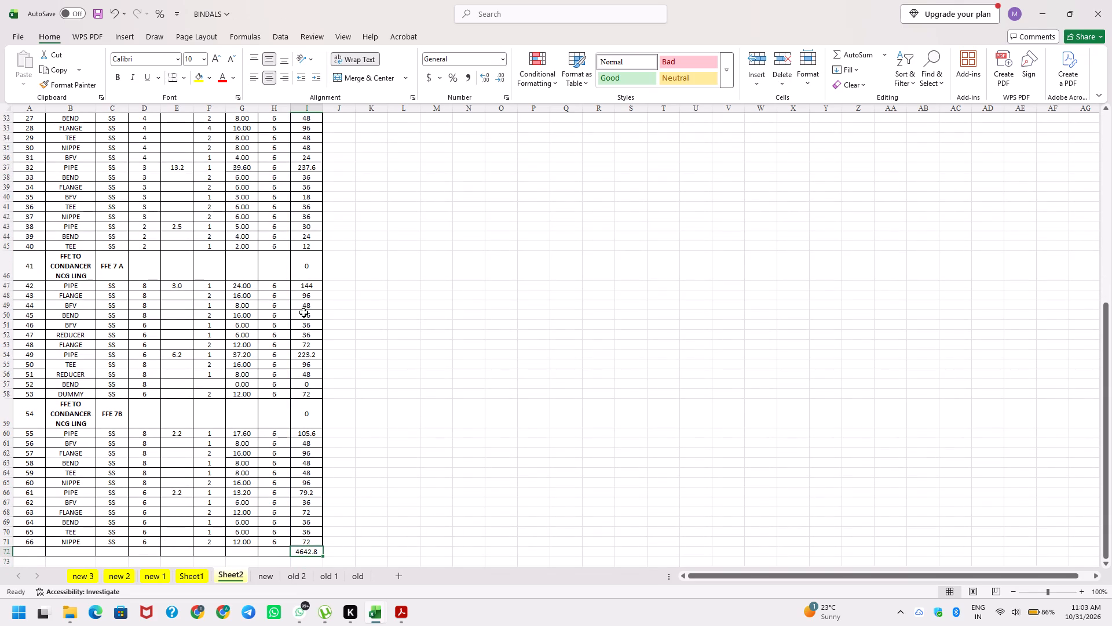
{"action": "key", "text": "ctrl+s"}
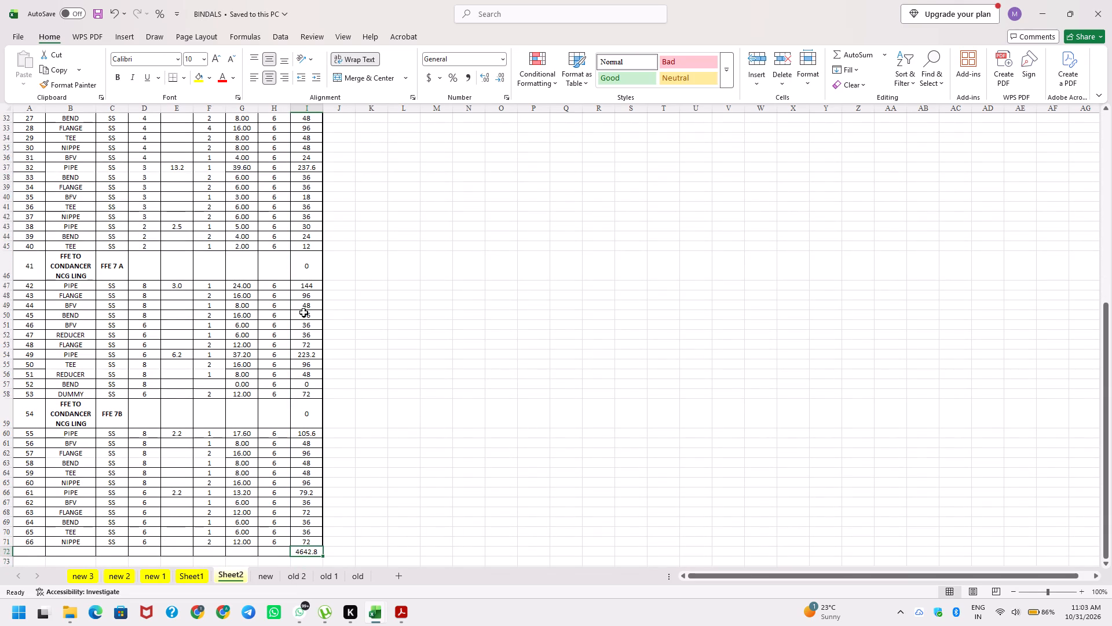
Consult the rate column in the Bindals Sheet 1 PDF in Acrobat, and set the first NIPPE rate in Excel cell H7 to 20.
{"action": "key", "text": "Up"}
{"action": "key", "text": "alt+Tab"}
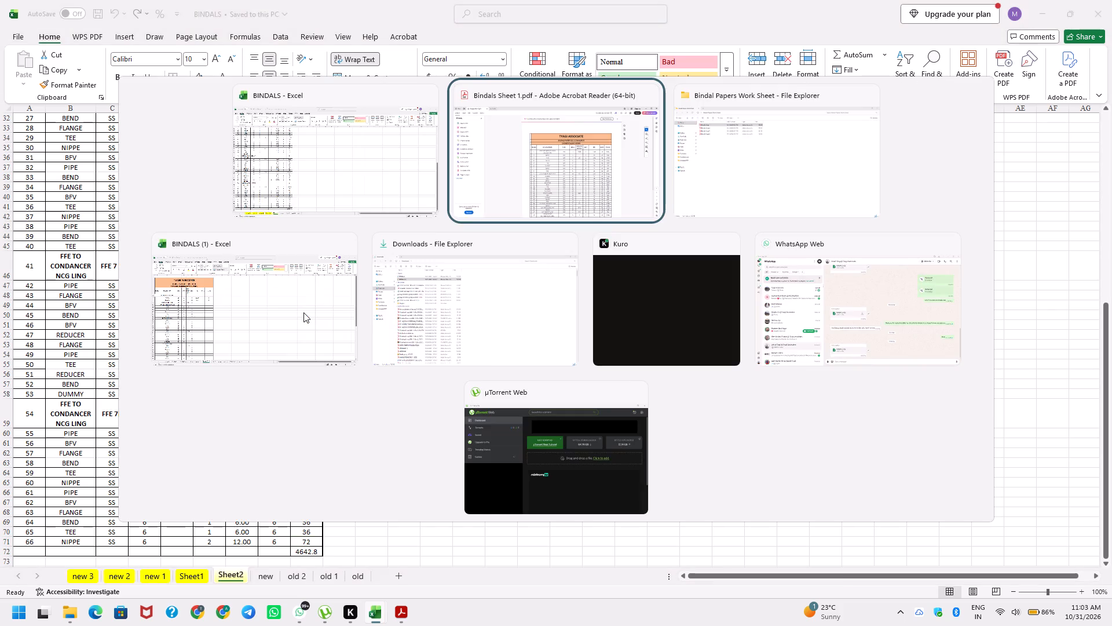
{"action": "scroll", "coordinate": [675, 335], "scroll_direction": "down", "scroll_amount": 1}
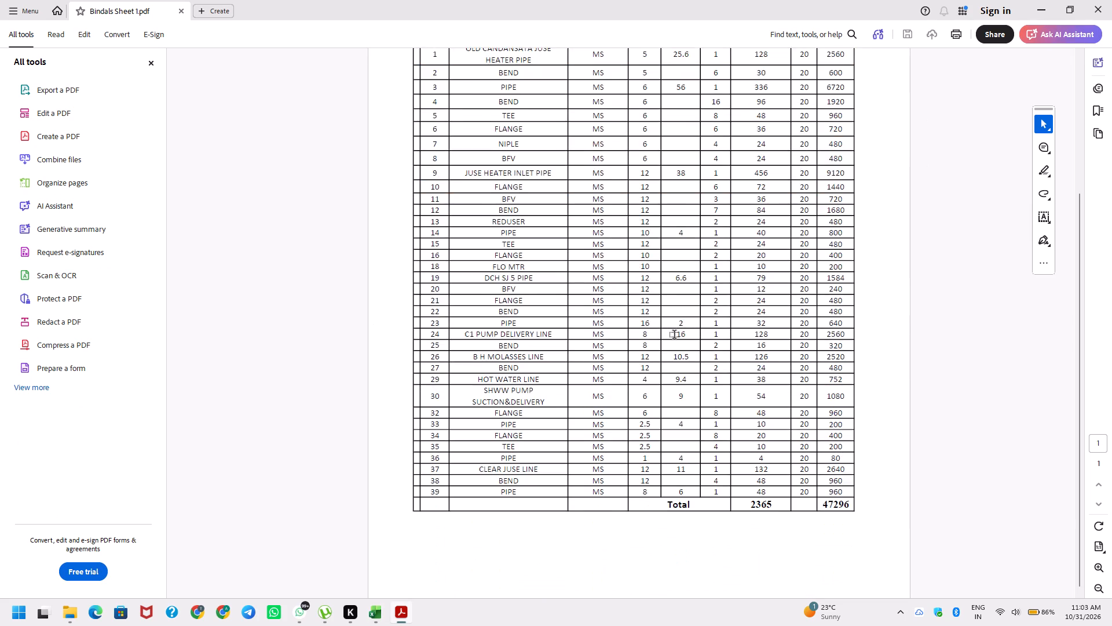
{"action": "scroll", "coordinate": [675, 335], "scroll_direction": "down", "scroll_amount": 1}
{"action": "key", "text": "alt+Tab"}
{"action": "key", "text": "Left"}
{"action": "key", "text": "ctrl+Up"}
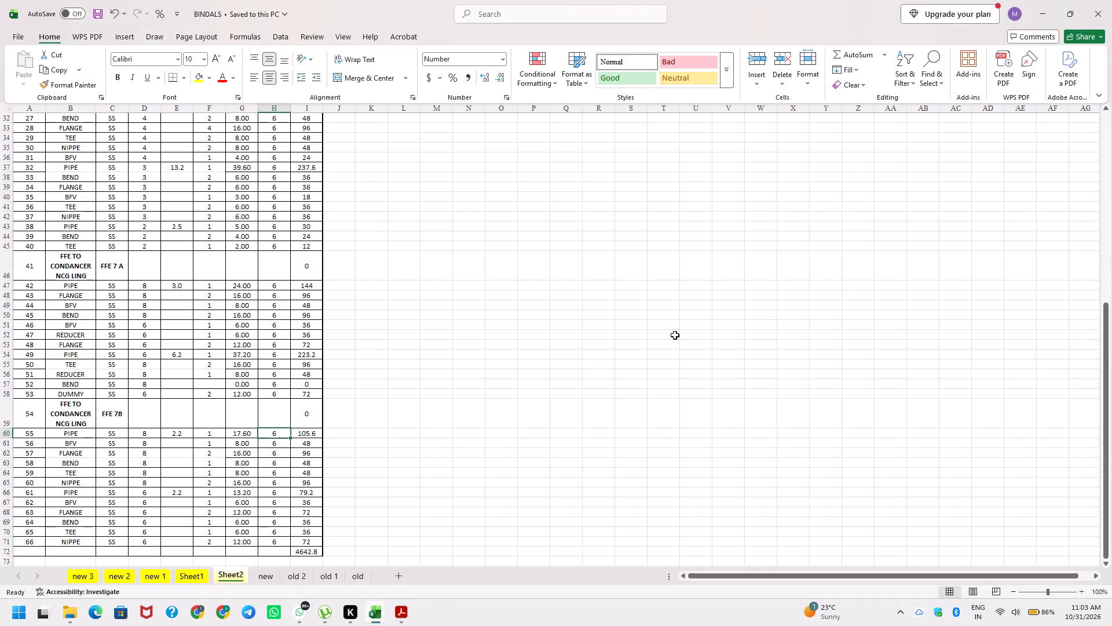
{"action": "key", "text": "ctrl+Up"}
{"action": "key", "text": "ctrl+Up"}
{"action": "key", "text": "ctrl+Up"}
{"action": "key", "text": "ctrl+Up"}
{"action": "key", "text": "ctrl+Up"}
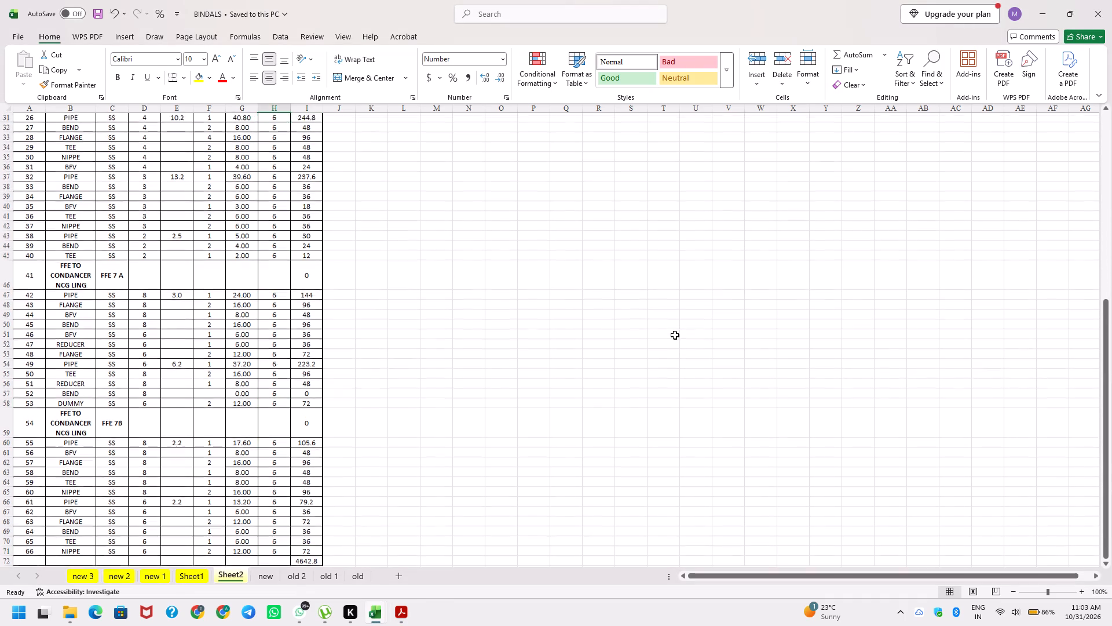
{"action": "key", "text": "ctrl+Up"}
{"action": "key", "text": "ctrl+Up"}
{"action": "key", "text": "ctrl+Up"}
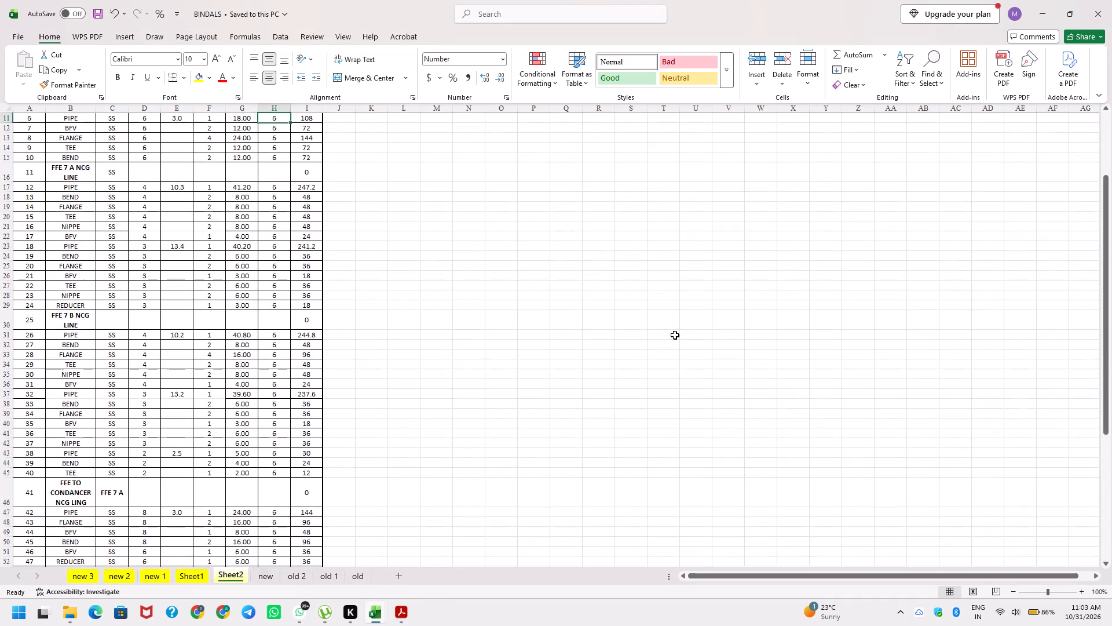
{"action": "key", "text": "ctrl+Up"}
{"action": "key", "text": "Up"}
{"action": "key", "text": "ctrl+Up"}
{"action": "key", "text": "ctrl+Up"}
{"action": "key", "text": "Down"}
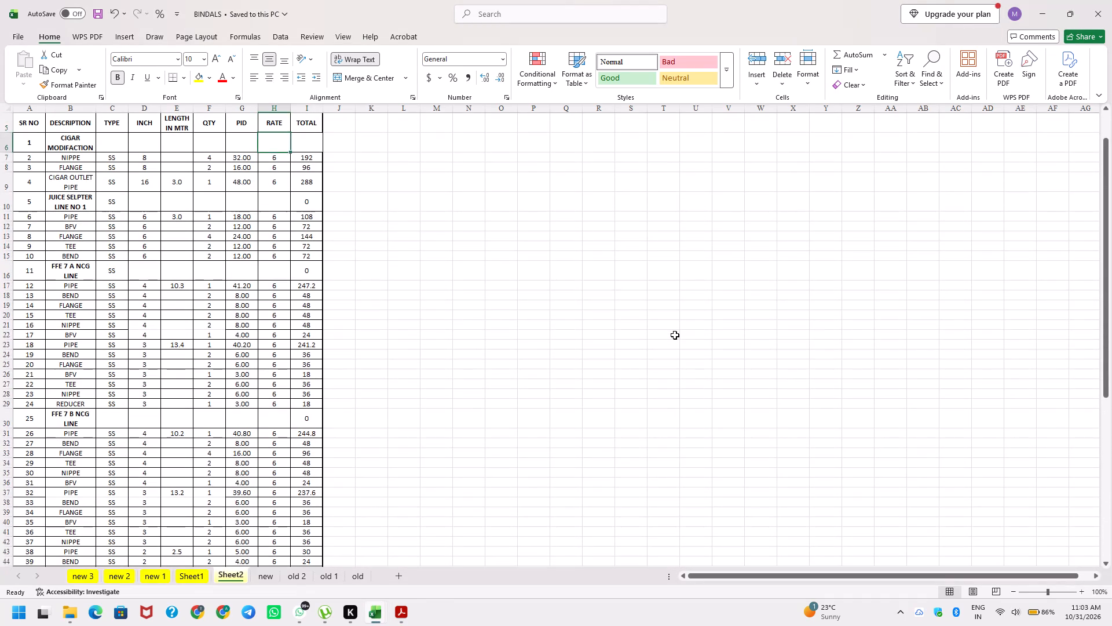
{"action": "key", "text": "Down"}
{"action": "type", "text": "20"}
{"action": "key", "text": "Return"}
Copy the rate 20 from H7 to the rest of the RATE column down to H71 and save the workbook.
{"action": "key", "text": "Up"}
{"action": "key", "text": "ctrl+c"}
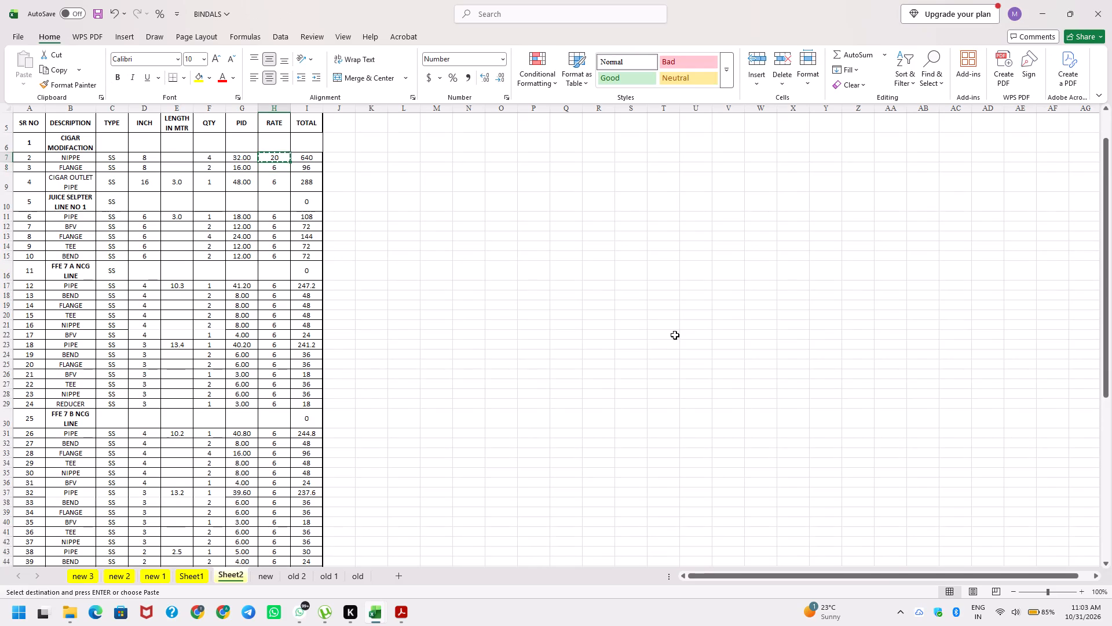
{"action": "key", "text": "Right"}
{"action": "key", "text": "ctrl+Down"}
{"action": "key", "text": "Left"}
{"action": "key", "text": "Up"}
{"action": "key", "text": "ctrl+shift+Up"}
{"action": "key", "text": "ctrl+shift+Up"}
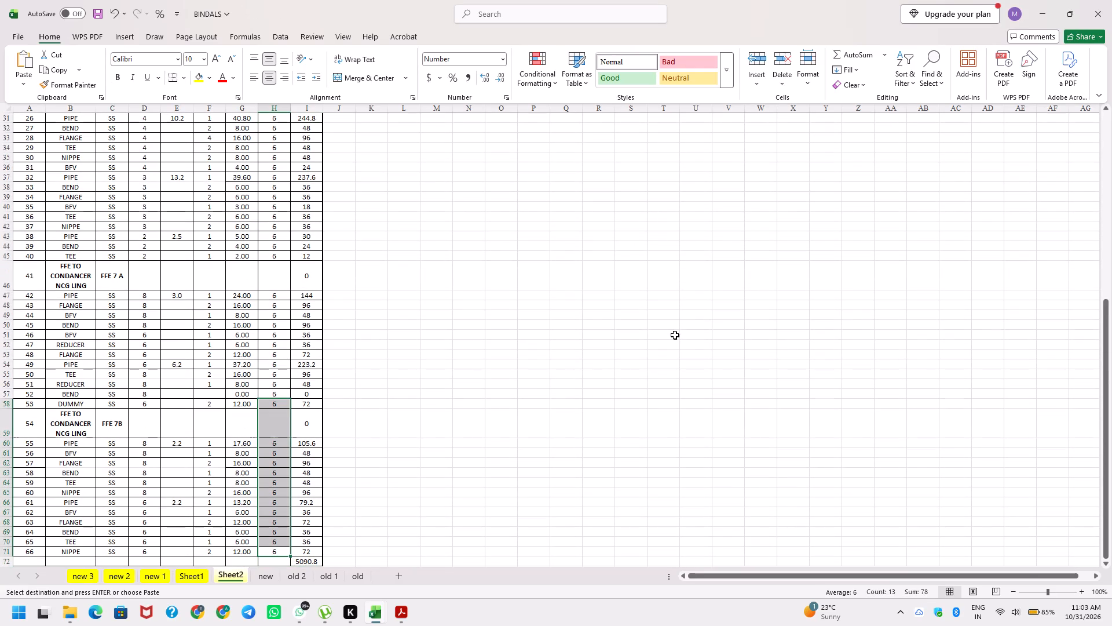
{"action": "key", "text": "ctrl+shift+Up"}
{"action": "key", "text": "ctrl+shift+Up"}
{"action": "key", "text": "ctrl+shift+Up"}
{"action": "key", "text": "ctrl+shift+Up"}
{"action": "key", "text": "ctrl+shift+Up"}
{"action": "key", "text": "ctrl+shift+Up"}
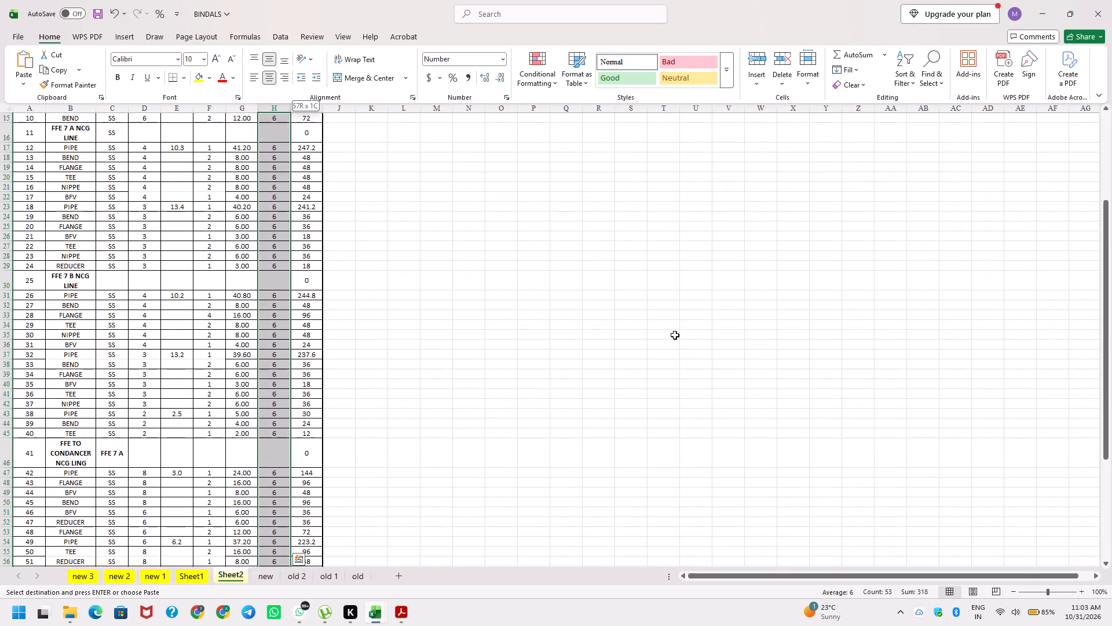
{"action": "key", "text": "ctrl+shift+Up"}
{"action": "key", "text": "ctrl+shift+Up"}
{"action": "key", "text": "ctrl+shift+Up"}
{"action": "key", "text": "ctrl+shift+Up"}
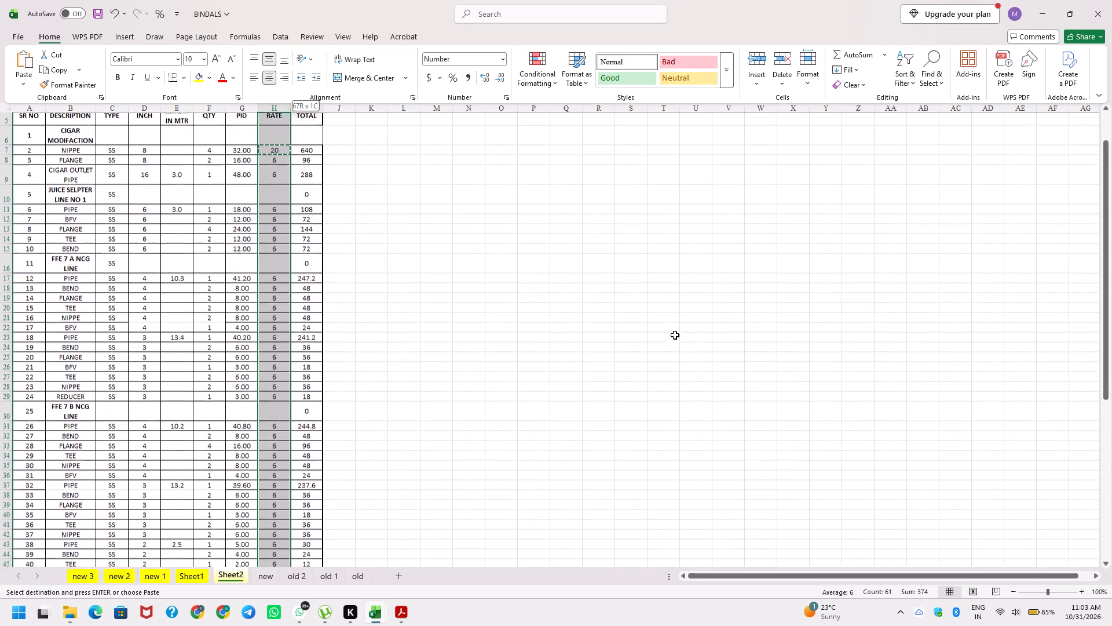
{"action": "key", "text": "ctrl+shift+Down"}
{"action": "key", "text": "shift+Down"}
{"action": "key", "text": "Return"}
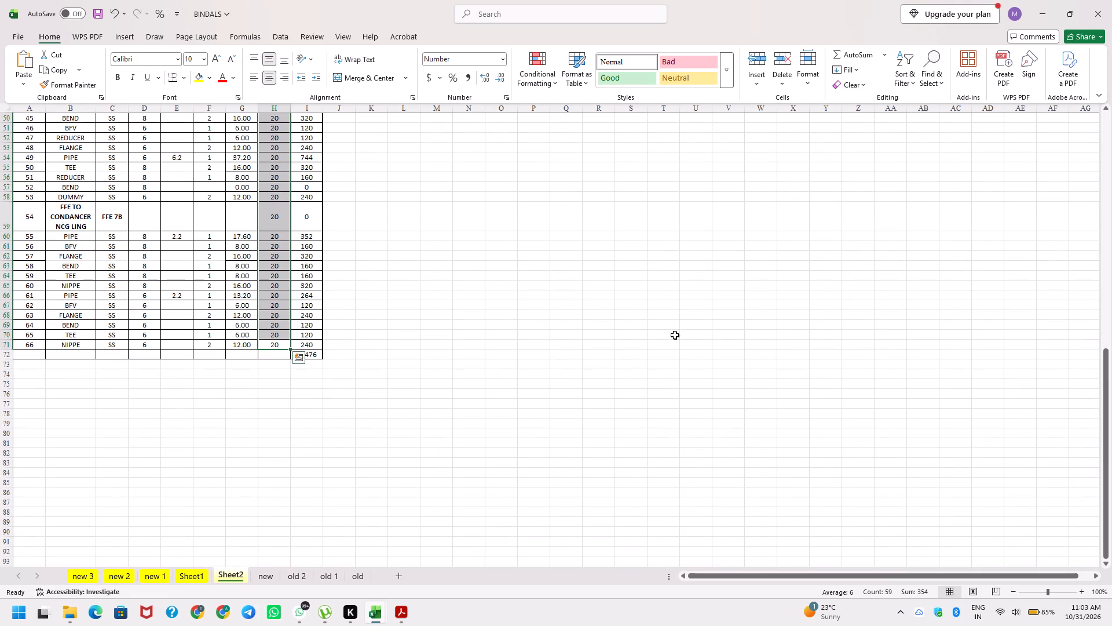
{"action": "key", "text": "Right"}
{"action": "key", "text": "Down"}
{"action": "key", "text": "Left"}
{"action": "key", "text": "Up"}
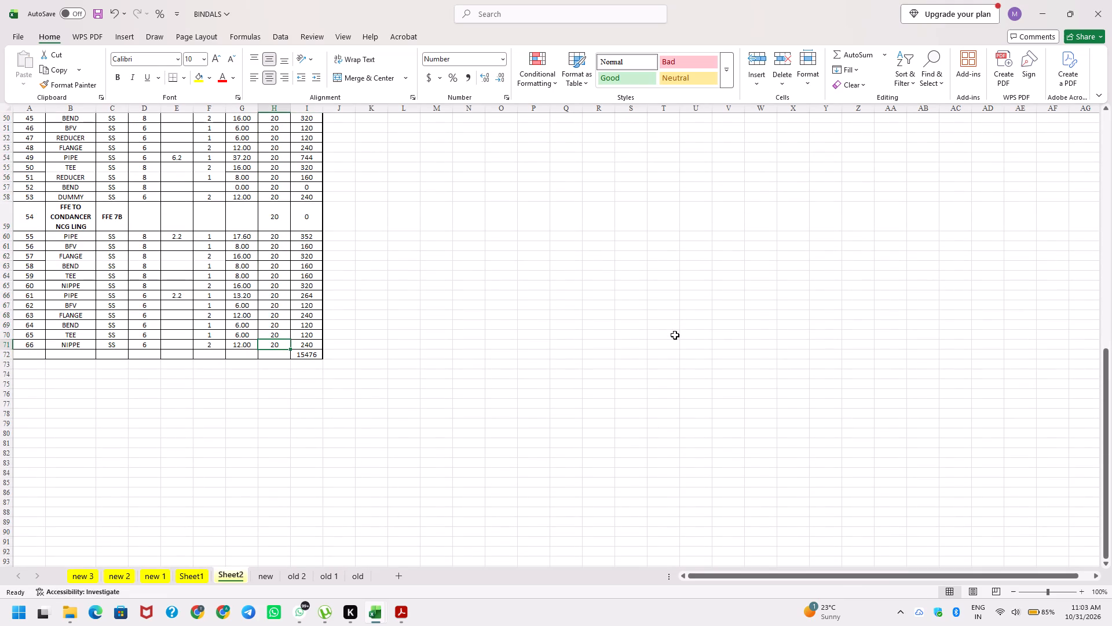
{"action": "key", "text": "ctrl+s"}
Clear the rates H59 and H46 in the two FFE TO CONDANCER NCG LING heading rows.
{"action": "key", "text": "Right"}
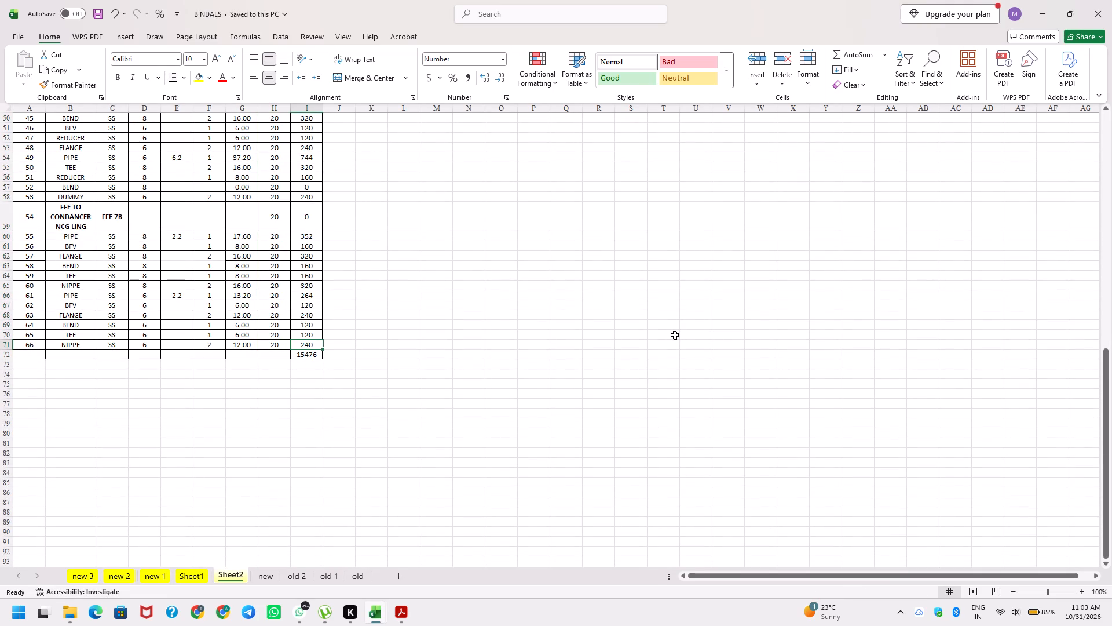
{"action": "key", "text": "Left"}
{"action": "key", "text": "Left"}
{"action": "key", "text": "ctrl+Up"}
{"action": "key", "text": "Up"}
{"action": "key", "text": "Right"}
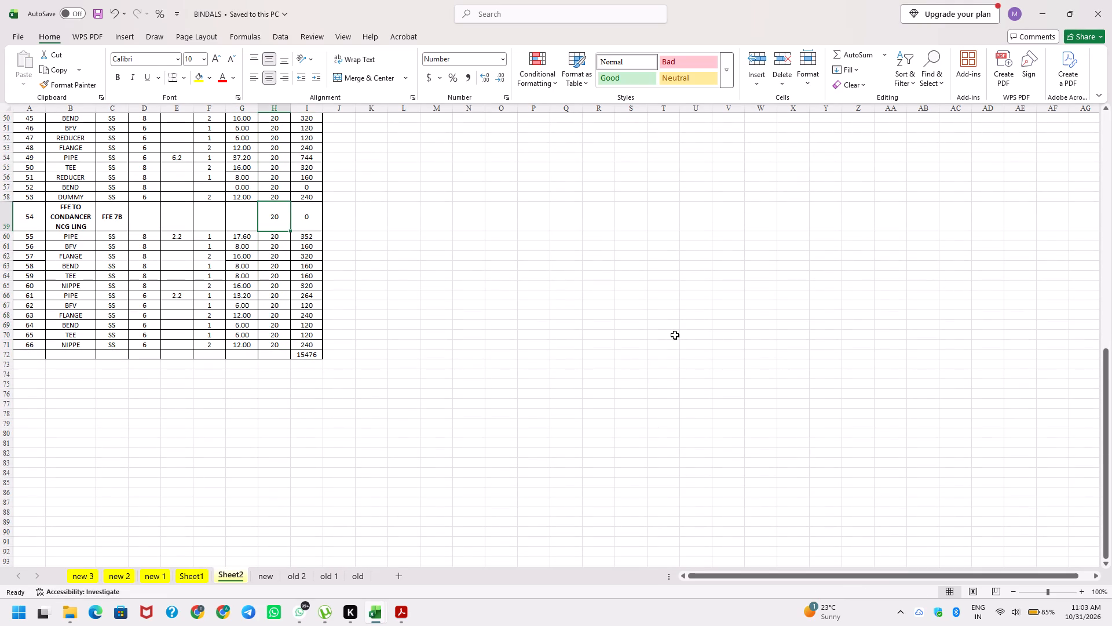
{"action": "key", "text": "Delete"}
{"action": "key", "text": "Left"}
{"action": "key", "text": "Up"}
{"action": "key", "text": "ctrl+Up"}
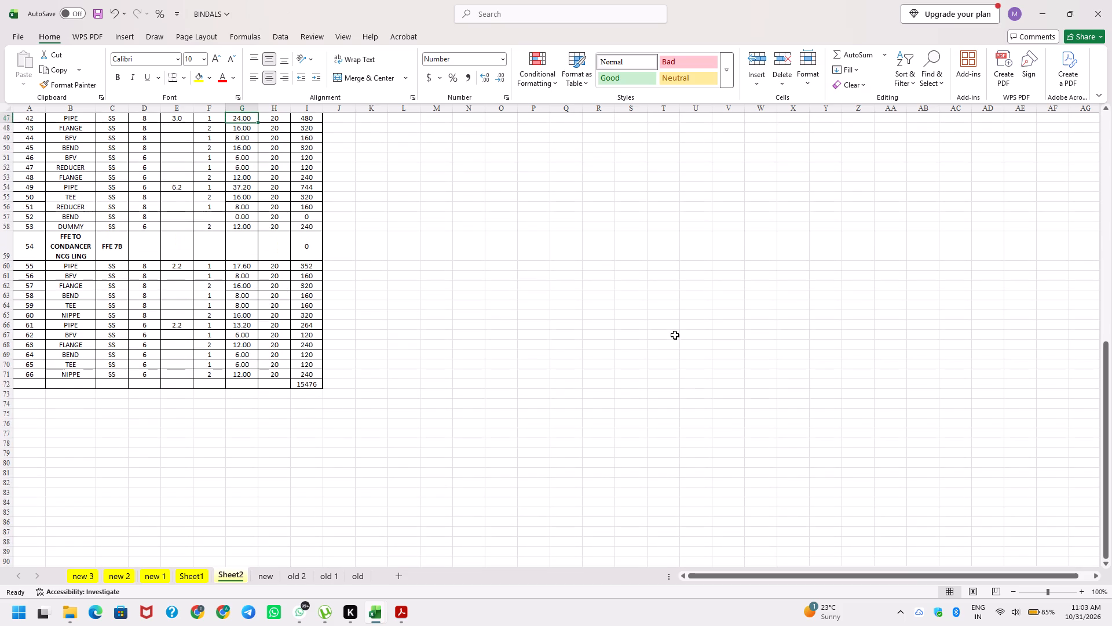
{"action": "key", "text": "Right"}
{"action": "key", "text": "Up"}
{"action": "key", "text": "BackSpace"}
{"action": "key", "text": "Escape"}
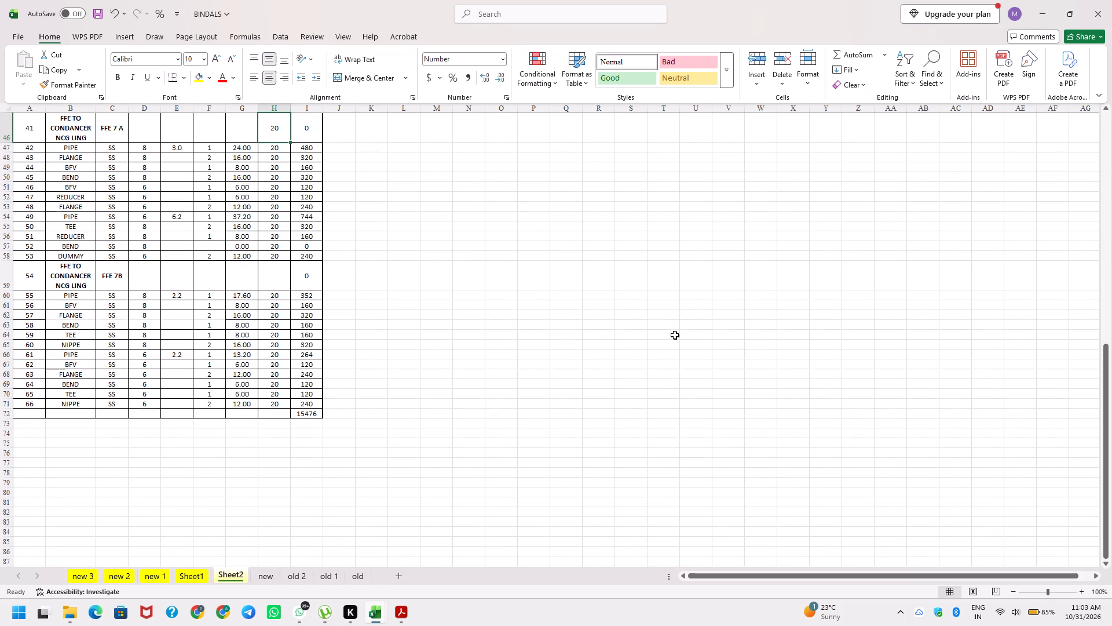
{"action": "key", "text": "Delete"}
Clear the rates H30, H16 and H10 in the FFE 7 B NCG, FFE 7 A NCG and JUICE SELPTER heading rows.
{"action": "key", "text": "Left"}
{"action": "key", "text": "ctrl+Up"}
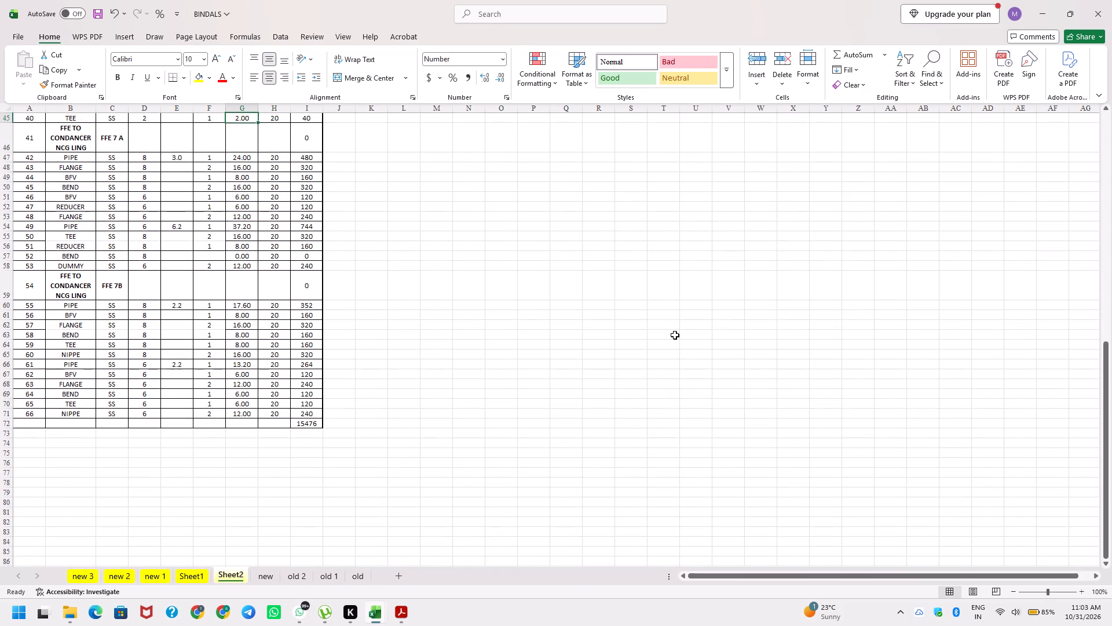
{"action": "key", "text": "ctrl+Up"}
{"action": "key", "text": "Up"}
{"action": "key", "text": "Right"}
{"action": "key", "text": "Home"}
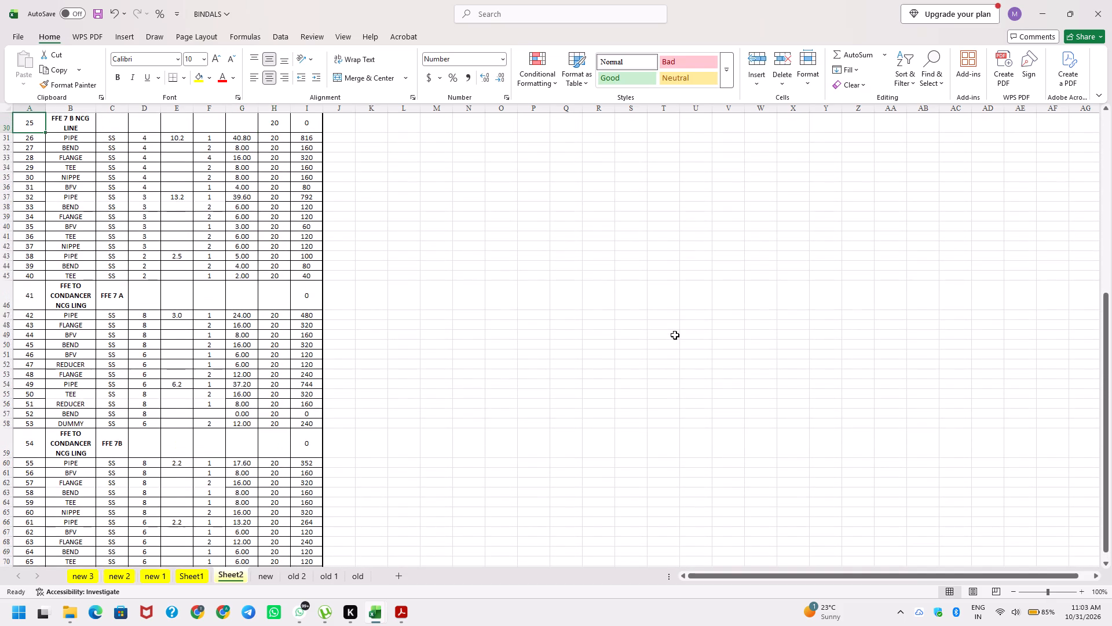
{"action": "key", "text": "End"}
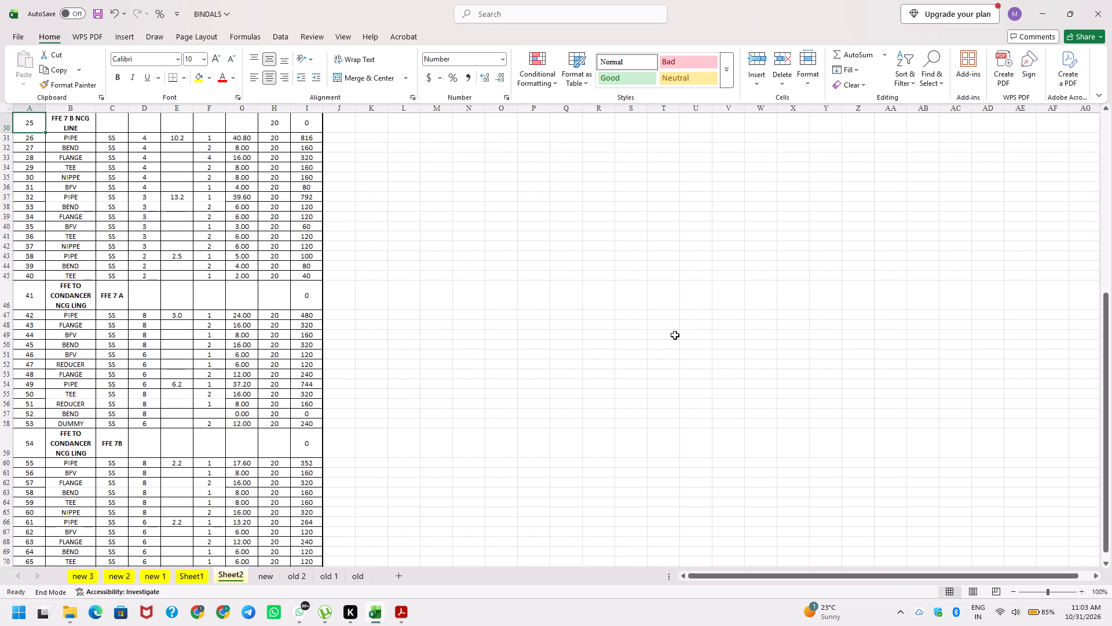
{"action": "key", "text": "End"}
{"action": "key", "text": "Right"}
{"action": "key", "text": "Right"}
{"action": "key", "text": "Right"}
{"action": "key", "text": "Right"}
{"action": "key", "text": "Right"}
{"action": "key", "text": "Right"}
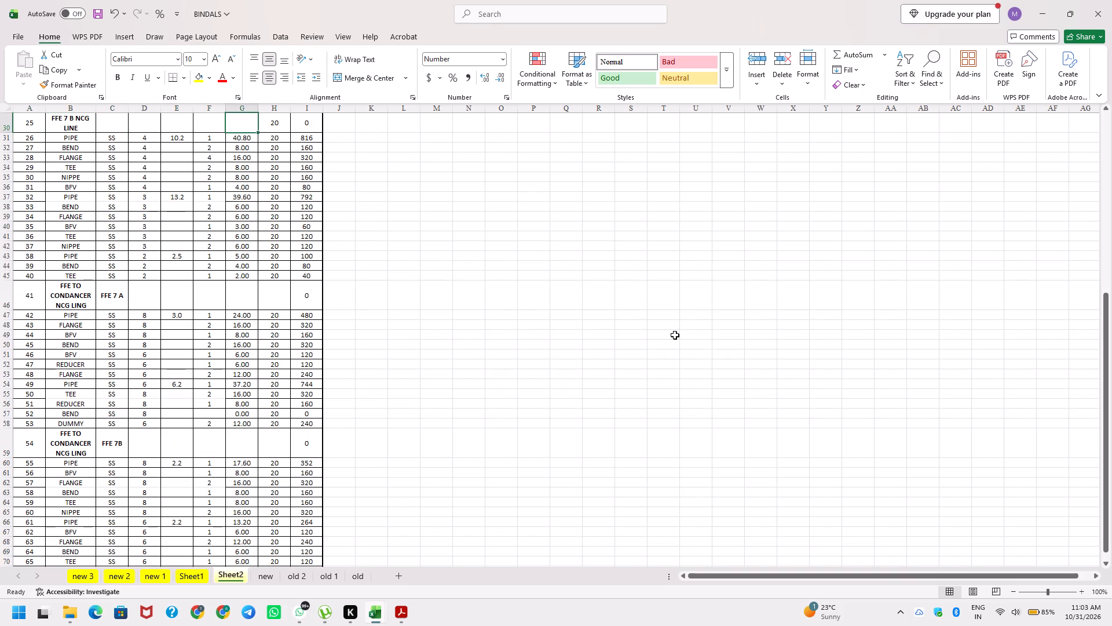
{"action": "key", "text": "Right"}
{"action": "key", "text": "Delete"}
{"action": "key", "text": "Up"}
{"action": "key", "text": "Left"}
{"action": "key", "text": "ctrl+Up"}
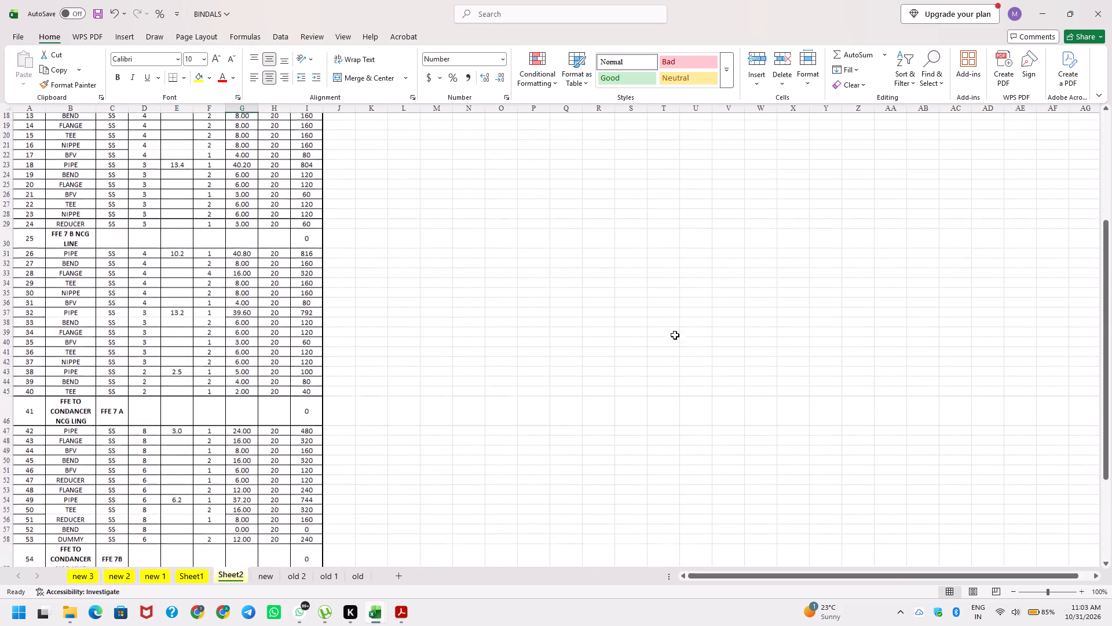
{"action": "key", "text": "Up"}
{"action": "key", "text": "Right"}
{"action": "key", "text": "Delete"}
{"action": "key", "text": "Left"}
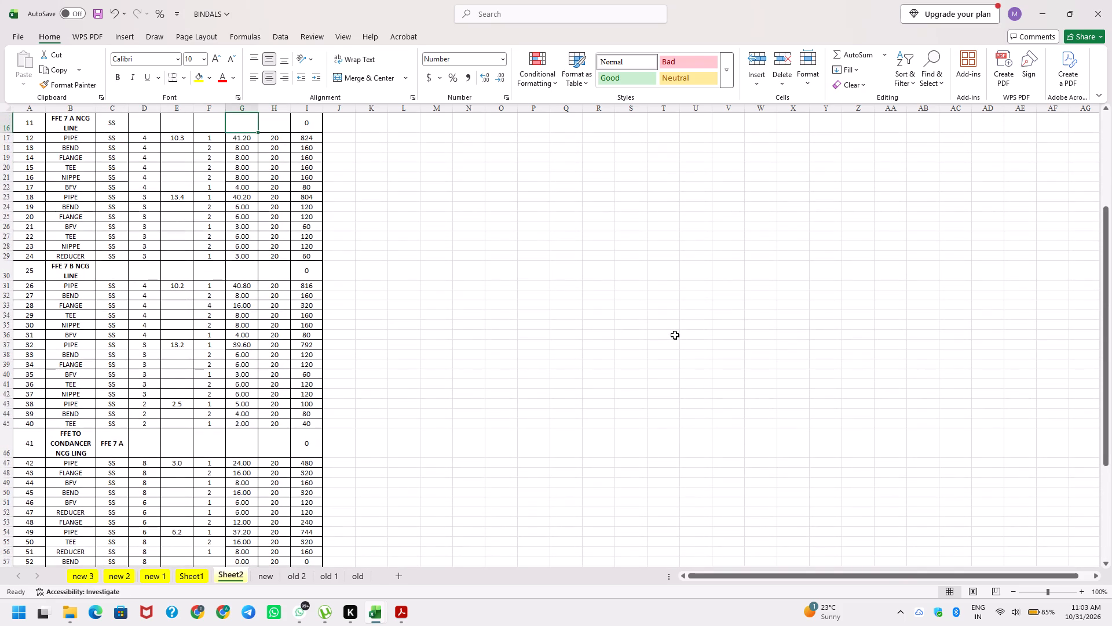
{"action": "key", "text": "ctrl+Up"}
{"action": "key", "text": "ctrl+Up"}
{"action": "key", "text": "Up"}
{"action": "key", "text": "Right"}
{"action": "key", "text": "Delete"}
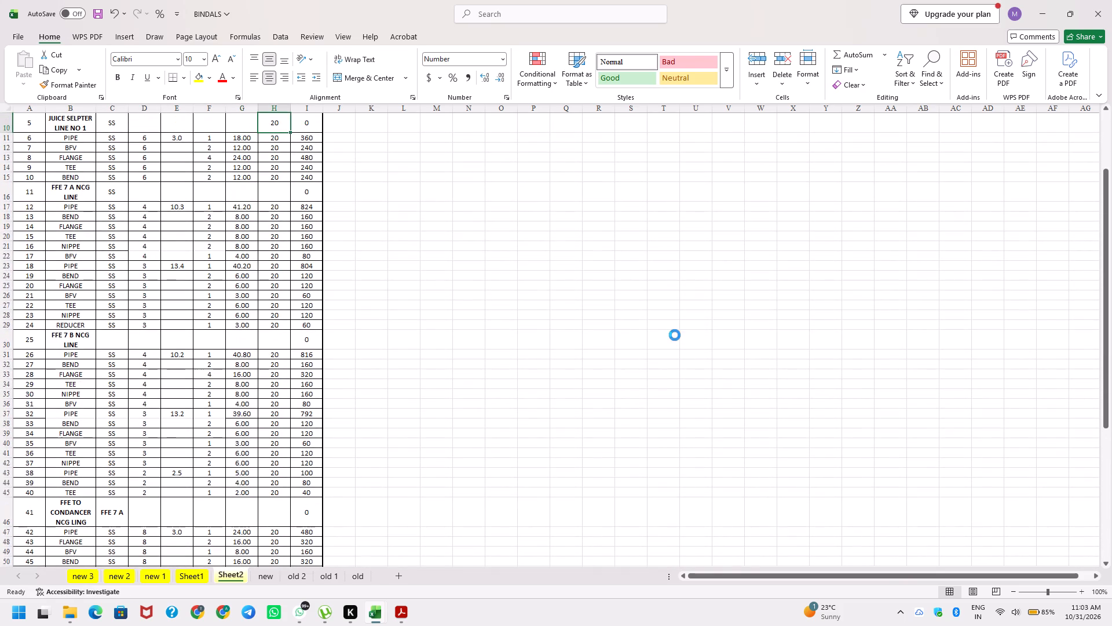
Check the RATE column from the CIGAR MODIFACTION heading down to the last item row and save the workbook.
{"action": "key", "text": "Left"}
{"action": "key", "text": "Up"}
{"action": "key", "text": "ctrl+Up"}
{"action": "key", "text": "ctrl+Up"}
{"action": "key", "text": "Down"}
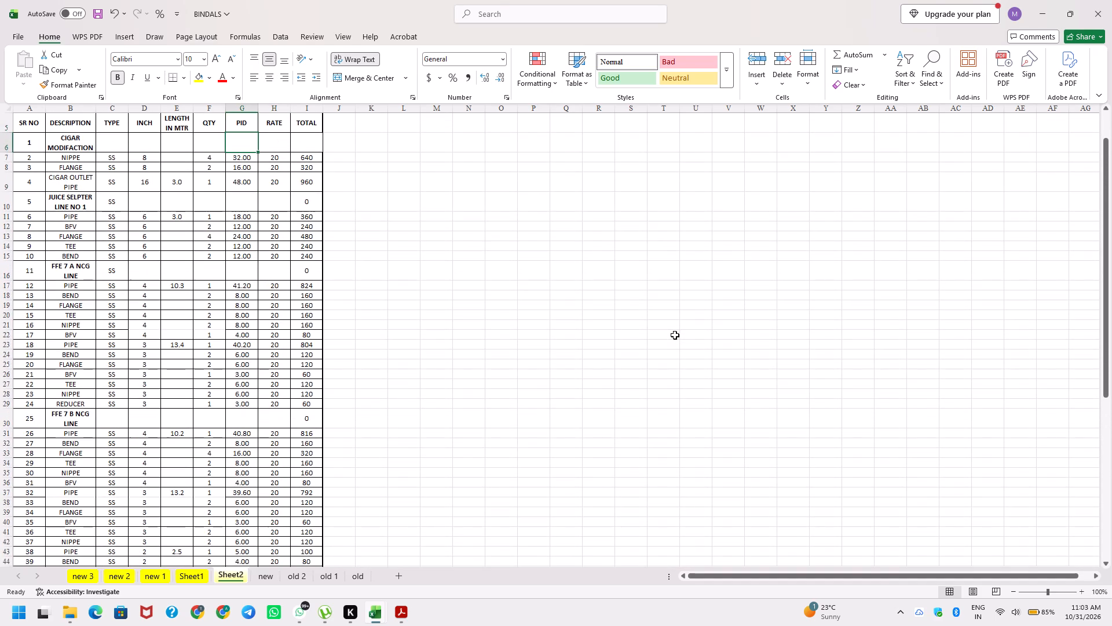
{"action": "key", "text": "ctrl+s"}
{"action": "key", "text": "Right"}
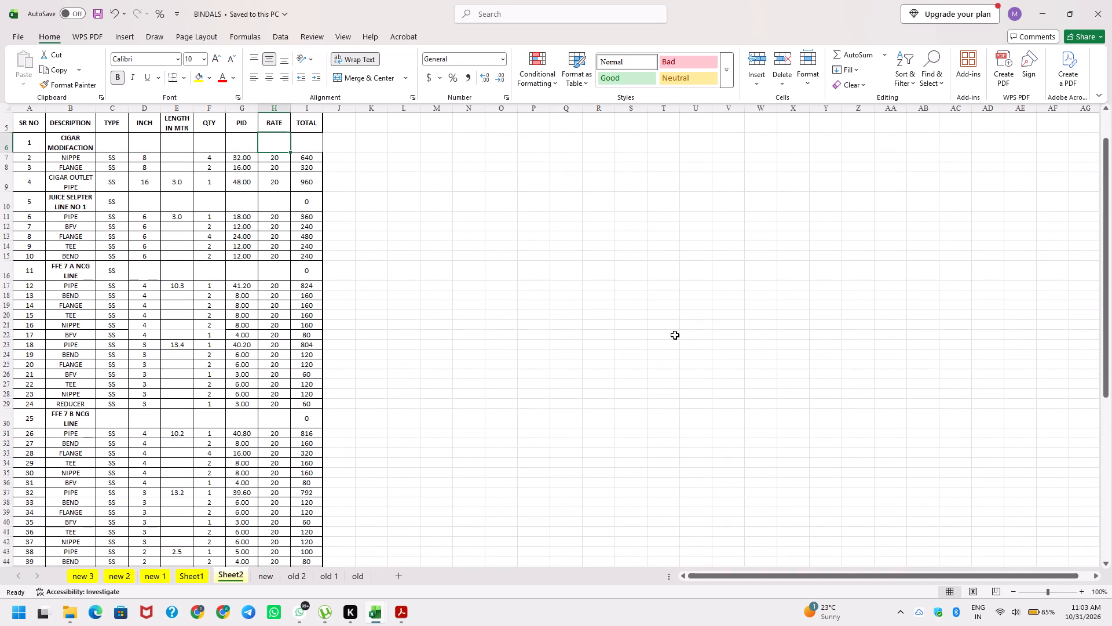
{"action": "key", "text": "Down"}
{"action": "scroll", "coordinate": [675, 335], "scroll_direction": "down", "scroll_amount": 3}
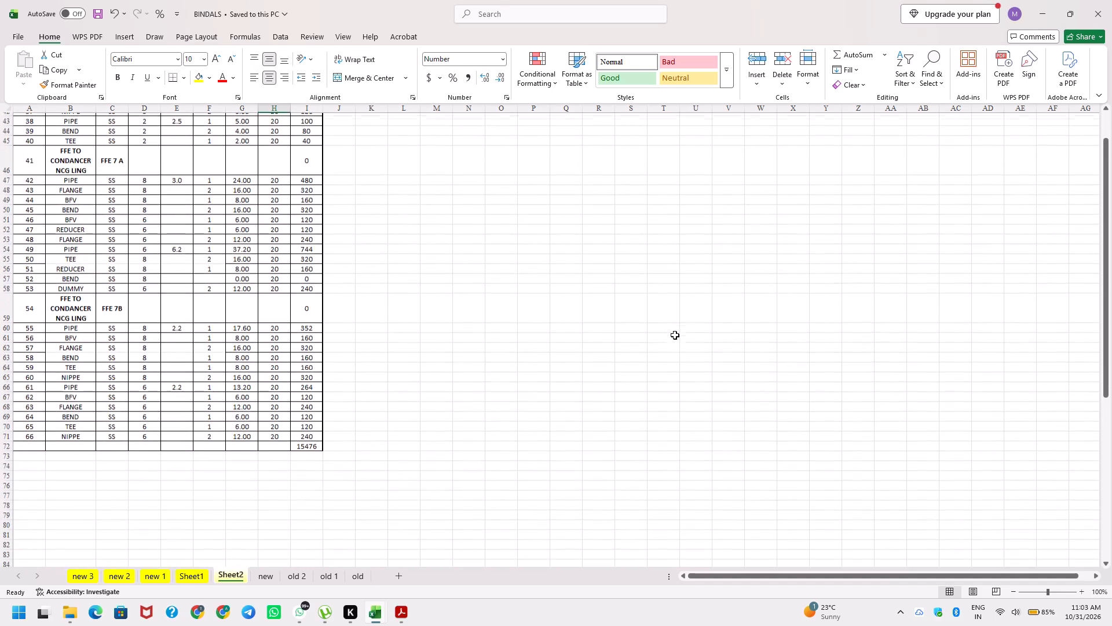
{"action": "key", "text": "ctrl+s"}
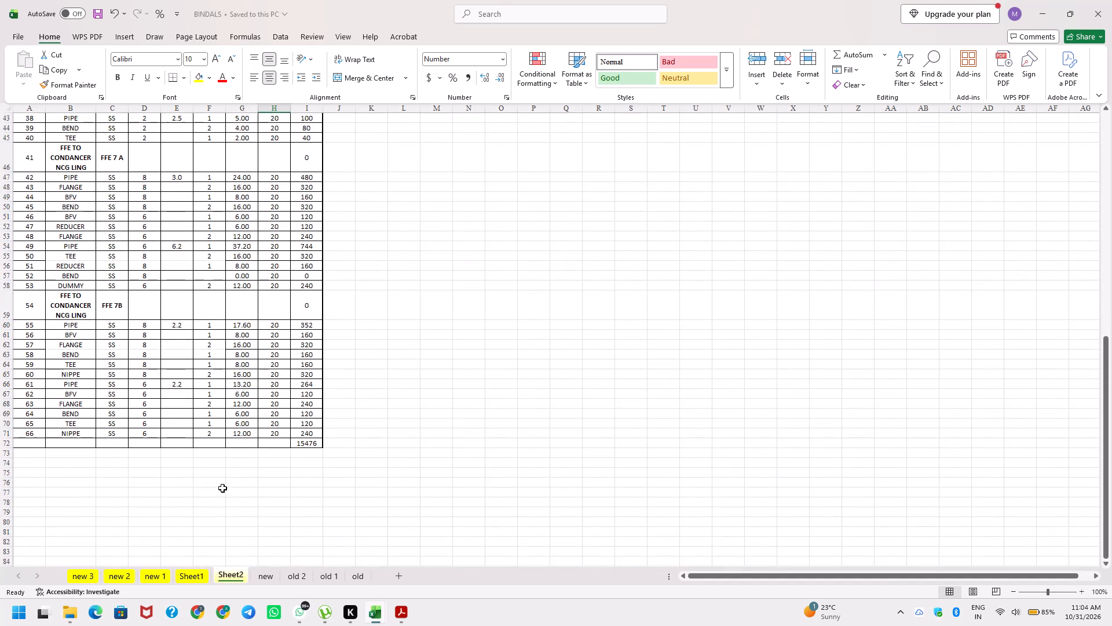
Enter a SUM formula in G72 that adds the PID values from G7 to G71, and save the workbook.
{"action": "left_click", "coordinate": [243, 447]}
{"action": "type", "text": "+sum"}
{"action": "key", "text": "Tab"}
{"action": "key", "text": "Up"}
{"action": "key", "text": "ctrl+shift+Up"}
{"action": "key", "text": "ctrl+shift+Up"}
{"action": "key", "text": "ctrl+shift+Up"}
{"action": "key", "text": "ctrl+shift+Up"}
{"action": "key", "text": "ctrl+shift+Up"}
{"action": "key", "text": "ctrl+shift+Up"}
{"action": "key", "text": "ctrl+shift+Up"}
{"action": "key", "text": "ctrl+shift+Up"}
{"action": "key", "text": "ctrl+shift+Up"}
{"action": "key", "text": "ctrl+shift+Up"}
{"action": "key", "text": "ctrl+shift+Up"}
{"action": "key", "text": "ctrl+shift+Up"}
{"action": "key", "text": "ctrl+shift+Up"}
{"action": "key", "text": "ctrl+shift+Up"}
{"action": "key", "text": "ctrl+shift+Up"}
{"action": "key", "text": "ctrl+shift+Up"}
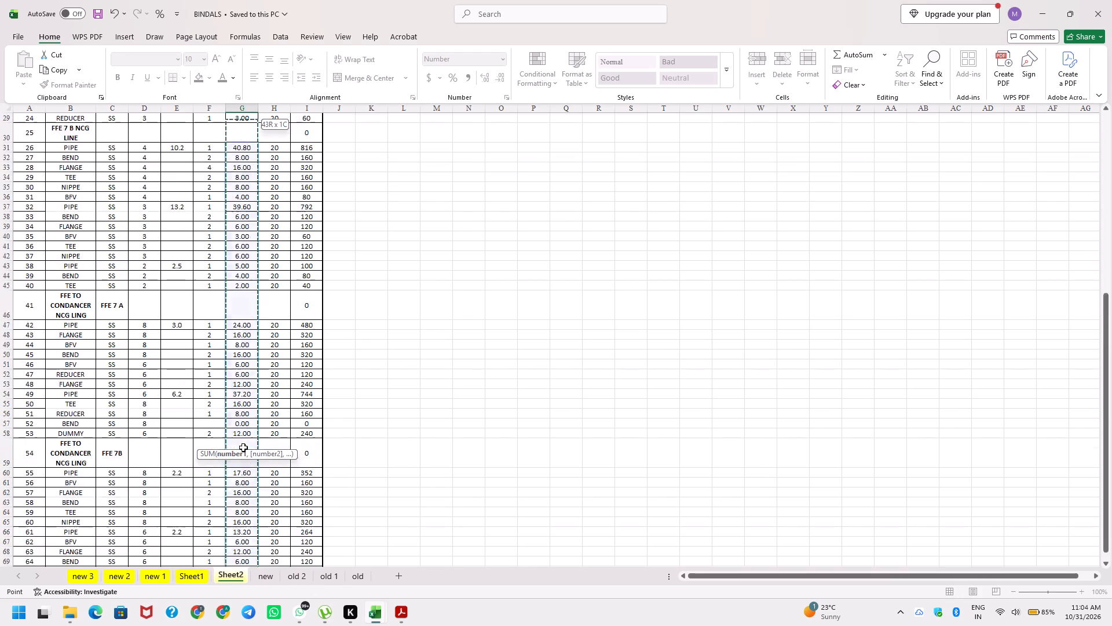
{"action": "key", "text": "ctrl+shift+Up"}
{"action": "key", "text": "shift+Down"}
{"action": "key", "text": "shift+Down"}
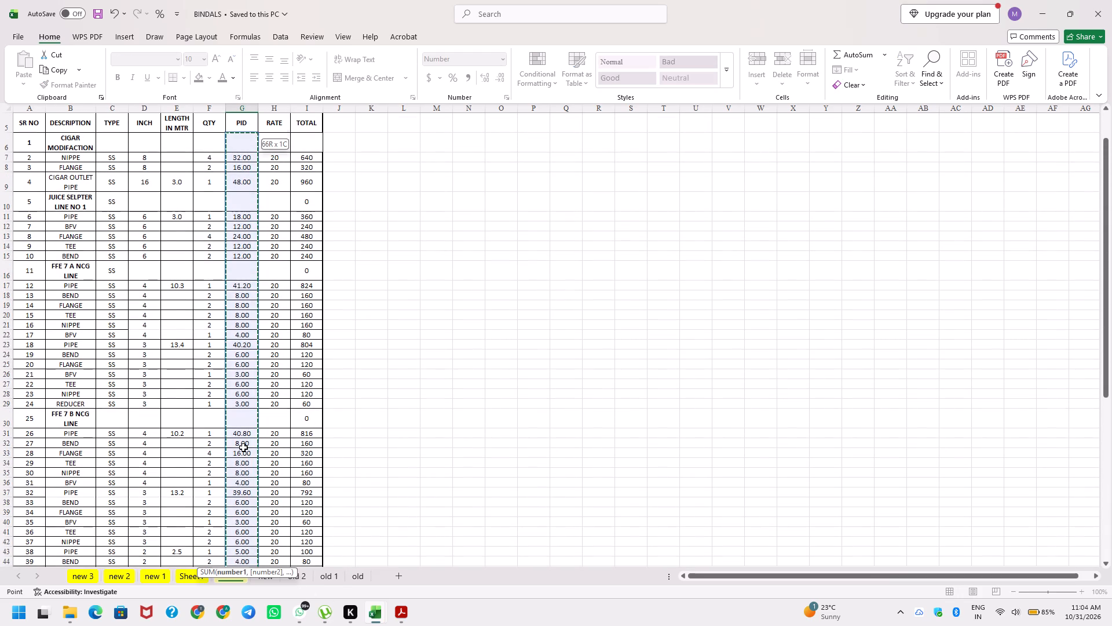
{"action": "key", "text": "shift+parenright"}
{"action": "key", "text": "Return"}
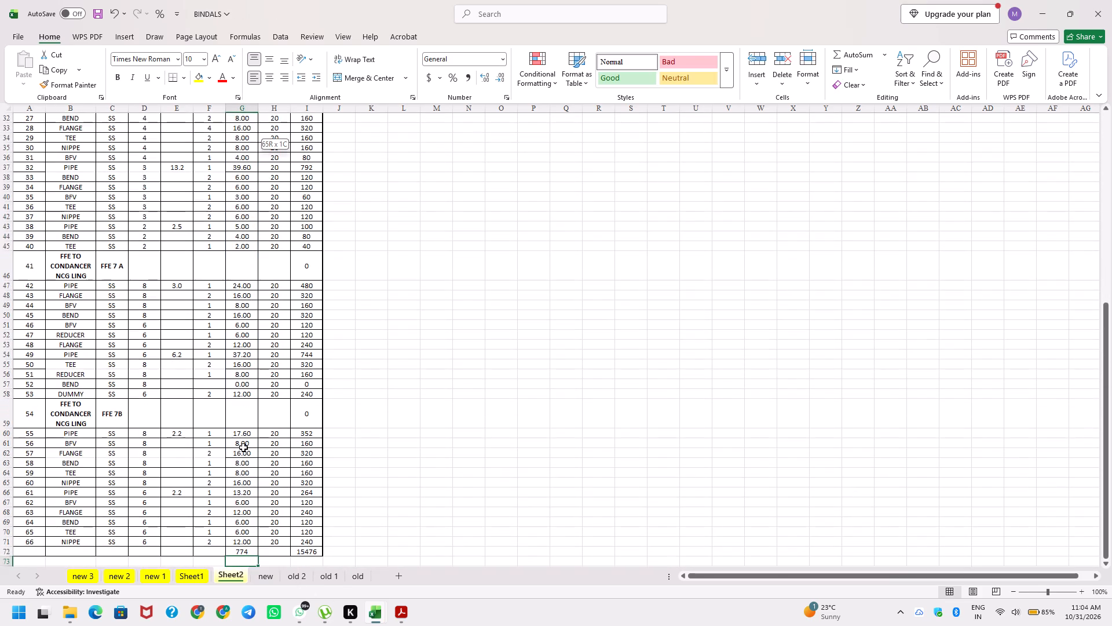
{"action": "key", "text": "Down"}
{"action": "key", "text": "Up"}
{"action": "key", "text": "ctrl+Up"}
{"action": "key", "text": "ctrl+s"}
{"action": "key", "text": "alt+Tab"}
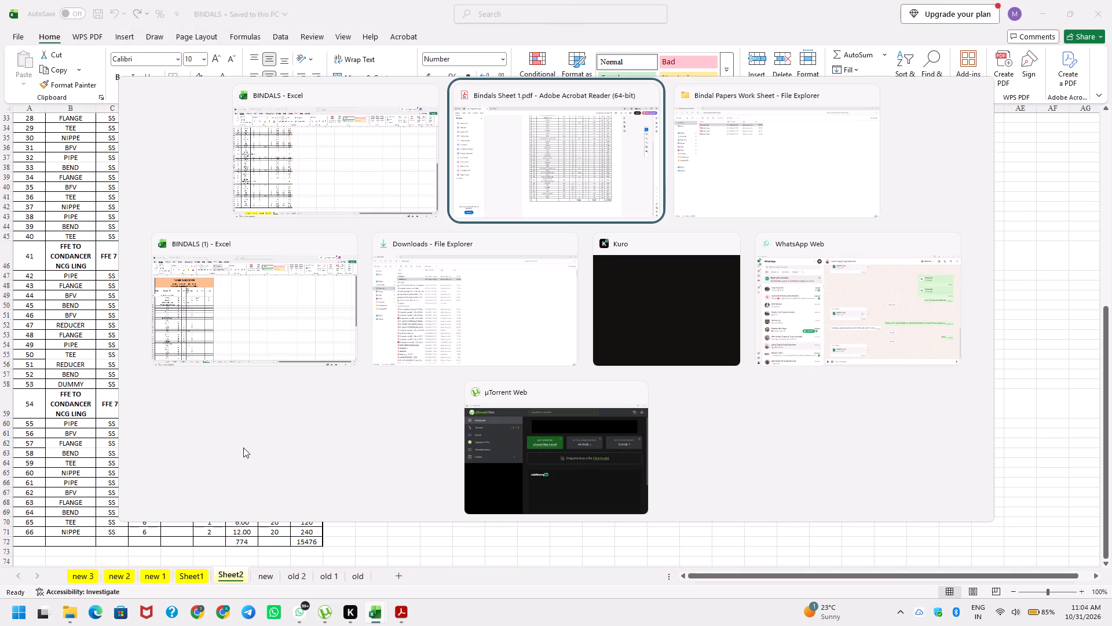
{"action": "key", "text": "alt+shift+Tab"}
{"action": "key", "text": "ctrl+s"}
Following the total row in the Bindals Sheet 1 PDF, merge and centre E72:F72, label it Total and save the workbook.
{"action": "key", "text": "Right"}
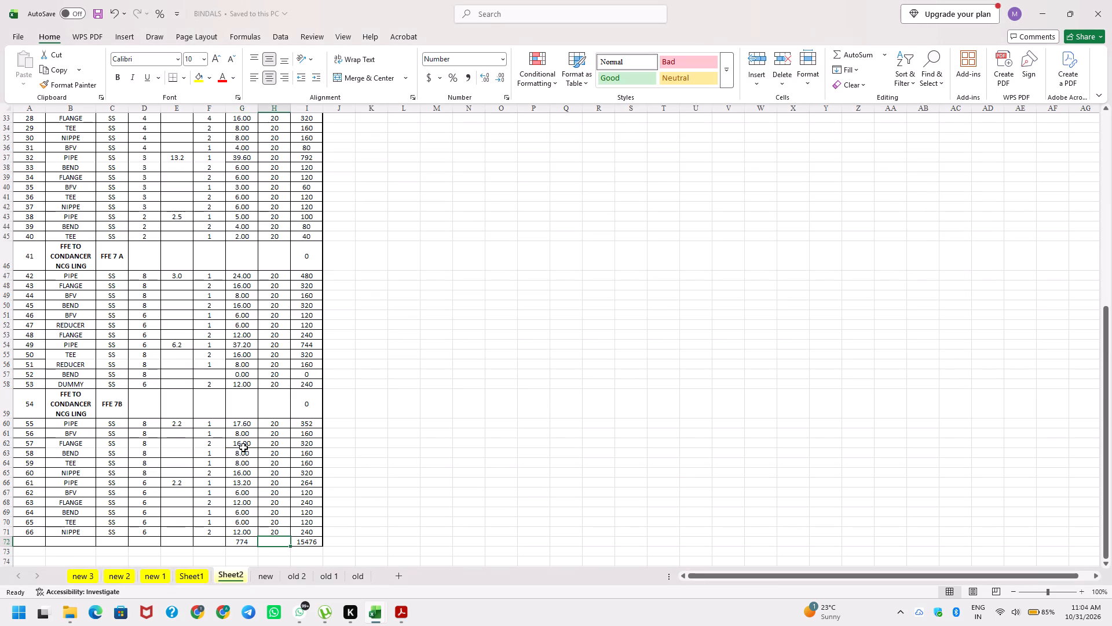
{"action": "key", "text": "Left"}
{"action": "key", "text": "Left"}
{"action": "scroll", "coordinate": [243, 447], "scroll_direction": "up", "scroll_amount": 1}
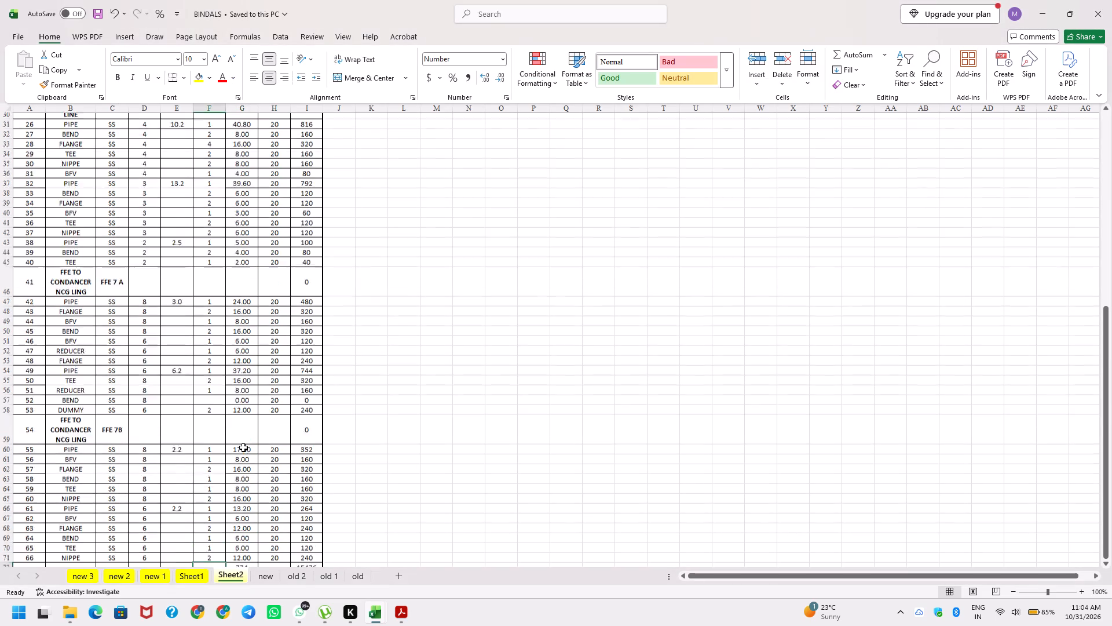
{"action": "scroll", "coordinate": [243, 447], "scroll_direction": "up", "scroll_amount": 2}
{"action": "key", "text": "alt+Tab"}
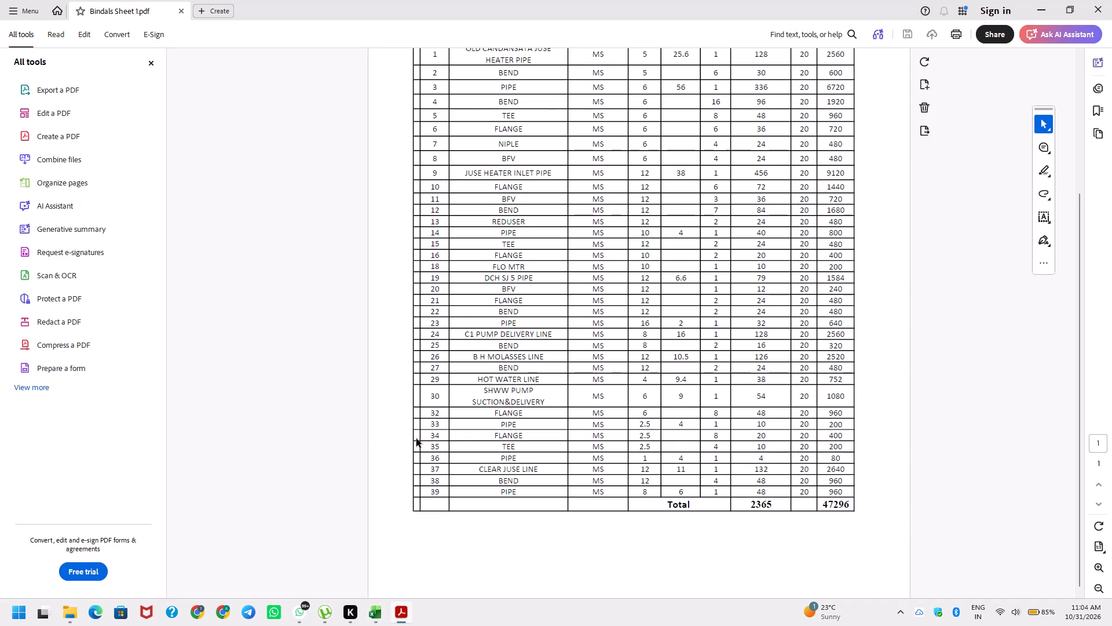
{"action": "key", "text": "alt+Tab"}
{"action": "key", "text": "Left"}
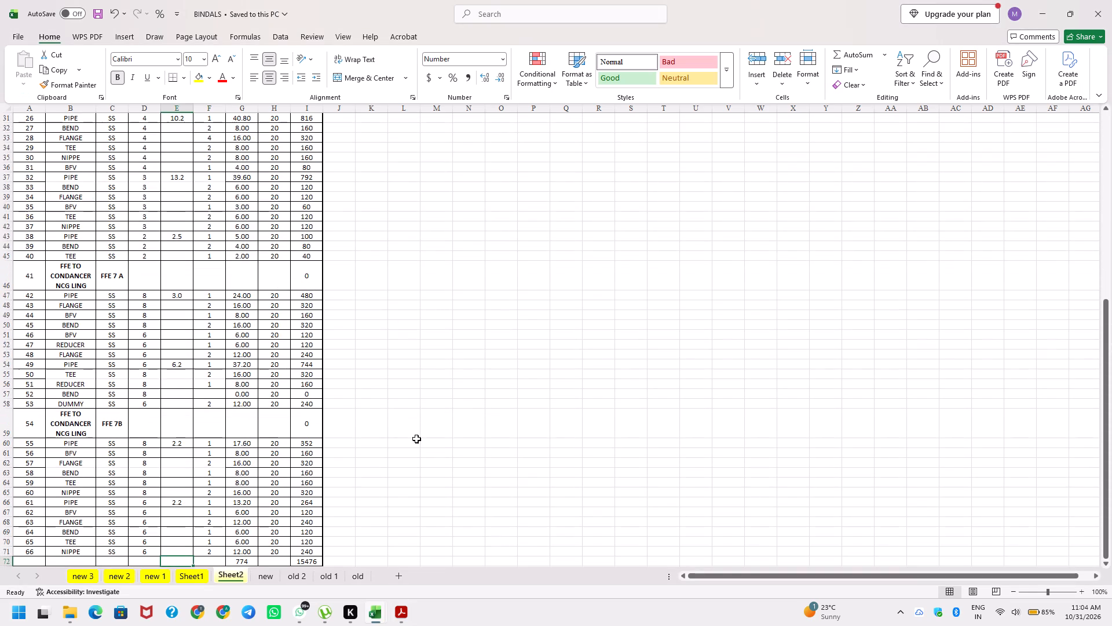
{"action": "key", "text": "shift+Right"}
{"action": "type", "text": "hmc"}
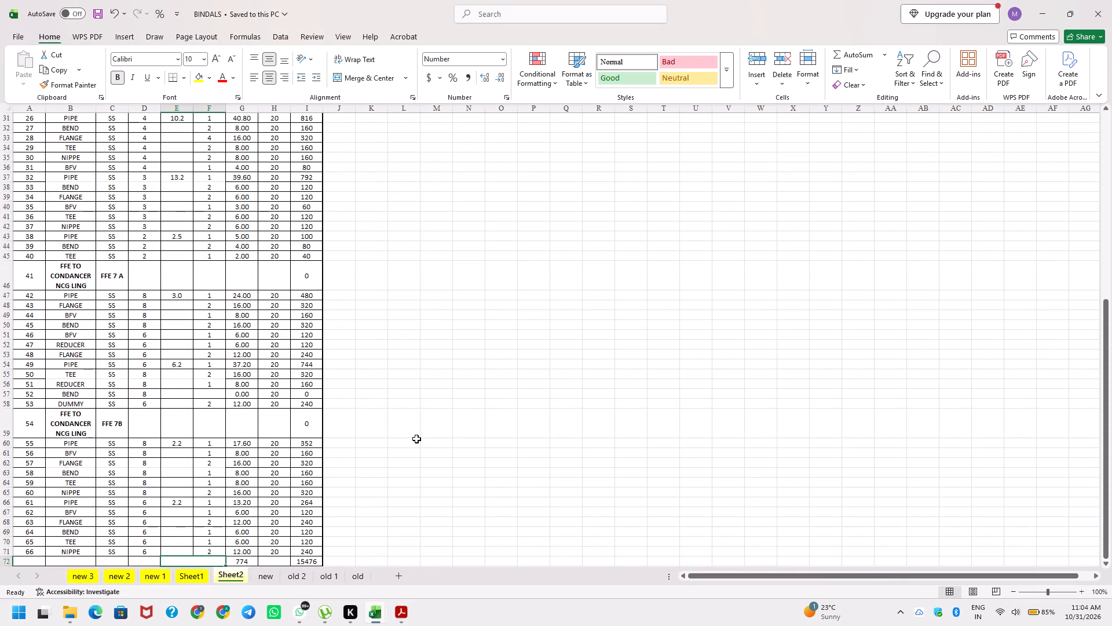
{"action": "type", "text": "TOtal"}
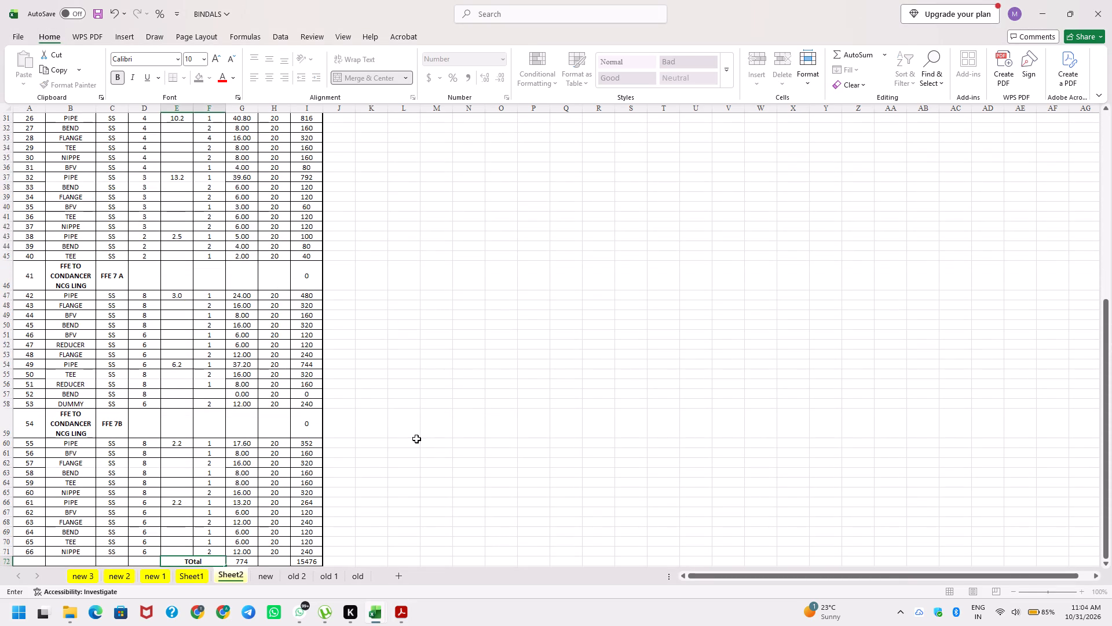
{"action": "key", "text": "Return"}
{"action": "key", "text": "Up"}
{"action": "key", "text": "ctrl+s"}
{"action": "key", "text": "Left"}
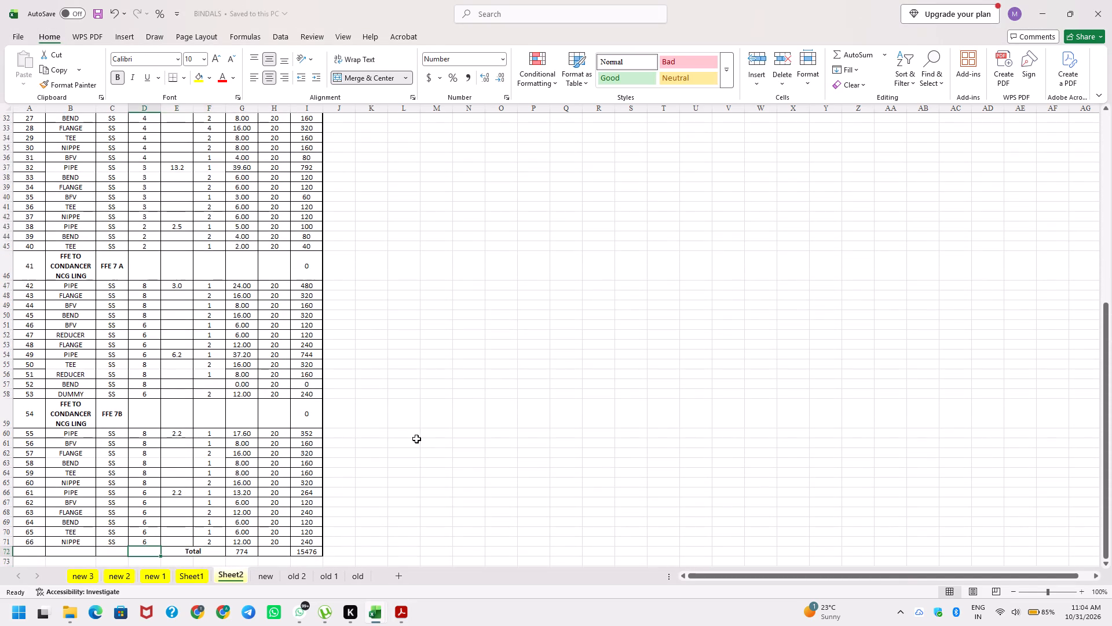
{"action": "key", "text": "alt+Tab"}
{"action": "key", "text": "alt+Tab"}
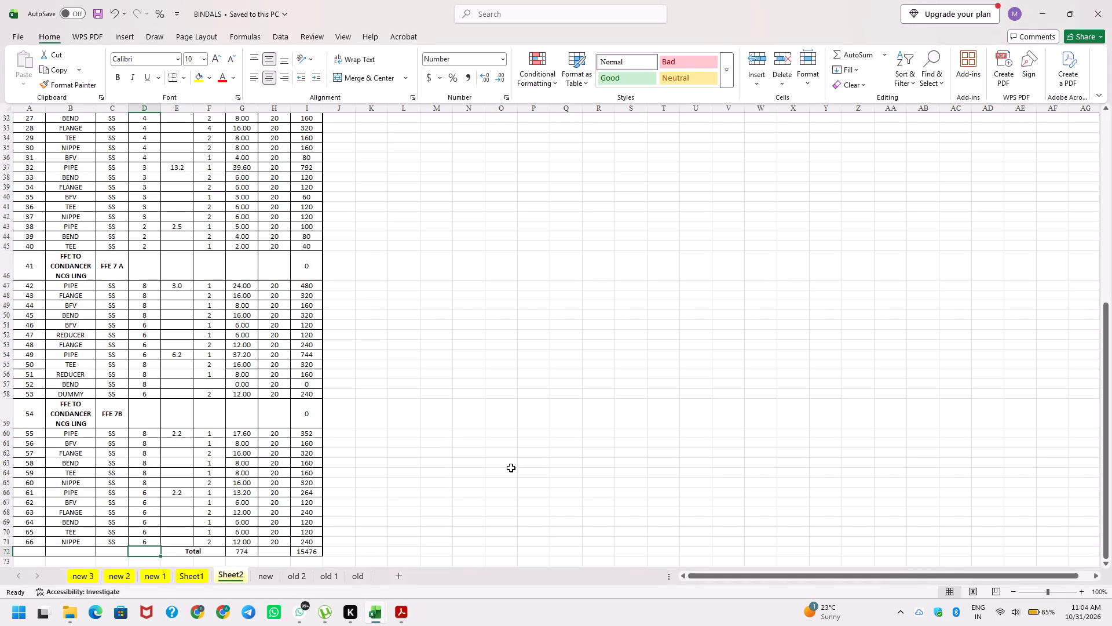
Save the workbook and switch to Sheet1 with the vapour pipe fabrication table.
{"action": "scroll", "coordinate": [657, 398], "scroll_direction": "up", "scroll_amount": 2}
{"action": "key", "text": "ctrl+s"}
{"action": "key", "text": "ctrl+s"}
{"action": "scroll", "coordinate": [382, 389], "scroll_direction": "up", "scroll_amount": 1}
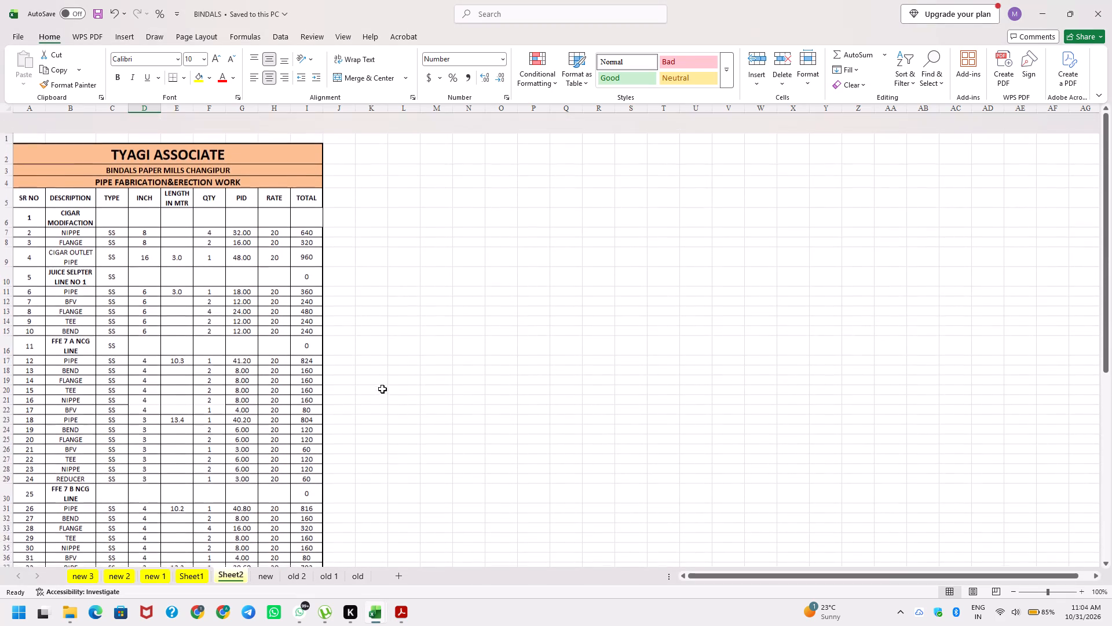
{"action": "scroll", "coordinate": [382, 389], "scroll_direction": "up", "scroll_amount": 1}
{"action": "left_click", "coordinate": [197, 578]}
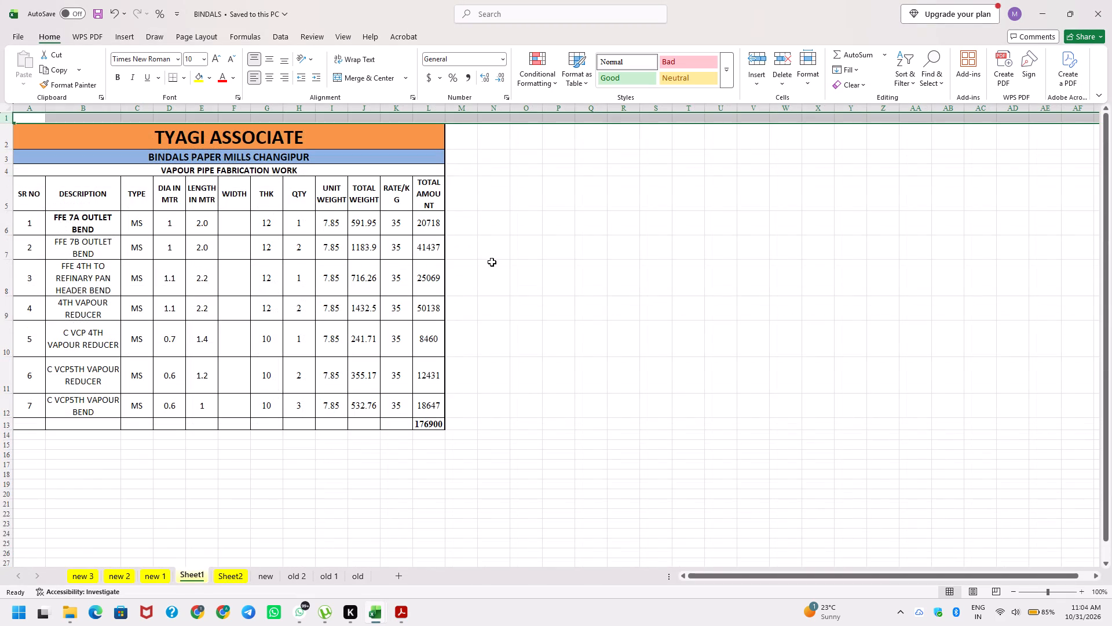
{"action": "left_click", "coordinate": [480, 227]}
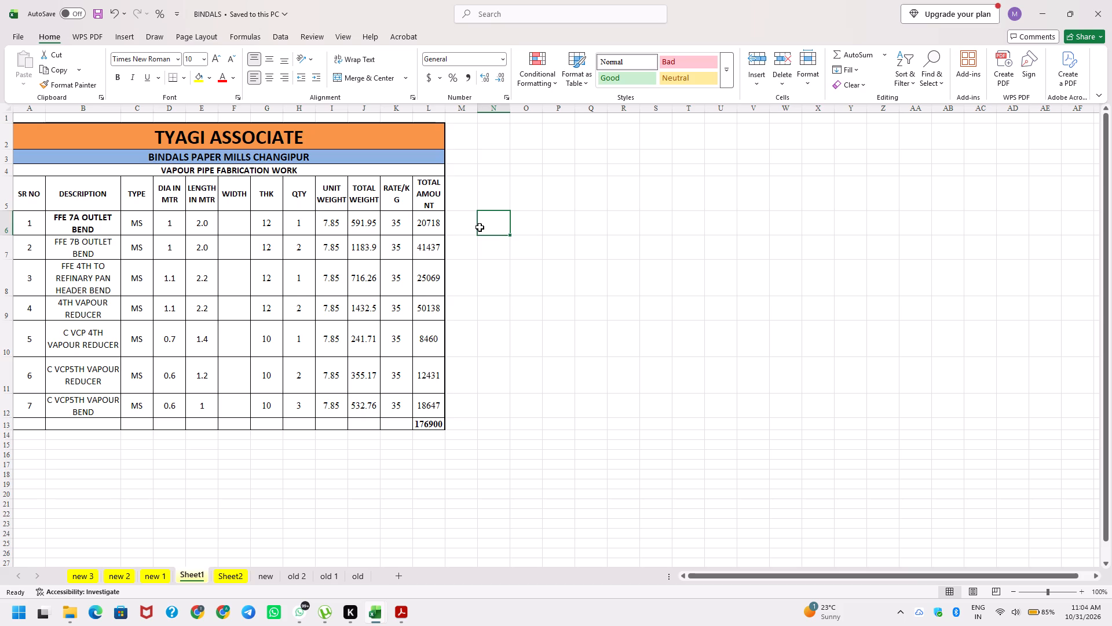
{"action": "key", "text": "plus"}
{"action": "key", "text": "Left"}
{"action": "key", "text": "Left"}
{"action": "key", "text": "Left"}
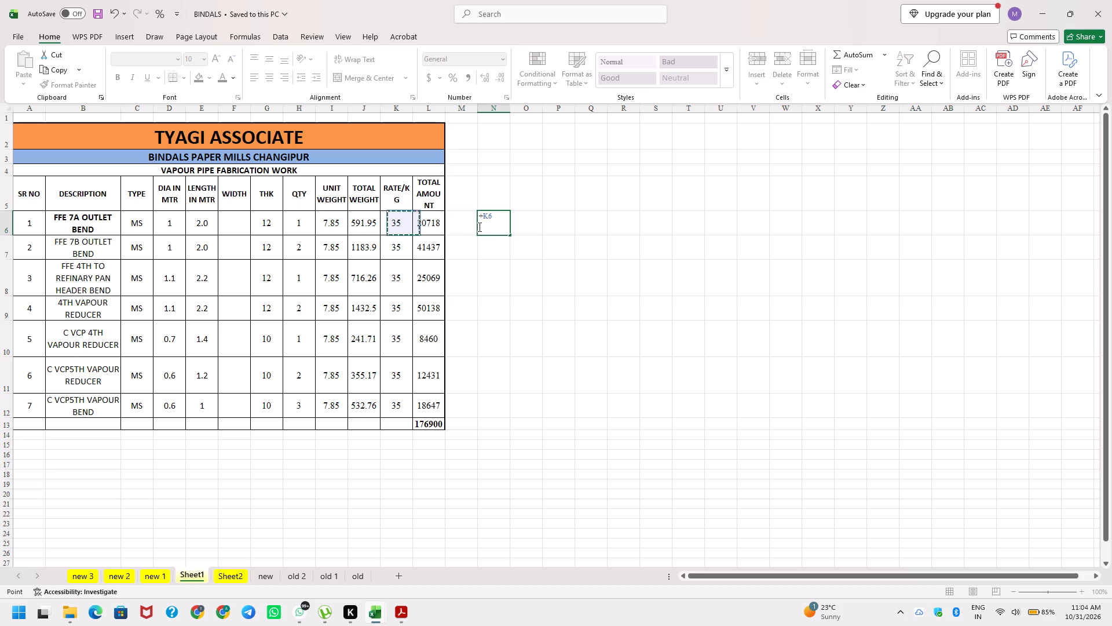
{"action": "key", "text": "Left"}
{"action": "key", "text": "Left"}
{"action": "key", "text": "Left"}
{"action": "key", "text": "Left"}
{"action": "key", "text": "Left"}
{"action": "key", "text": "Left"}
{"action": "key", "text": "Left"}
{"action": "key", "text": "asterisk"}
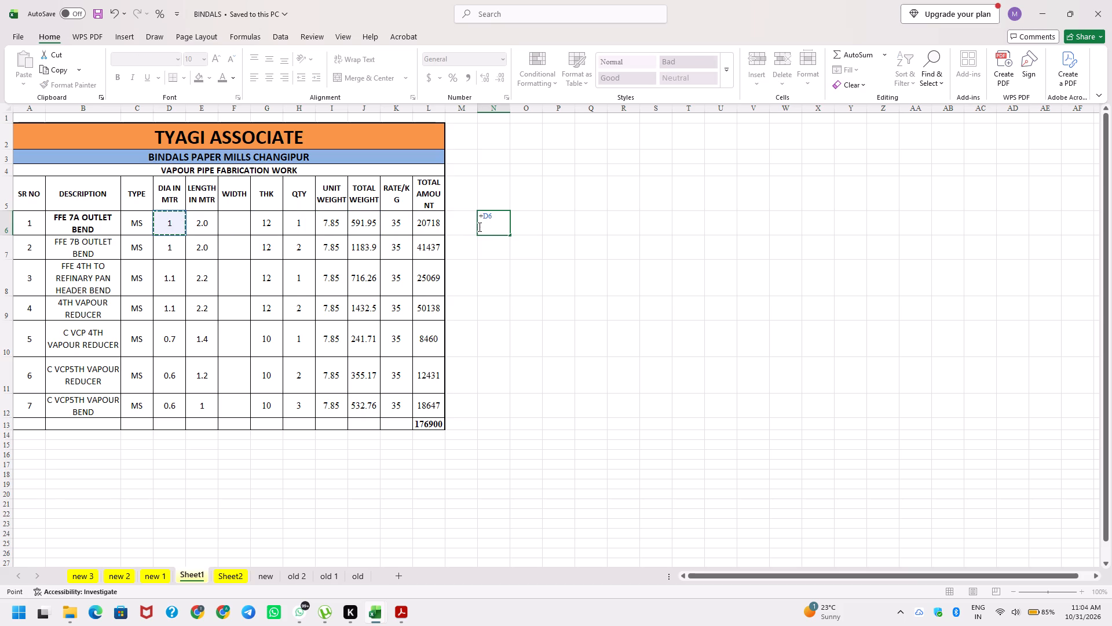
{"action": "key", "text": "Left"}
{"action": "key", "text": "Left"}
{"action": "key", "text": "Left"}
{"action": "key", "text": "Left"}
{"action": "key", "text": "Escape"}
Enter the weight check formula +D6*3.142*E6*G6*H6*I6 in N6, beside the FFE 7A outlet bend row.
{"action": "key", "text": "plus"}
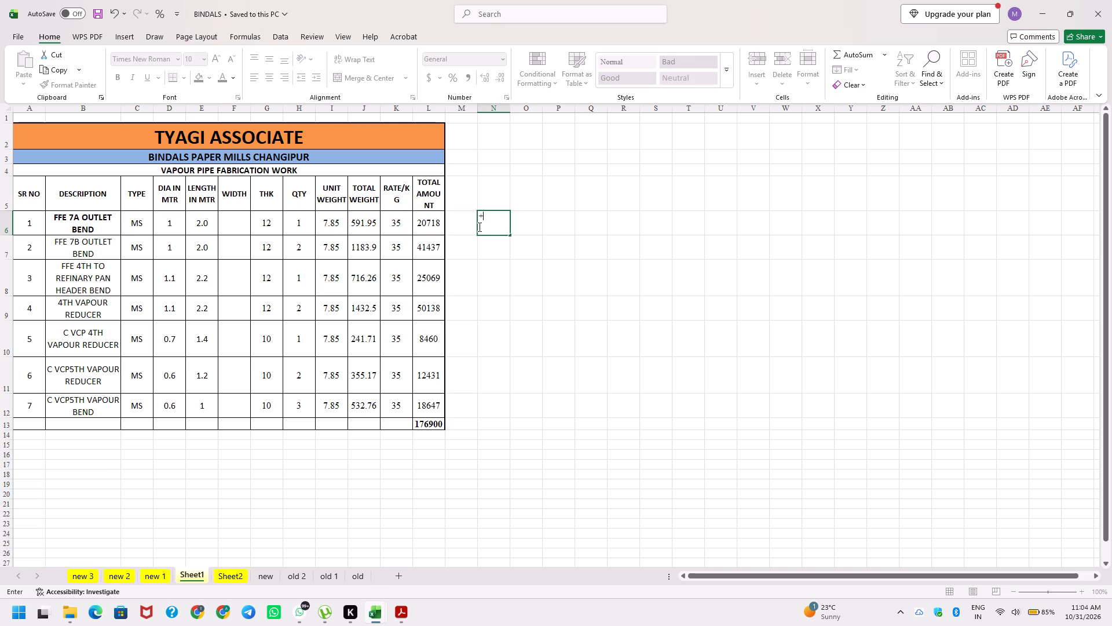
{"action": "key", "text": "ctrl+Left"}
{"action": "key", "text": "ctrl+Left"}
{"action": "key", "text": "ctrl+Left"}
{"action": "key", "text": "ctrl+Left"}
{"action": "key", "text": "ctrl+Right"}
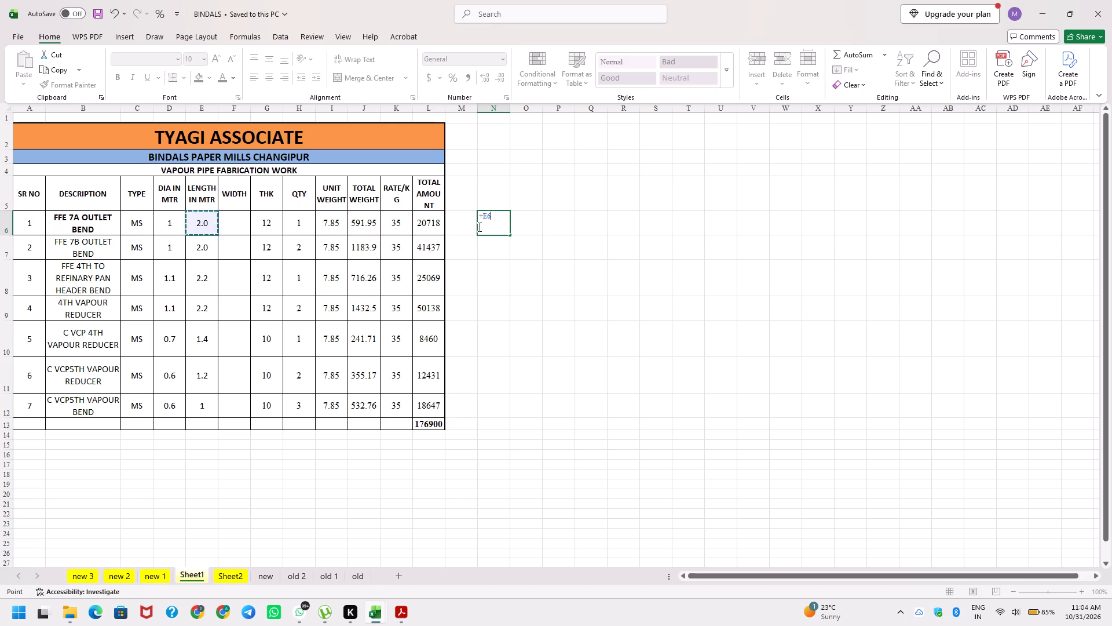
{"action": "key", "text": "Left"}
{"action": "type", "text": "*3.142*"}
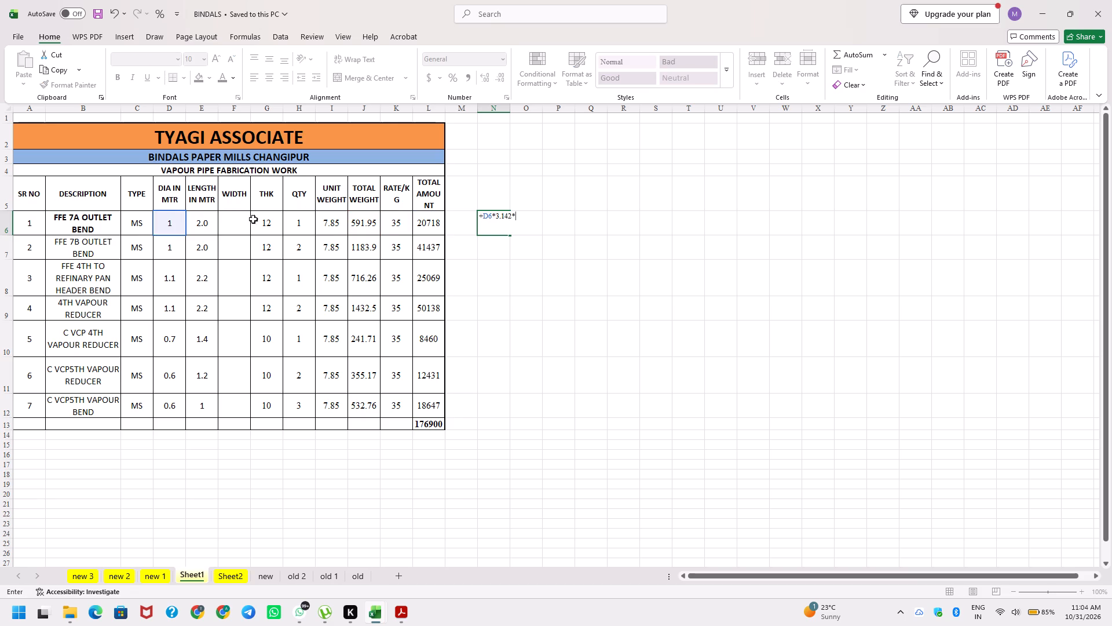
{"action": "left_click", "coordinate": [215, 221]}
{"action": "key", "text": "asterisk"}
{"action": "left_click", "coordinate": [260, 224]}
{"action": "key", "text": "asterisk"}
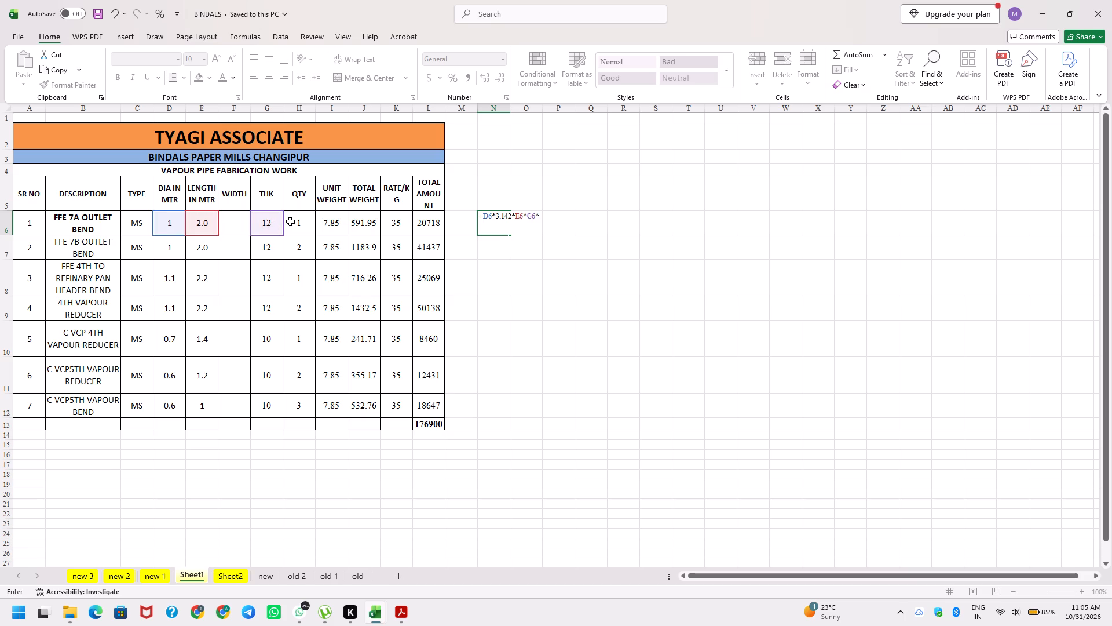
{"action": "left_click", "coordinate": [292, 221]}
{"action": "key", "text": "asterisk"}
{"action": "left_click", "coordinate": [336, 219]}
{"action": "key", "text": "Return"}
Copy the weight check formula from N6 down column N to the last item row, N12.
{"action": "key", "text": "Up"}
{"action": "key", "text": "ctrl+c"}
{"action": "key", "text": "Left"}
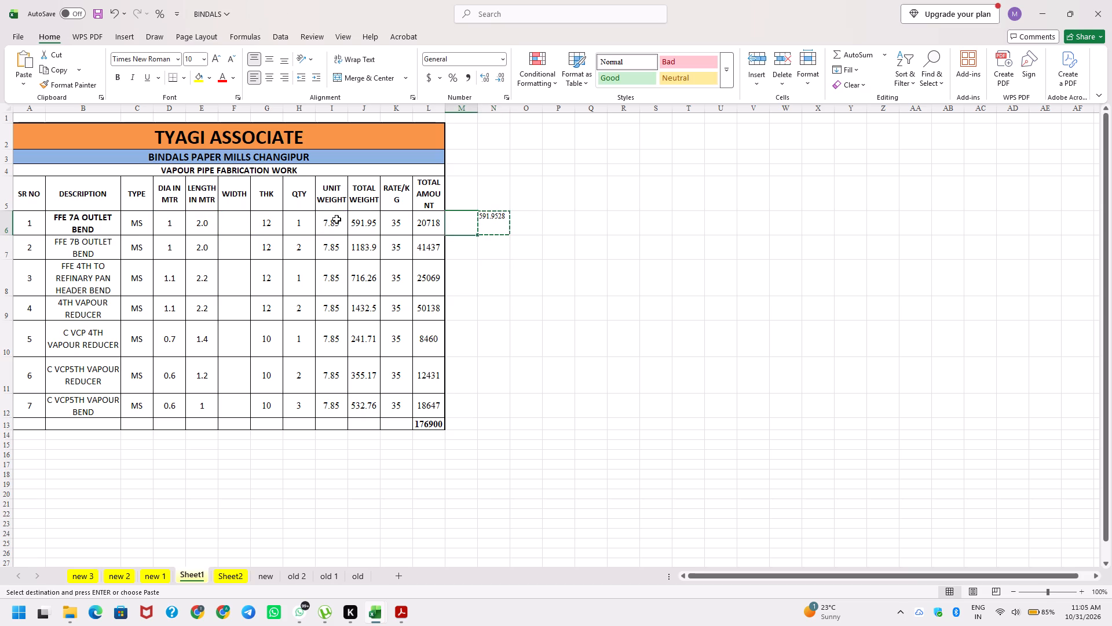
{"action": "key", "text": "Left"}
{"action": "key", "text": "ctrl+Down"}
{"action": "key", "text": "Right"}
{"action": "key", "text": "Up"}
{"action": "key", "text": "Right"}
{"action": "key", "text": "ctrl+shift+Up"}
{"action": "key", "text": "Return"}
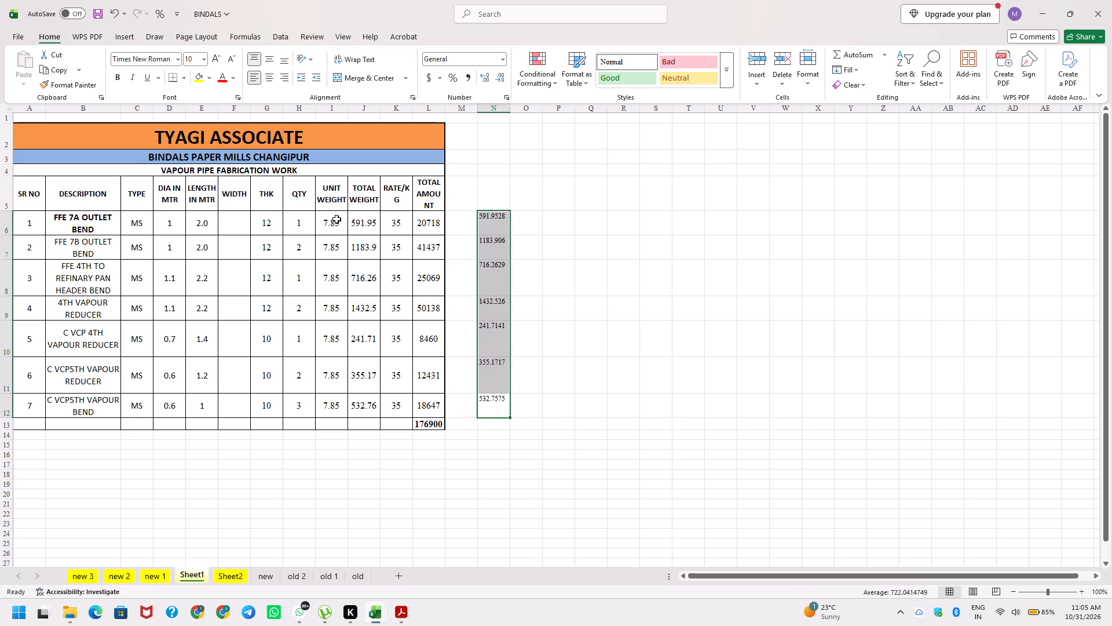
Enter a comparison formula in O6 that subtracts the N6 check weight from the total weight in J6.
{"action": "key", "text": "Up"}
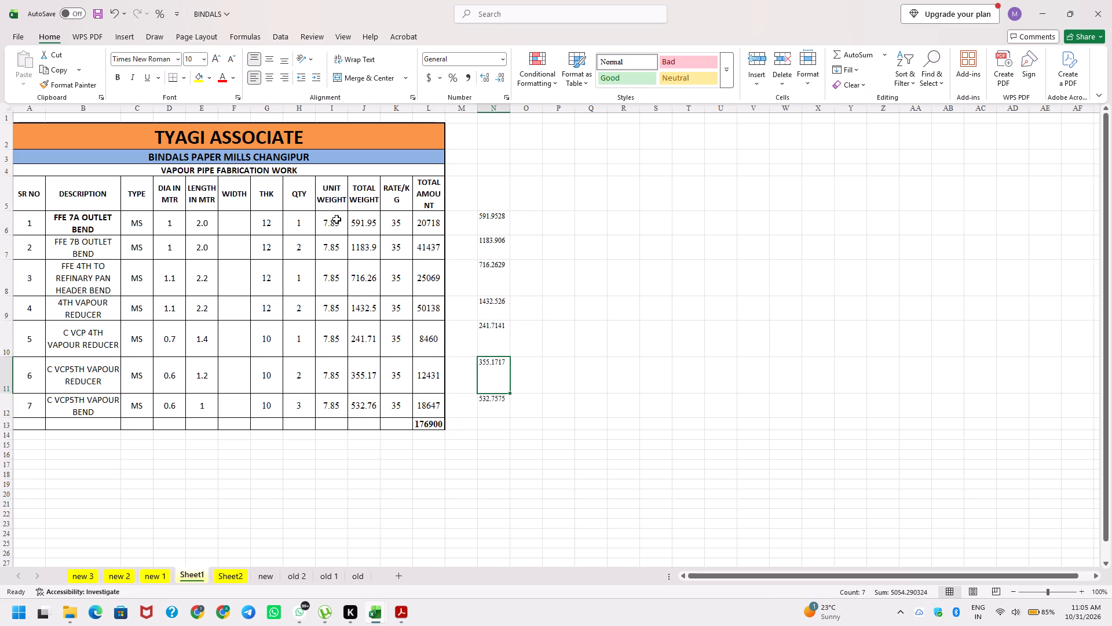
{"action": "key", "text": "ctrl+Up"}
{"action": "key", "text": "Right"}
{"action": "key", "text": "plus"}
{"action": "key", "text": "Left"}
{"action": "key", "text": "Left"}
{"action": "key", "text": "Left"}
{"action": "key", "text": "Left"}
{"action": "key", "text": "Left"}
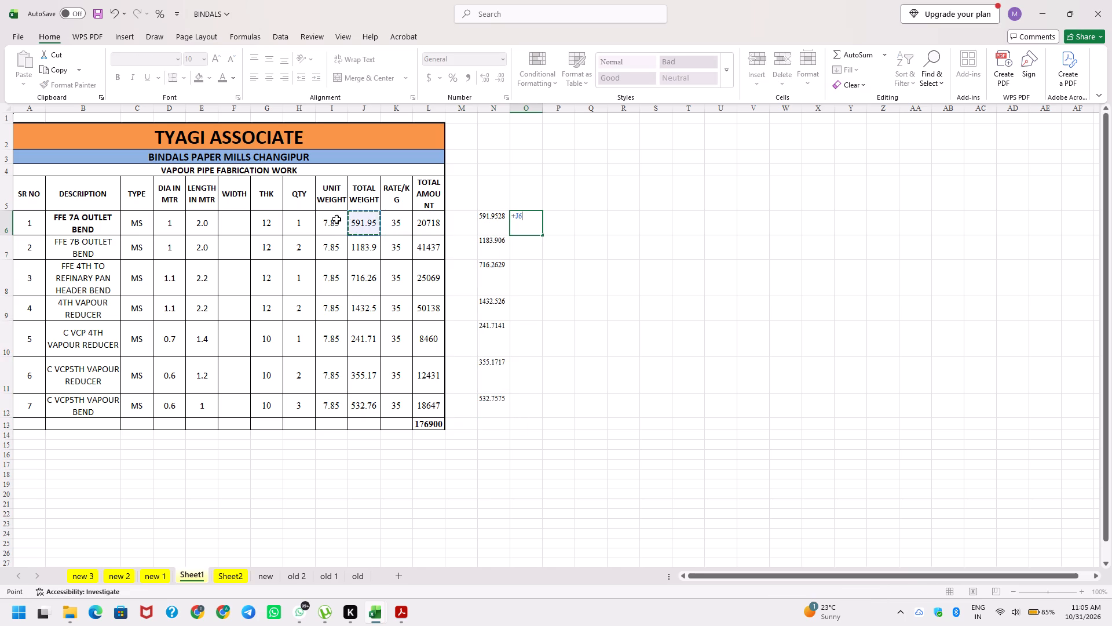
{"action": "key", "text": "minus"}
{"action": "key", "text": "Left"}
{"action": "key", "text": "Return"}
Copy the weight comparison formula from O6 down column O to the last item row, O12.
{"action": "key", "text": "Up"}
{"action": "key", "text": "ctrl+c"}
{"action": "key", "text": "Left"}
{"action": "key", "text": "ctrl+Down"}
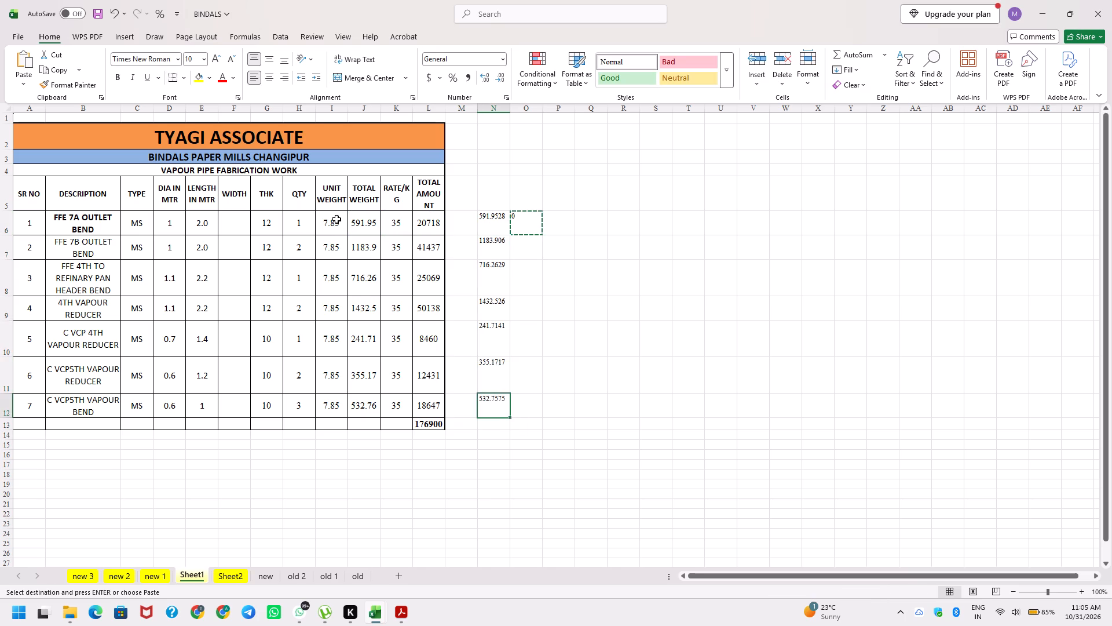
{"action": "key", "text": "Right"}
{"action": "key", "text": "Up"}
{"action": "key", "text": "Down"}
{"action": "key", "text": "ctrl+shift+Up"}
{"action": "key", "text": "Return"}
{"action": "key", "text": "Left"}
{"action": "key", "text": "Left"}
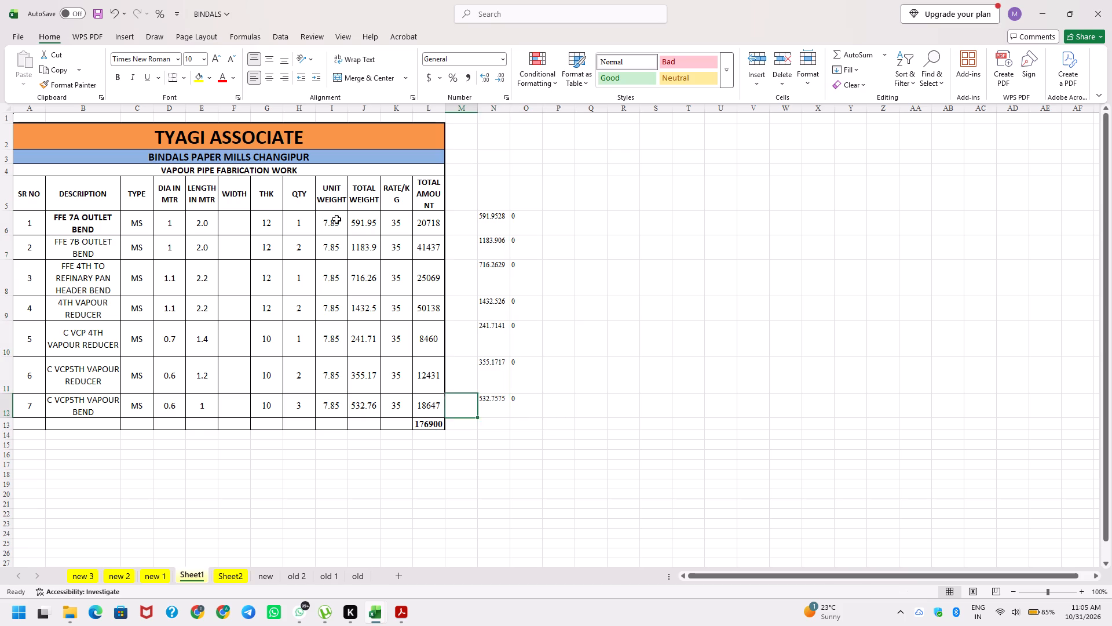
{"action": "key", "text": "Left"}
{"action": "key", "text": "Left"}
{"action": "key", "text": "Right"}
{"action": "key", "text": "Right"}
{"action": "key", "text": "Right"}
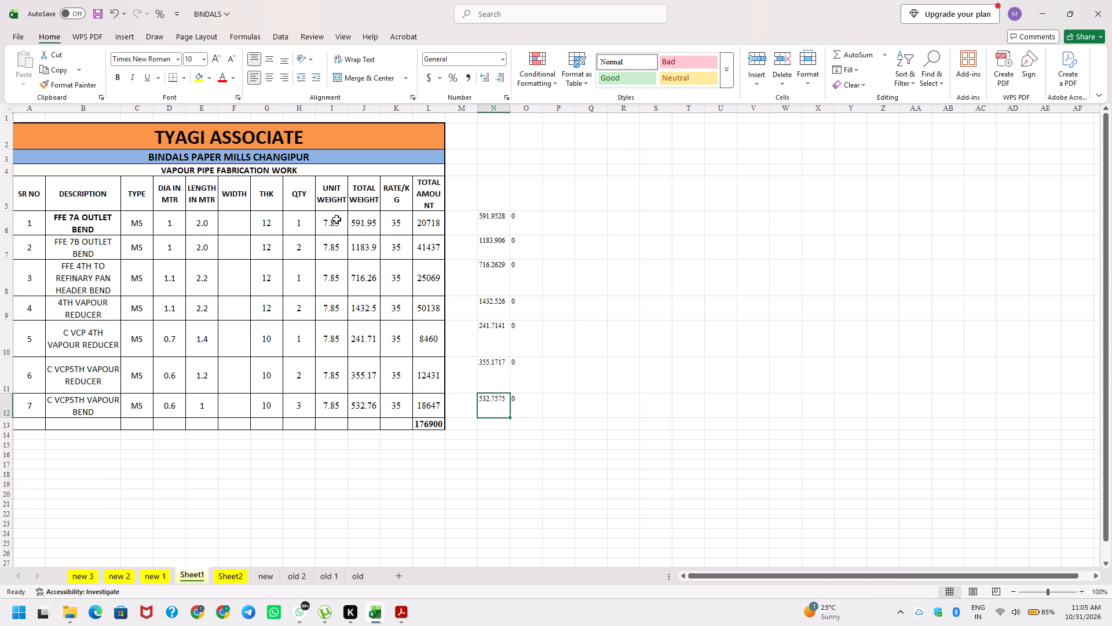
Replace the O6 formula with an amount check that multiplies the N6 weight by the rate in K6.
{"action": "key", "text": "ctrl+Up"}
{"action": "key", "text": "Right"}
{"action": "key", "text": "plus"}
{"action": "key", "text": "Left"}
{"action": "key", "text": "Left"}
{"action": "key", "text": "Left"}
{"action": "key", "text": "Left"}
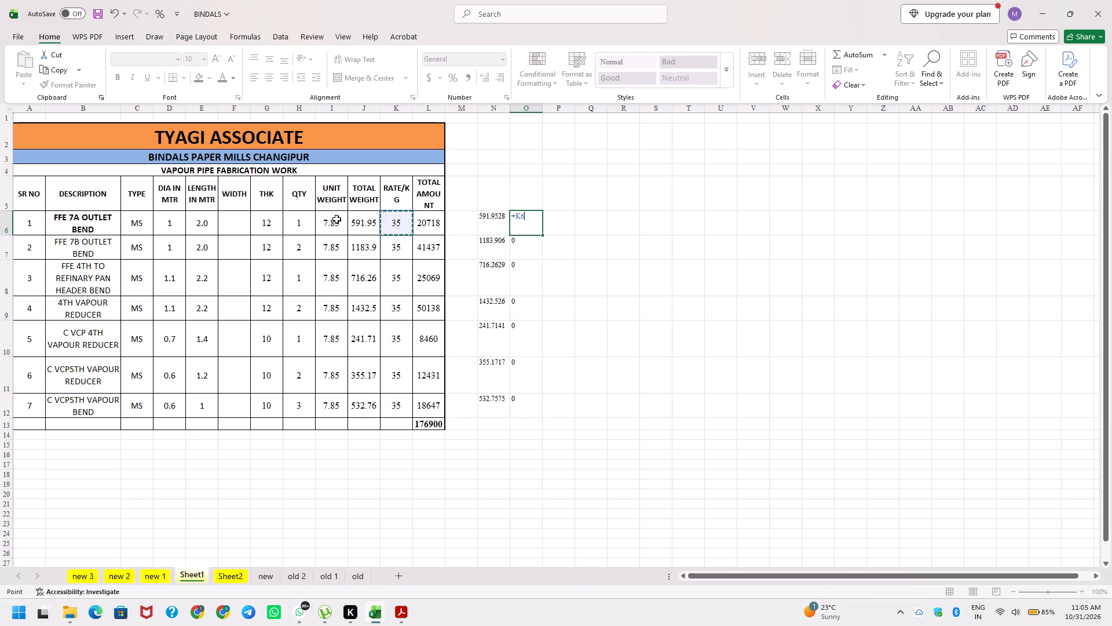
{"action": "key", "text": "Left"}
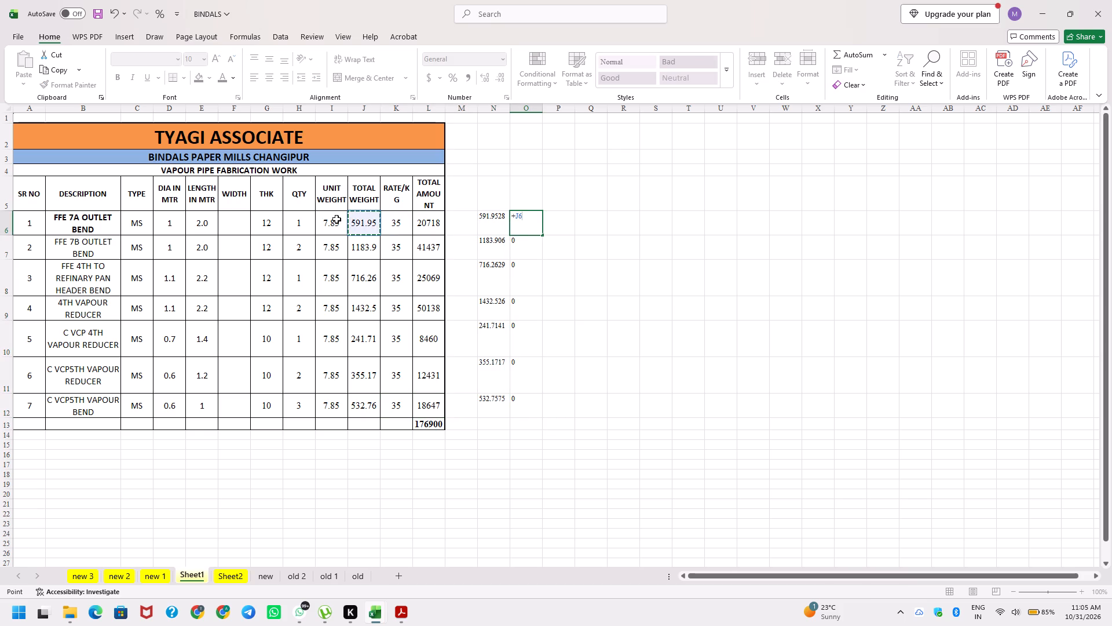
{"action": "key", "text": "Right"}
{"action": "key", "text": "Right"}
{"action": "key", "text": "Right"}
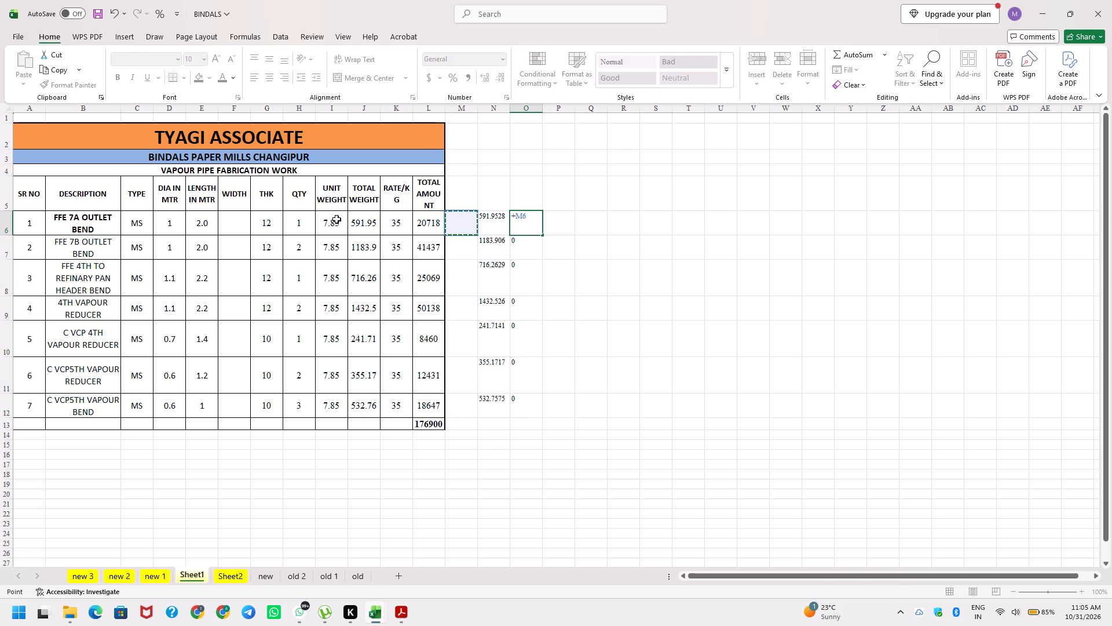
{"action": "key", "text": "Right"}
{"action": "key", "text": "asterisk"}
{"action": "key", "text": "Left"}
{"action": "key", "text": "Left"}
{"action": "key", "text": "Left"}
{"action": "key", "text": "Left"}
{"action": "key", "text": "Return"}
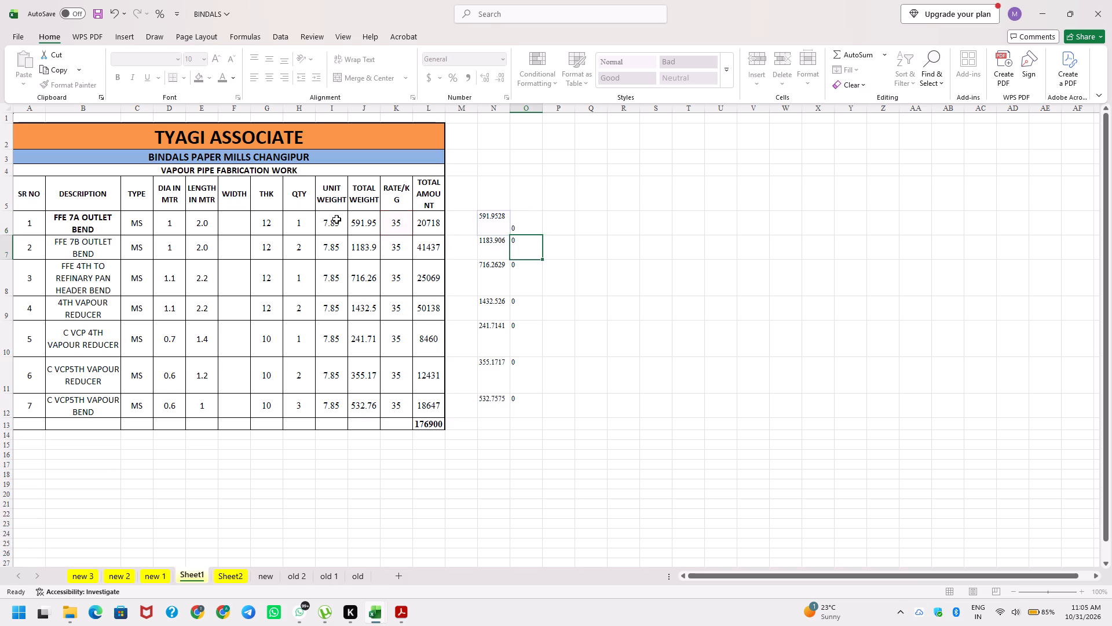
Copy the amount check formula from O6 down over the comparison formulas to O12.
{"action": "key", "text": "Up"}
{"action": "key", "text": "ctrl+c"}
{"action": "key", "text": "Left"}
{"action": "key", "text": "ctrl+Down"}
{"action": "key", "text": "Right"}
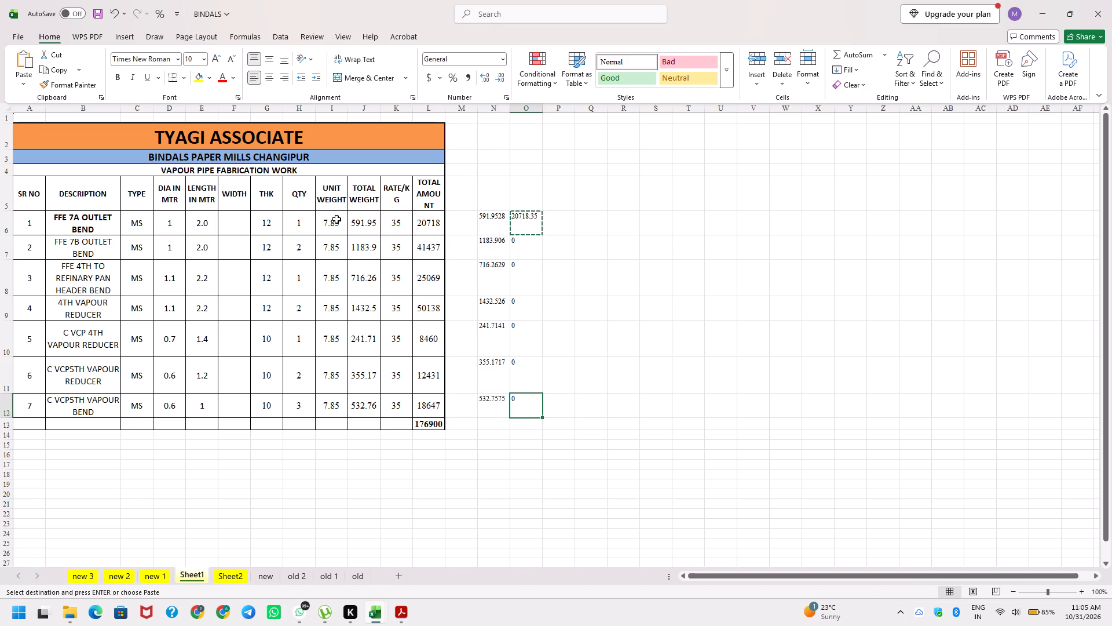
{"action": "key", "text": "ctrl+shift+Up"}
{"action": "key", "text": "Return"}
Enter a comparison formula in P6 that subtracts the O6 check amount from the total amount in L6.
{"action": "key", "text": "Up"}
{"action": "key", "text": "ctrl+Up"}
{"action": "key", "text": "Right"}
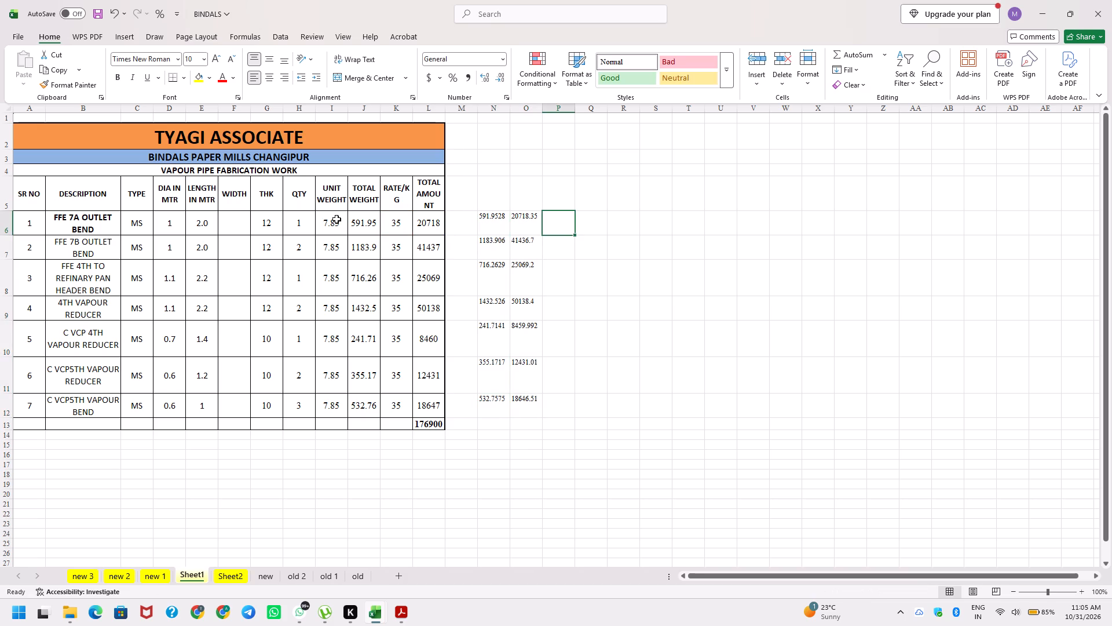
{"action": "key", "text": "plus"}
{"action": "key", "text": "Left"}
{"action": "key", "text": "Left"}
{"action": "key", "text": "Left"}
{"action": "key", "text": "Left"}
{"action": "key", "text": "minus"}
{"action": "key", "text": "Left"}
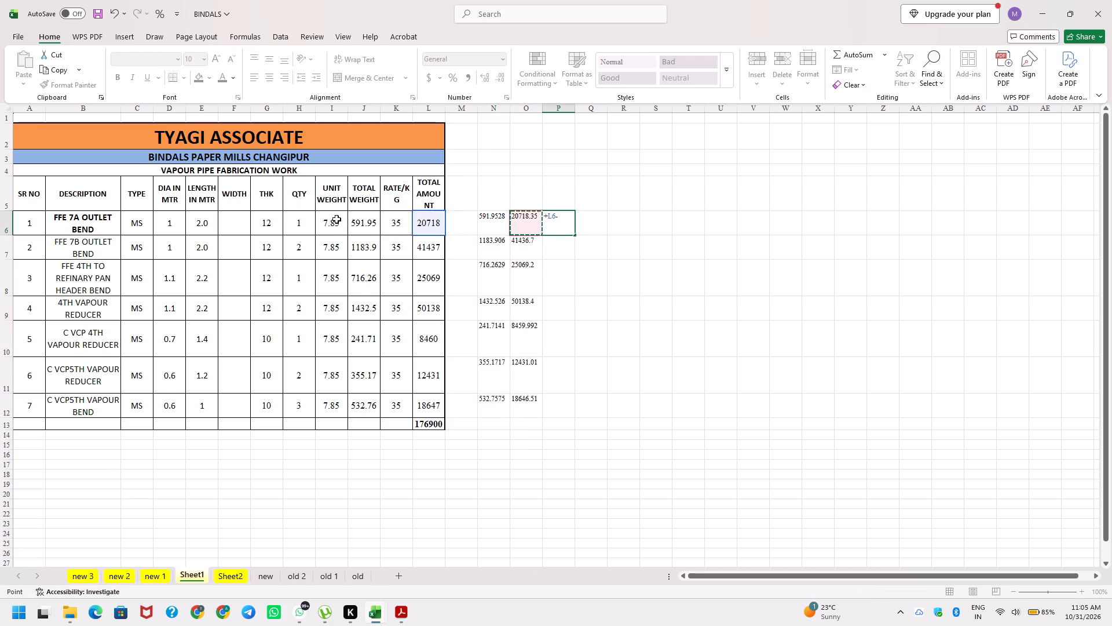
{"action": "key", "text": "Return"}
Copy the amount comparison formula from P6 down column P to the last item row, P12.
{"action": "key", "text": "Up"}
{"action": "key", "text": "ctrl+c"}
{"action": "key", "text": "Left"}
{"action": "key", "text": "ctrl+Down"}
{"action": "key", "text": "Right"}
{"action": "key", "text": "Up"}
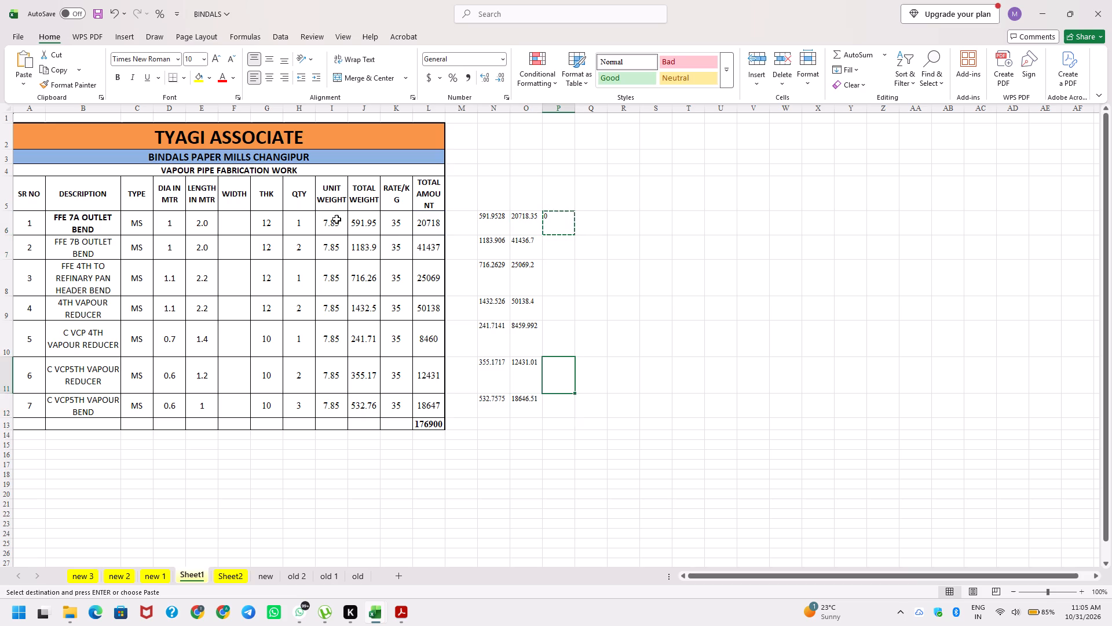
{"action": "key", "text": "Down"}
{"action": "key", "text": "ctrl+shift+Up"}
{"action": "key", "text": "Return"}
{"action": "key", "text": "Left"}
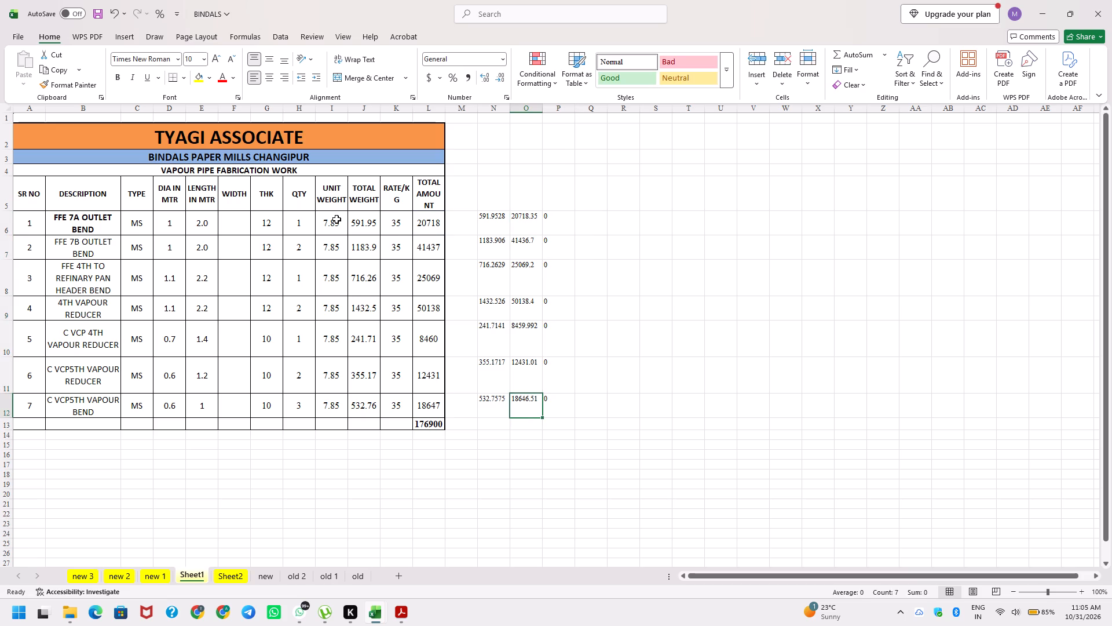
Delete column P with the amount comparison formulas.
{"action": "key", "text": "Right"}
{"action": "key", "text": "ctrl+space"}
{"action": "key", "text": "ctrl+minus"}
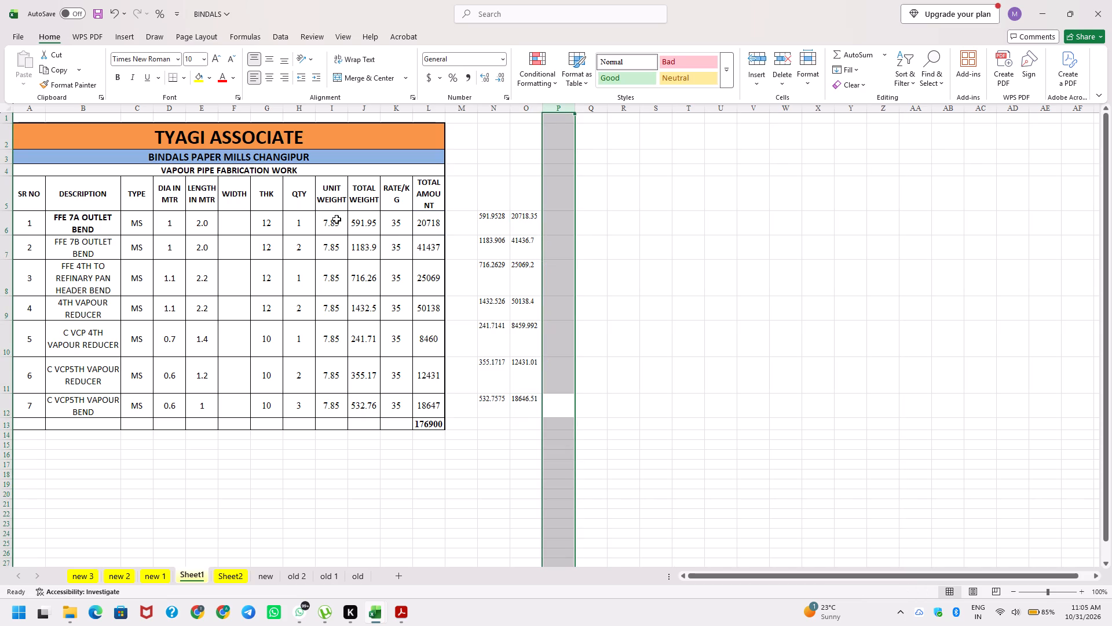
Add AutoSum totals in row 13 for the check amounts in column O and the check weights in column N.
{"action": "key", "text": "Left"}
{"action": "key", "text": "Down"}
{"action": "key", "text": "alt+equal"}
{"action": "key", "text": "Return"}
{"action": "key", "text": "Left"}
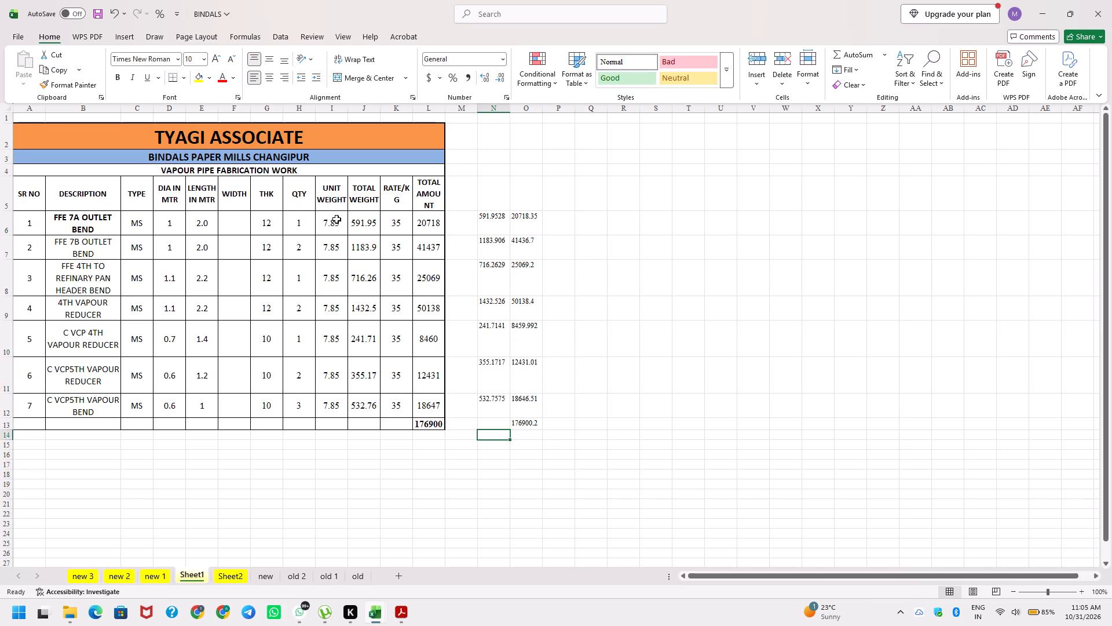
{"action": "key", "text": "Up"}
{"action": "key", "text": "alt+equal"}
{"action": "key", "text": "Return"}
Add an AutoSum total for the TOTAL WEIGHT column in J13 and save the workbook.
{"action": "key", "text": "Left"}
{"action": "key", "text": "Left"}
{"action": "key", "text": "Left"}
{"action": "key", "text": "Left"}
{"action": "key", "text": "Up"}
{"action": "key", "text": "alt+equal"}
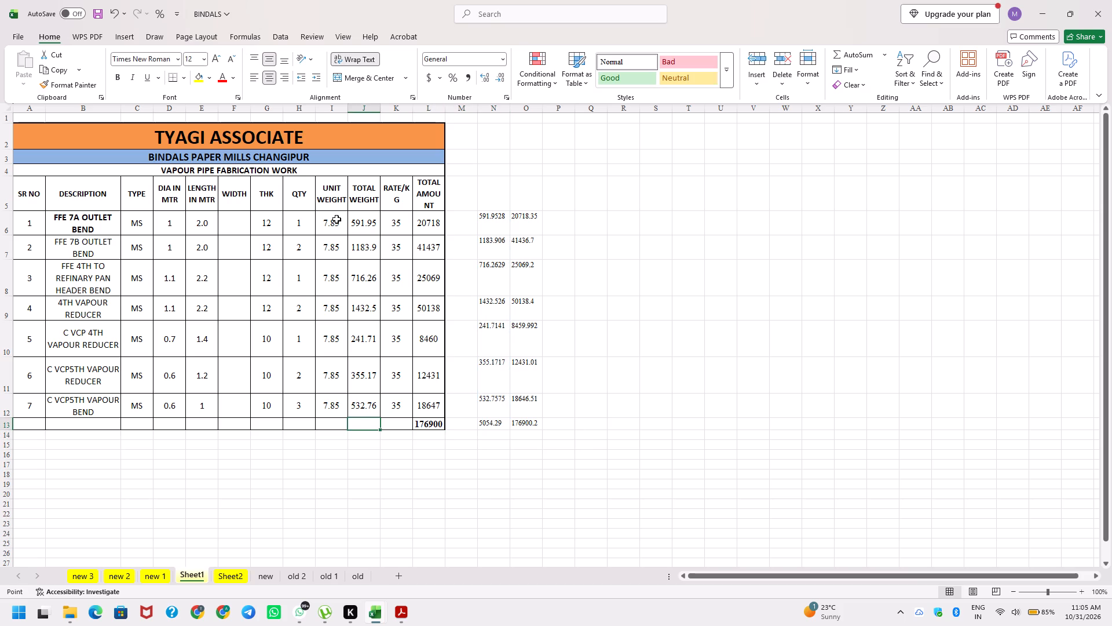
{"action": "key", "text": "Return"}
{"action": "key", "text": "Up"}
{"action": "key", "text": "ctrl+x"}
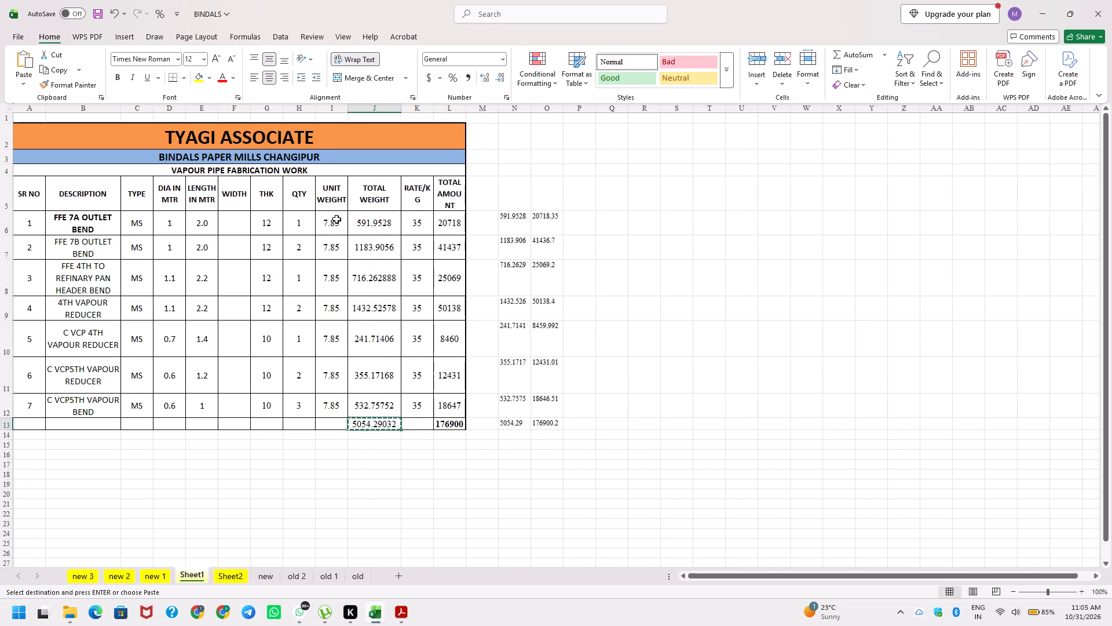
{"action": "key", "text": "ctrl+s"}
{"action": "key", "text": "ctrl+s"}
{"action": "key", "text": "ctrl+s"}
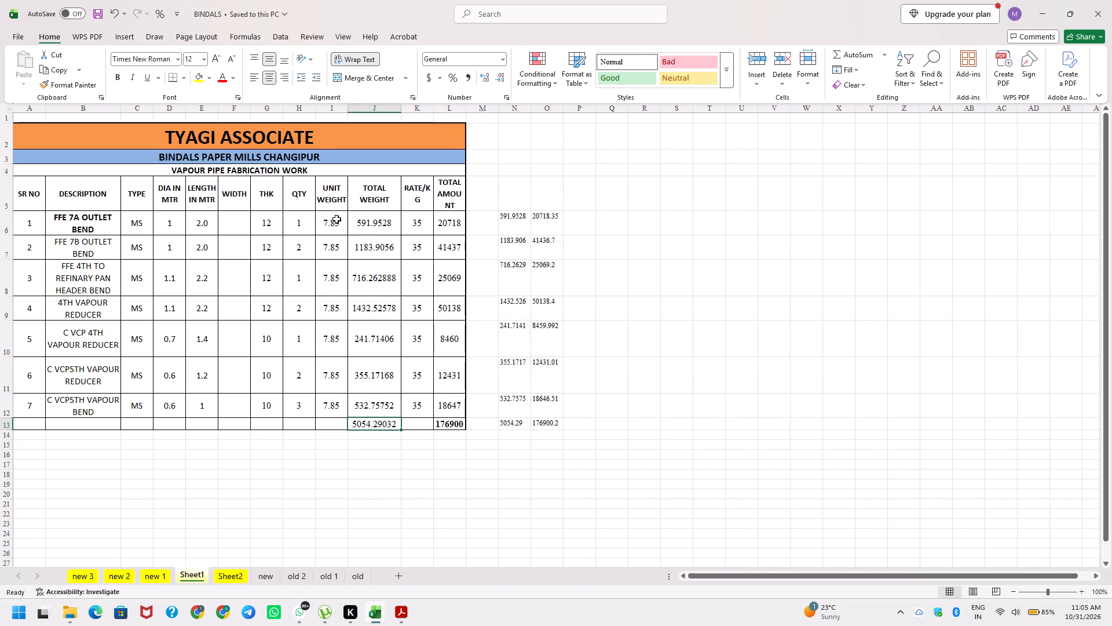
Review the SUM formula in L13 under TOTAL AMOUNT and replace it with +J13*35.
{"action": "key", "text": "Right"}
{"action": "key", "text": "Right"}
{"action": "key", "text": "F2"}
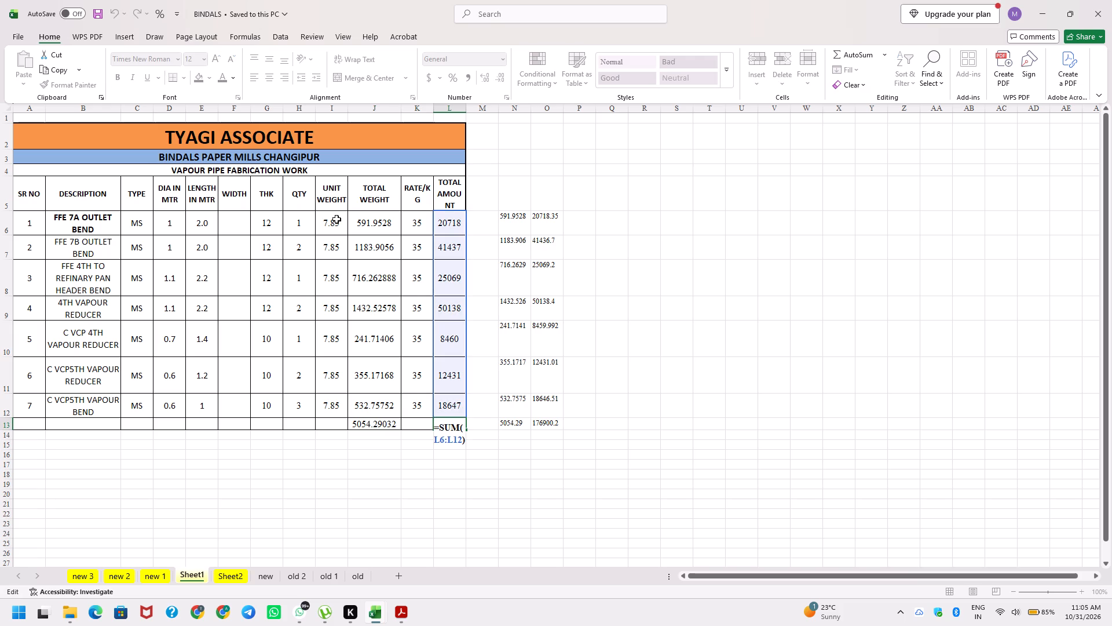
{"action": "key", "text": "Escape"}
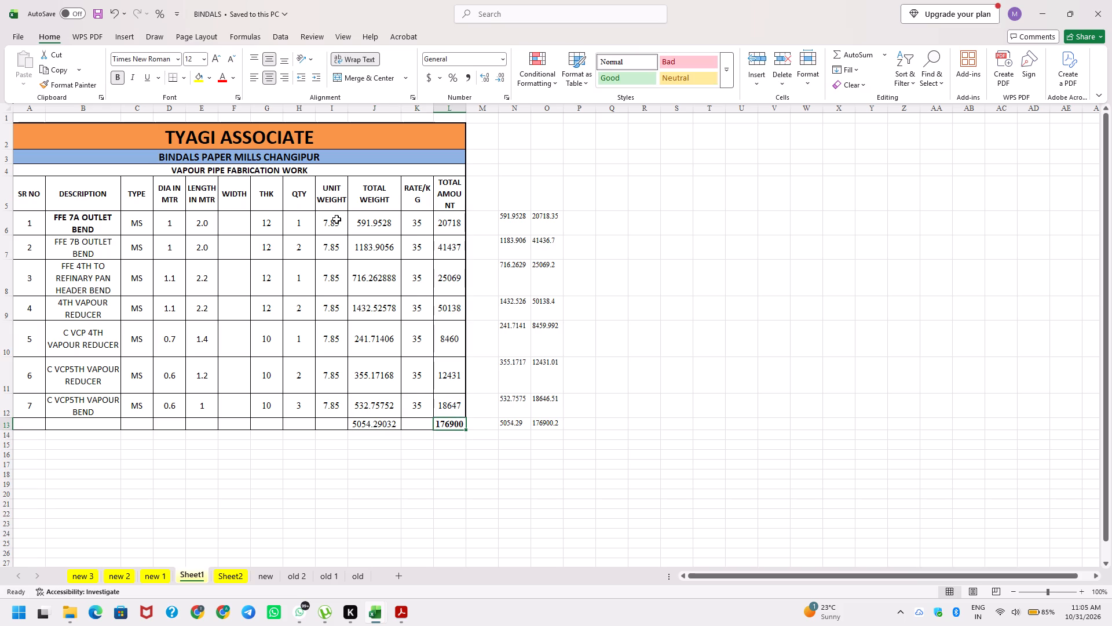
{"action": "key", "text": "plus"}
{"action": "key", "text": "Left"}
{"action": "key", "text": "Left"}
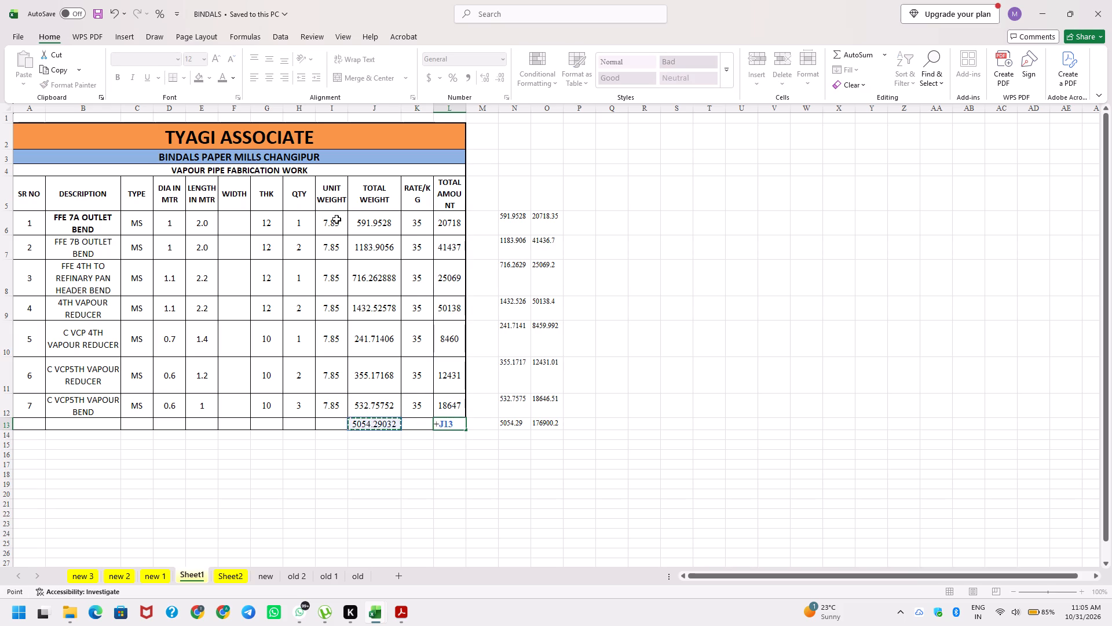
{"action": "key", "text": "asterisk"}
{"action": "type", "text": "35"}
{"action": "key", "text": "Return"}
{"action": "key", "text": "Up"}
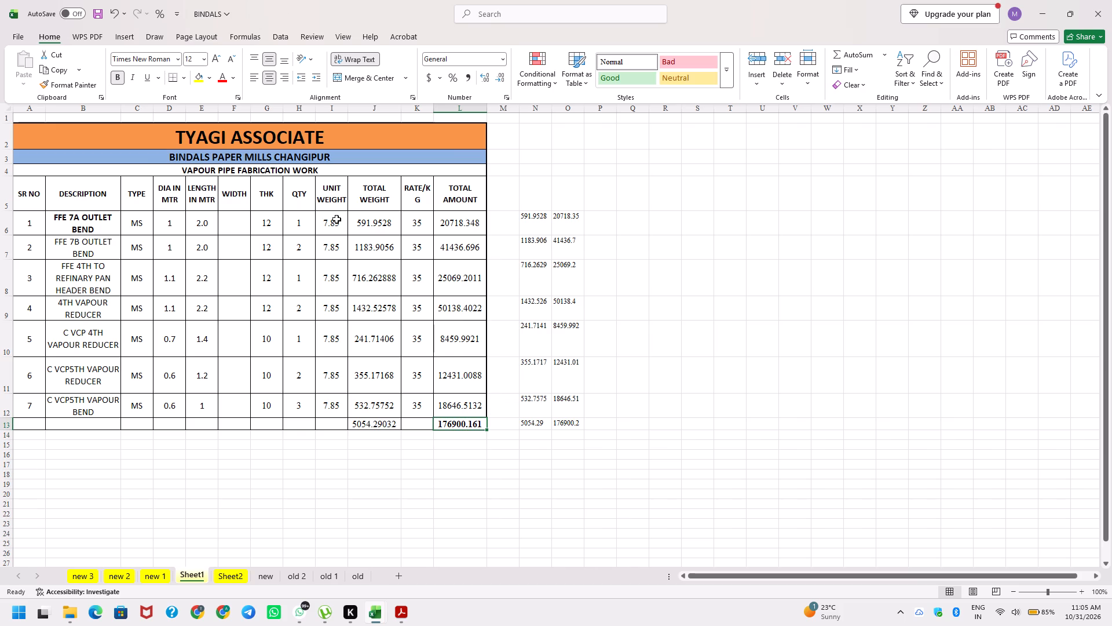
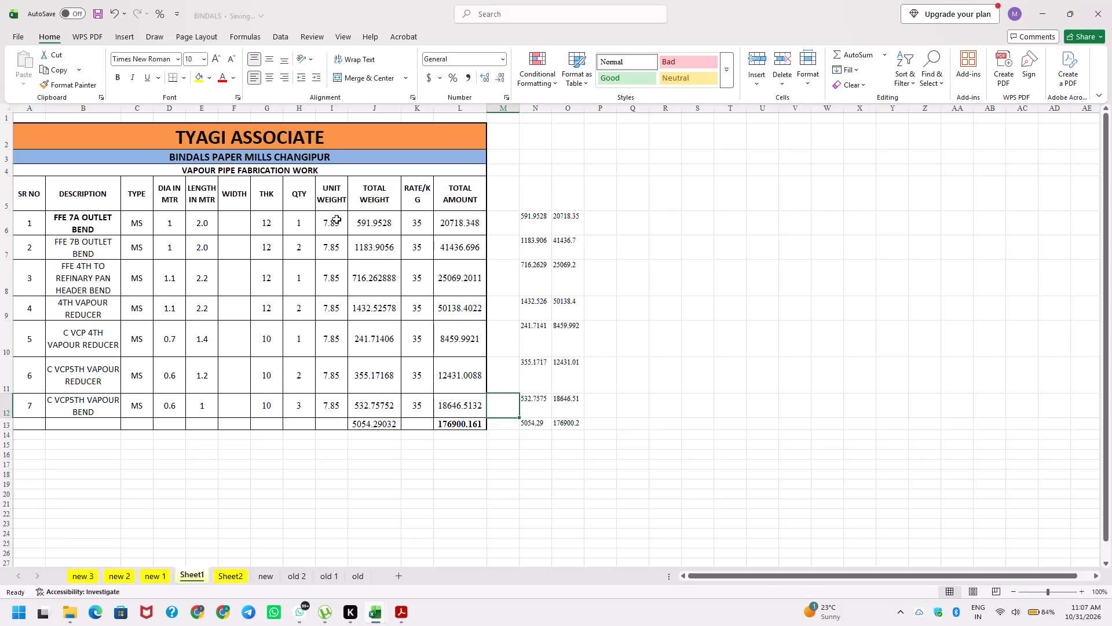
Delete the check weight and check amount columns N and O from Sheet1 and save the workbook.
{"action": "key", "text": "Right"}
{"action": "key", "text": "Right"}
{"action": "key", "text": "Left"}
{"action": "key", "text": "ctrl+space"}
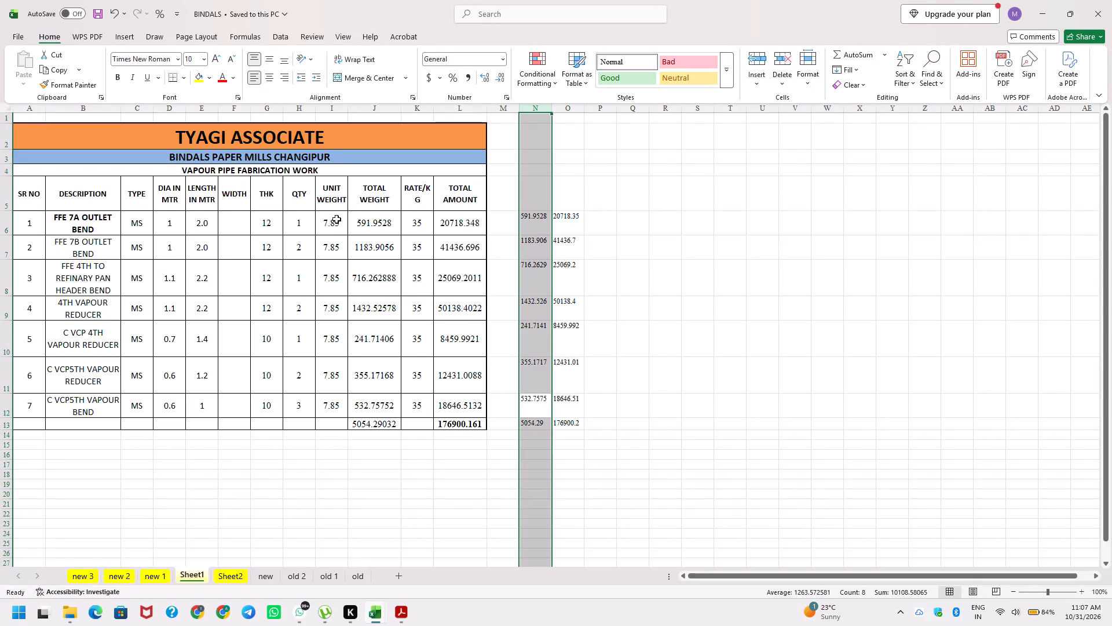
{"action": "key", "text": "ctrl+Page_Down"}
{"action": "key", "text": "ctrl+Page_Down"}
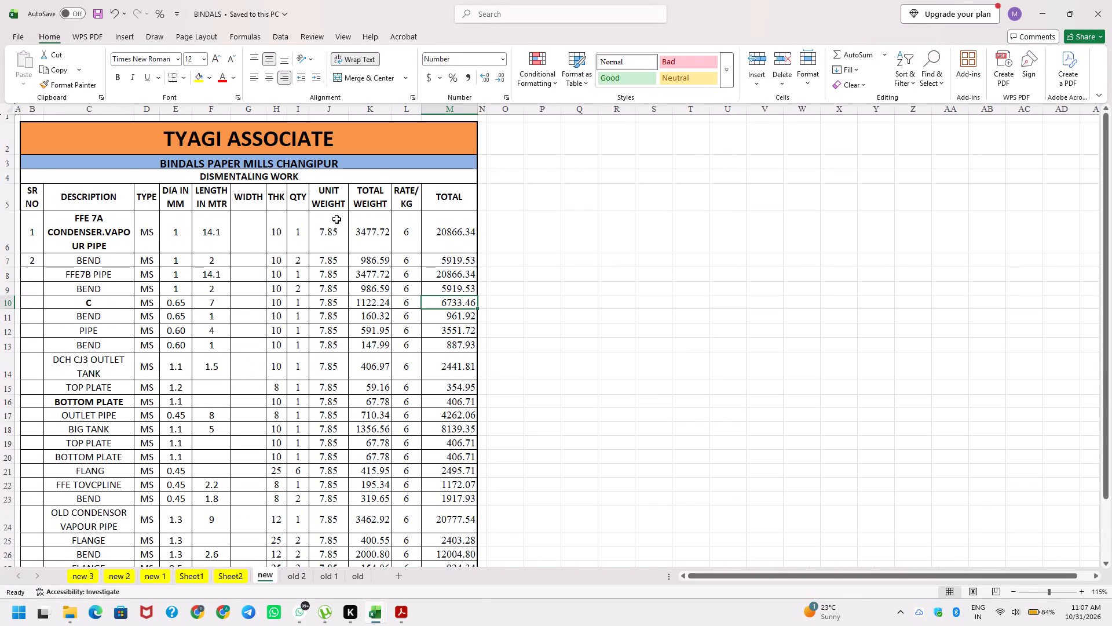
{"action": "key", "text": "ctrl+Page_Down"}
{"action": "key", "text": "ctrl+Page_Down"}
{"action": "key", "text": "ctrl+Page_Up"}
{"action": "key", "text": "ctrl+Page_Up"}
{"action": "key", "text": "ctrl+Page_Up"}
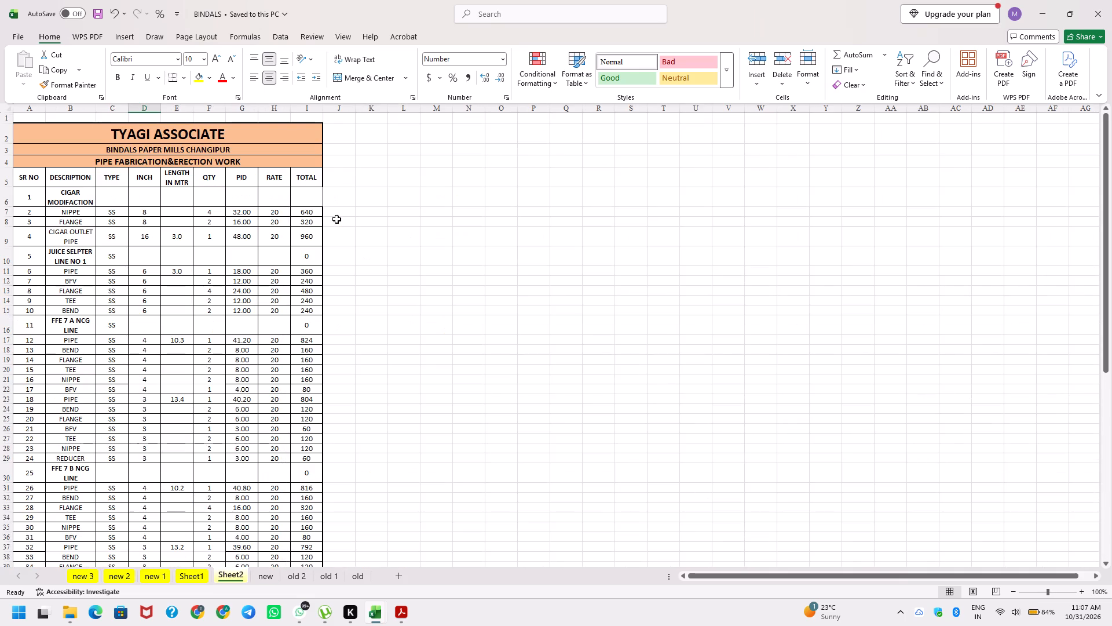
{"action": "key", "text": "ctrl+Page_Up"}
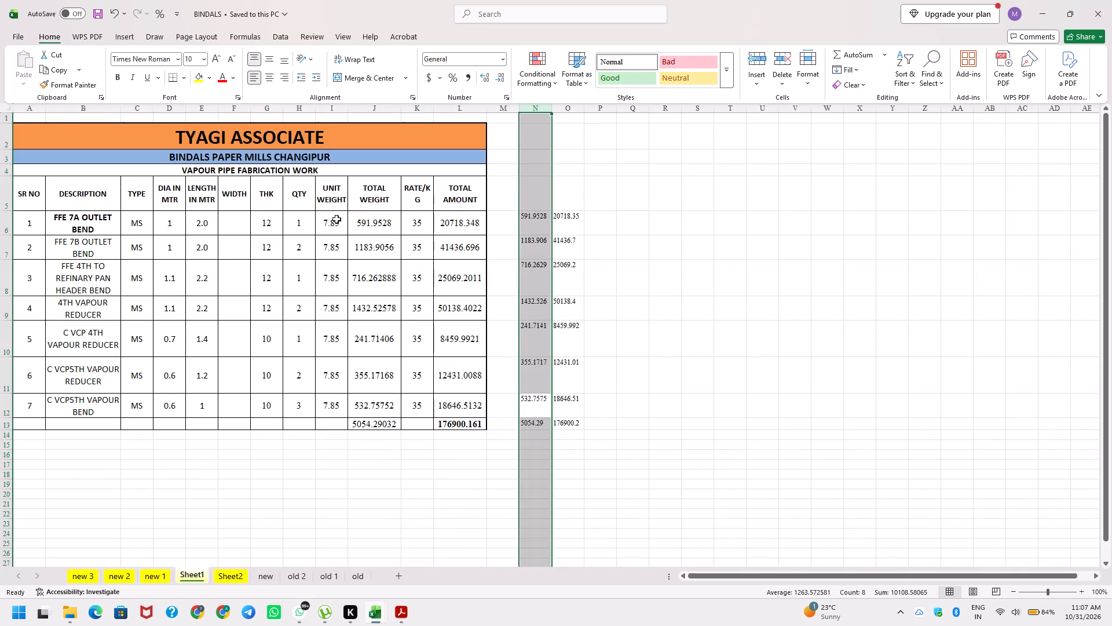
{"action": "key", "text": "ctrl+minus"}
{"action": "key", "text": "ctrl+minus"}
{"action": "key", "text": "Left"}
{"action": "key", "text": "Left"}
{"action": "key", "text": "Left"}
{"action": "key", "text": "ctrl+s"}
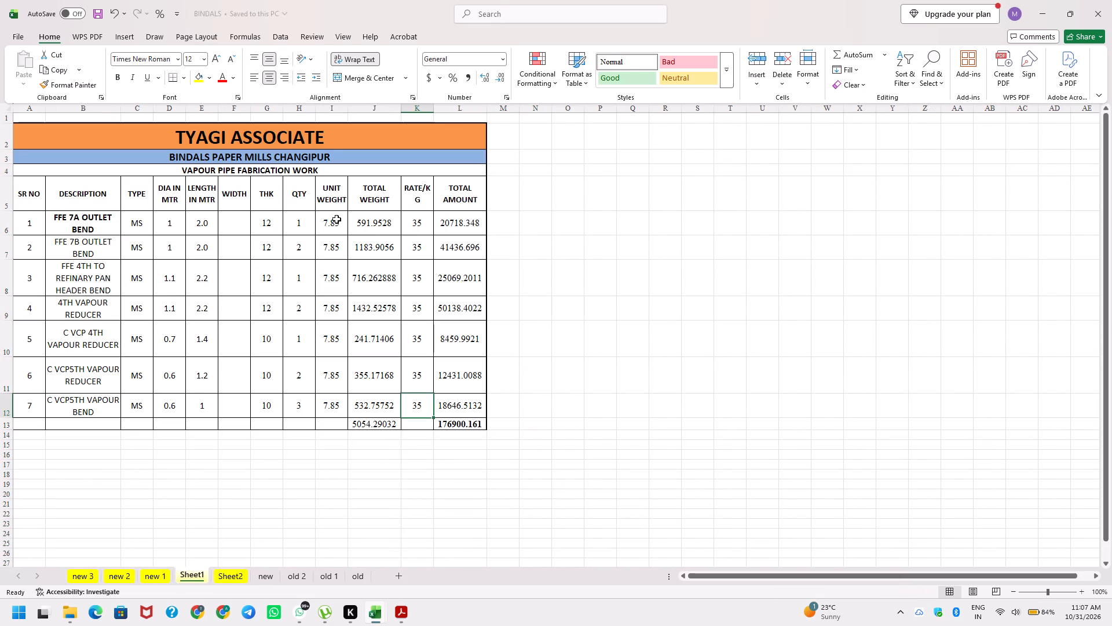
{"action": "key", "text": "ctrl+s"}
Narrow the RATE/KG column K, slightly widen the DESCRIPTION column B, and save the workbook.
{"action": "key", "text": "ctrl+Up"}
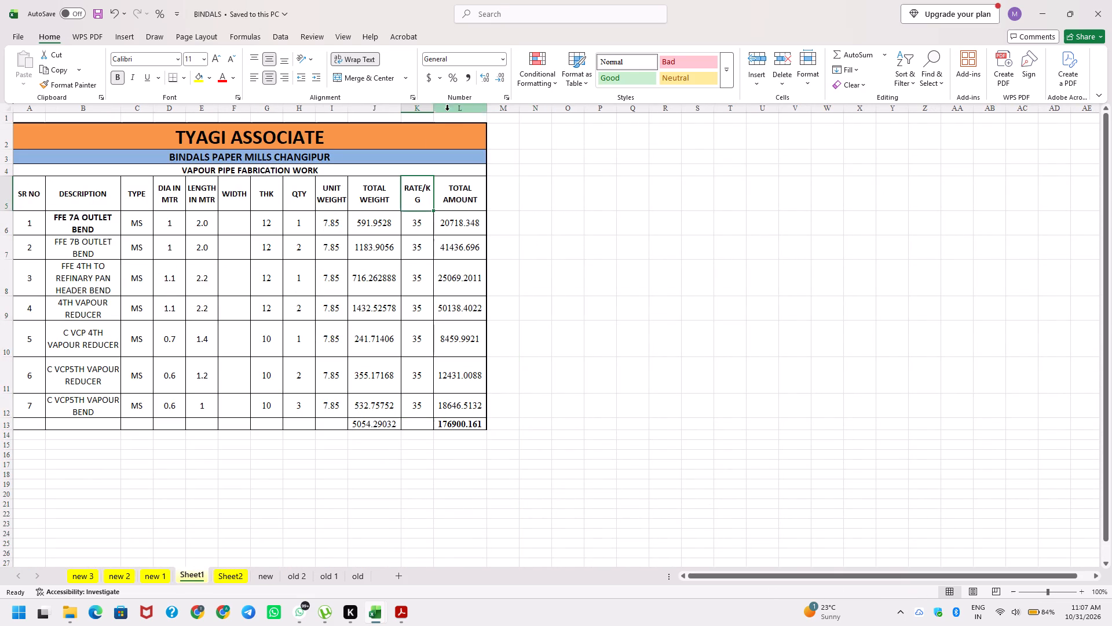
{"action": "left_click_drag", "start_coordinate": [432, 110], "coordinate": [427, 111]}
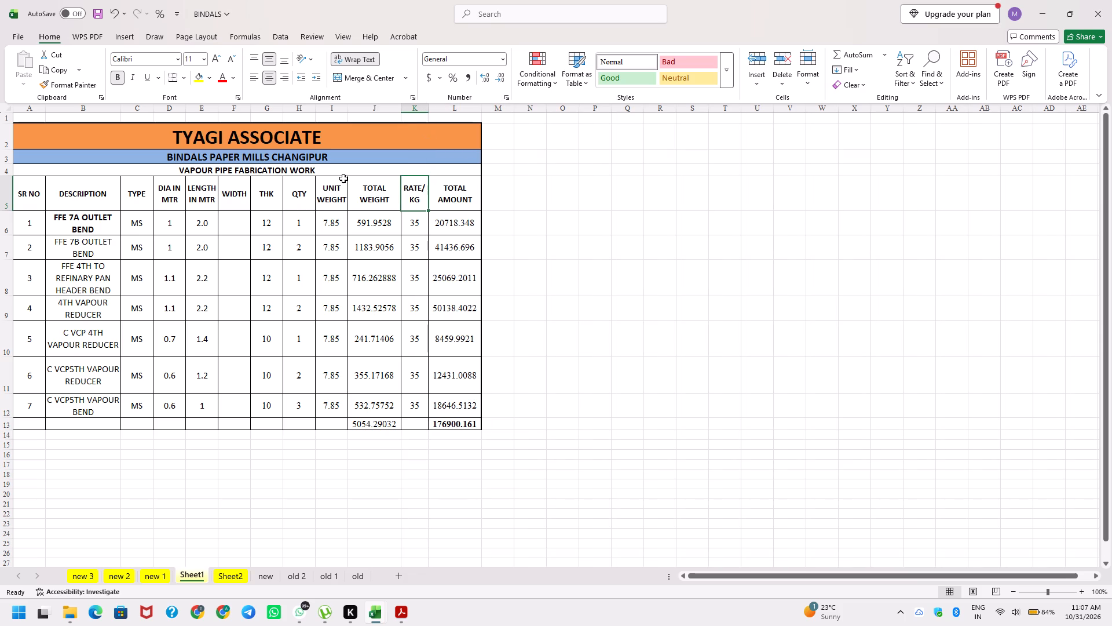
{"action": "key", "text": "ctrl+s"}
{"action": "key", "text": "ctrl+s"}
{"action": "key", "text": "ctrl+s"}
{"action": "left_click", "coordinate": [123, 108]}
{"action": "left_click_drag", "start_coordinate": [120, 110], "coordinate": [126, 110]}
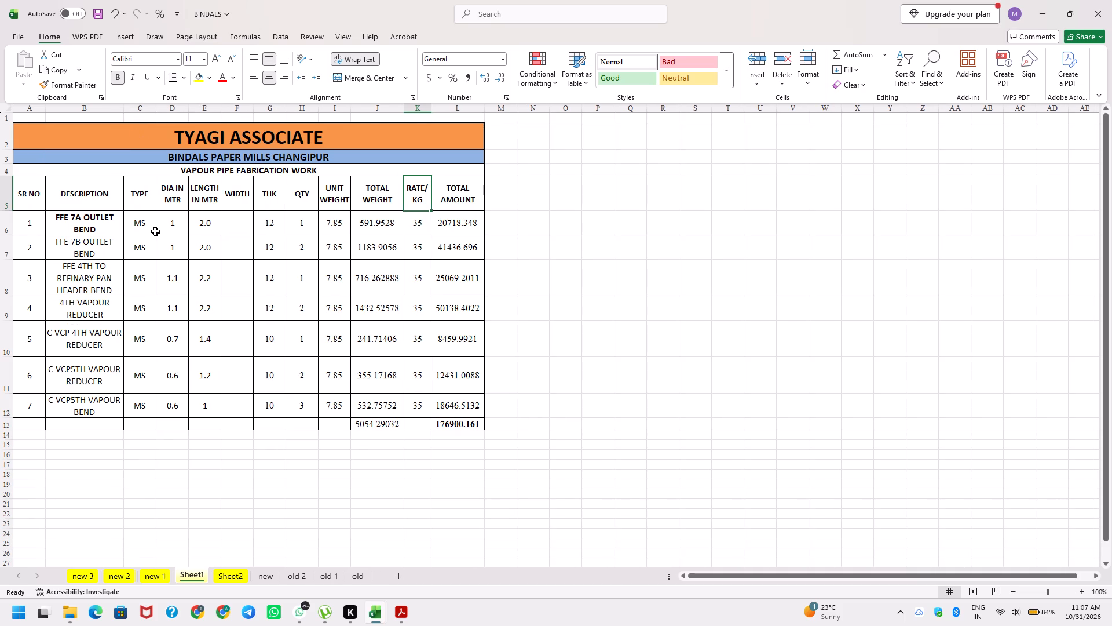
{"action": "key", "text": "ctrl+s"}
Narrow the TYPE, QTY and THK columns of the vapour pipe table and save the workbook.
{"action": "left_click_drag", "start_coordinate": [154, 107], "coordinate": [150, 107]}
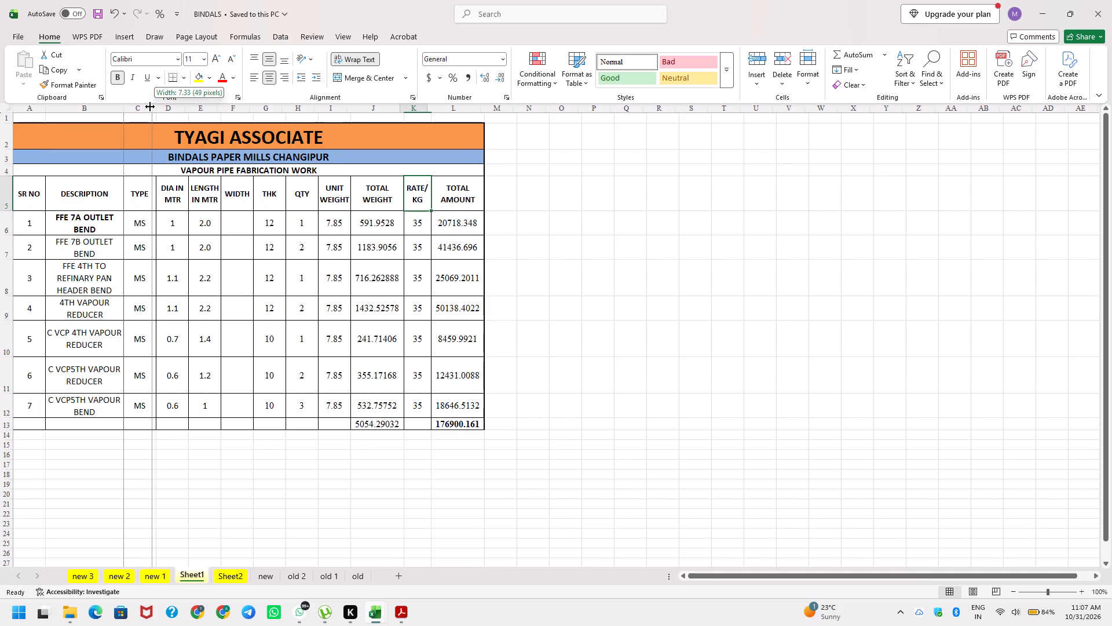
{"action": "left_click_drag", "start_coordinate": [150, 107], "coordinate": [148, 107]}
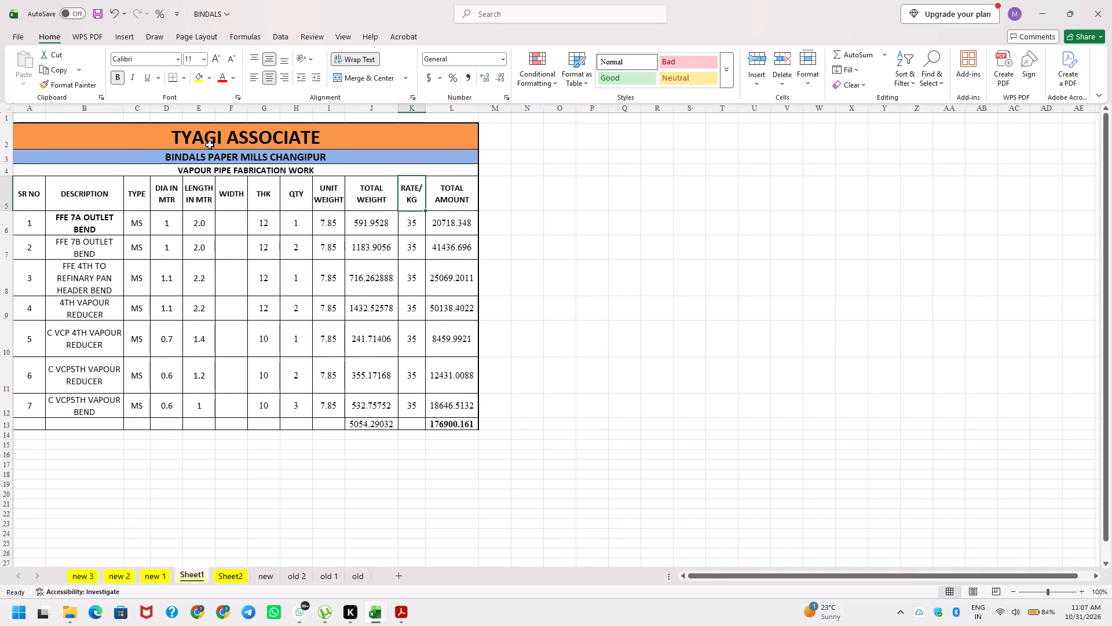
{"action": "key", "text": "ctrl+s"}
{"action": "key", "text": "ctrl+s"}
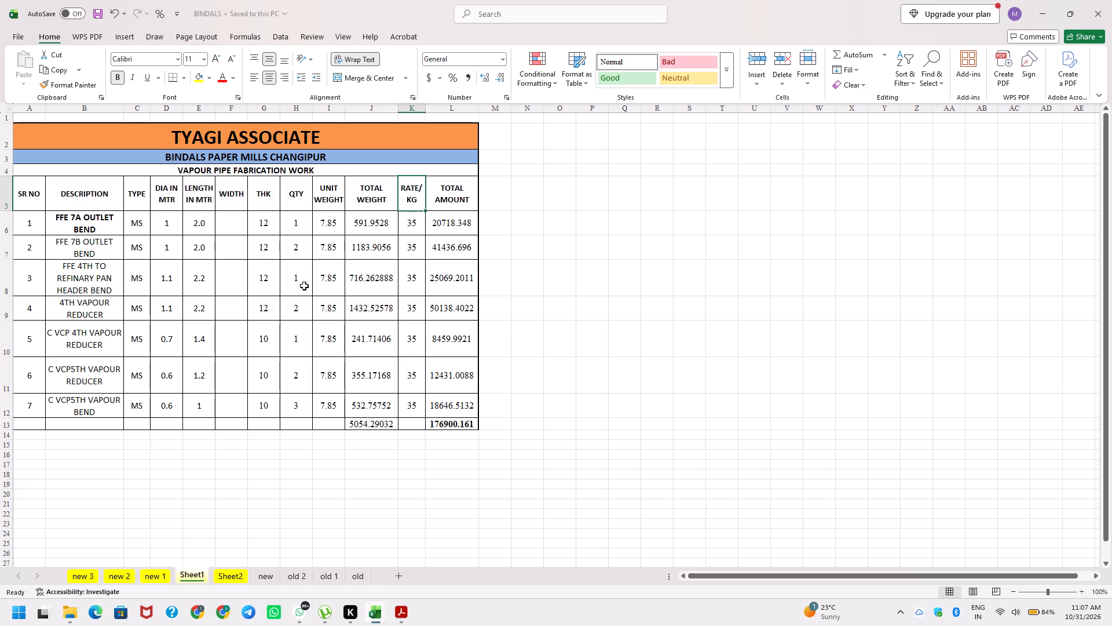
{"action": "left_click", "coordinate": [308, 106]}
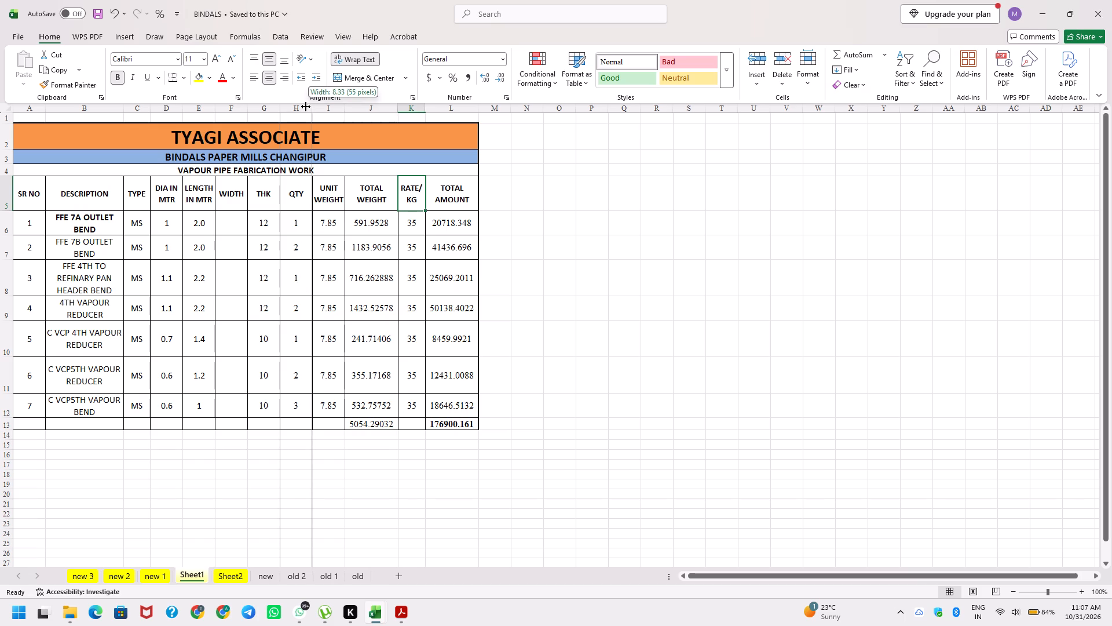
{"action": "left_click", "coordinate": [303, 107]}
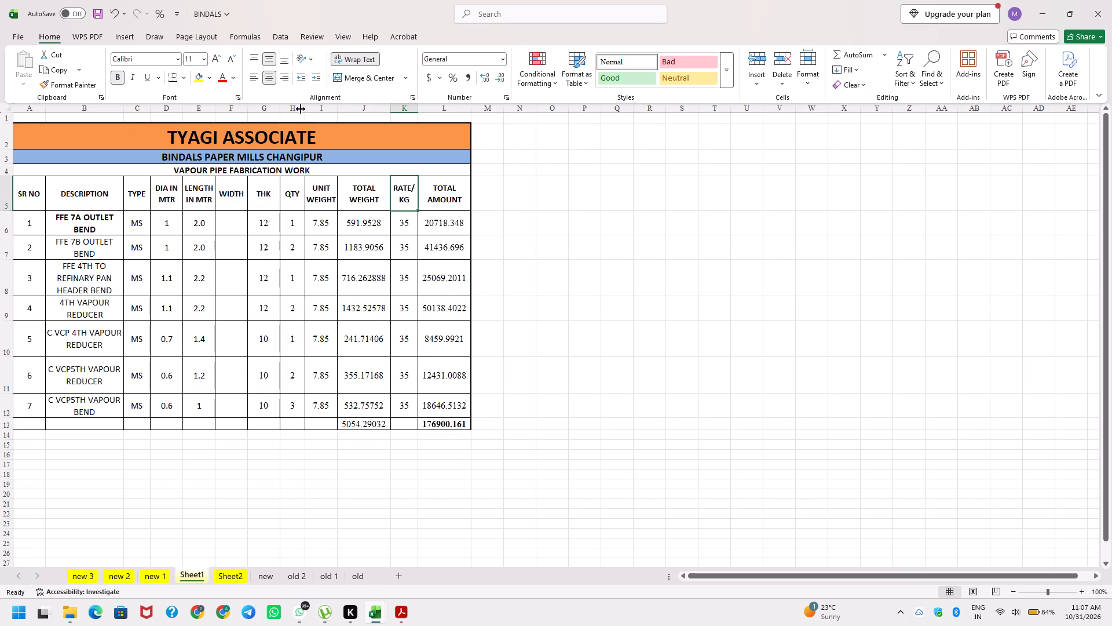
{"action": "left_click_drag", "start_coordinate": [277, 109], "coordinate": [271, 111]}
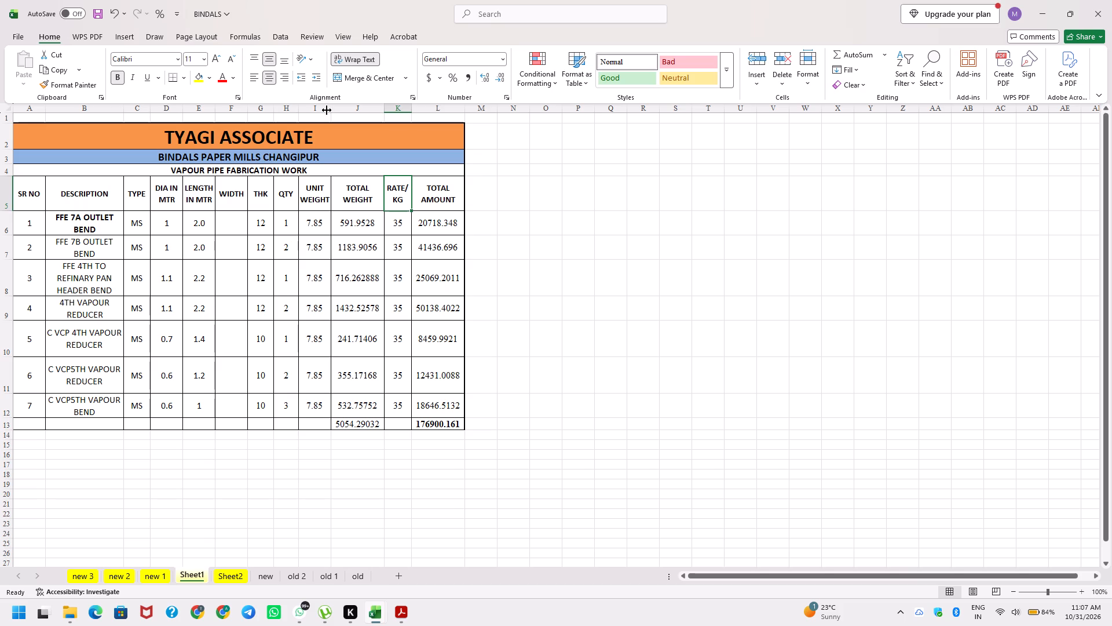
{"action": "key", "text": "ctrl+s"}
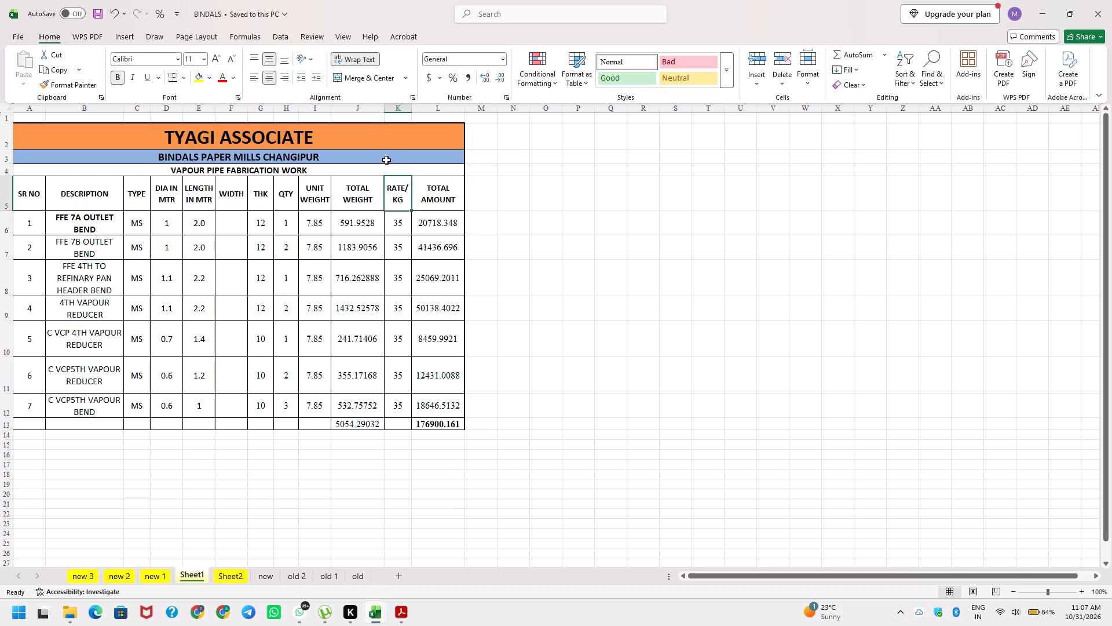
Format the TOTAL WEIGHT total in J13 and the row weights in J6:J12 to three decimal places.
{"action": "left_click", "coordinate": [370, 427]}
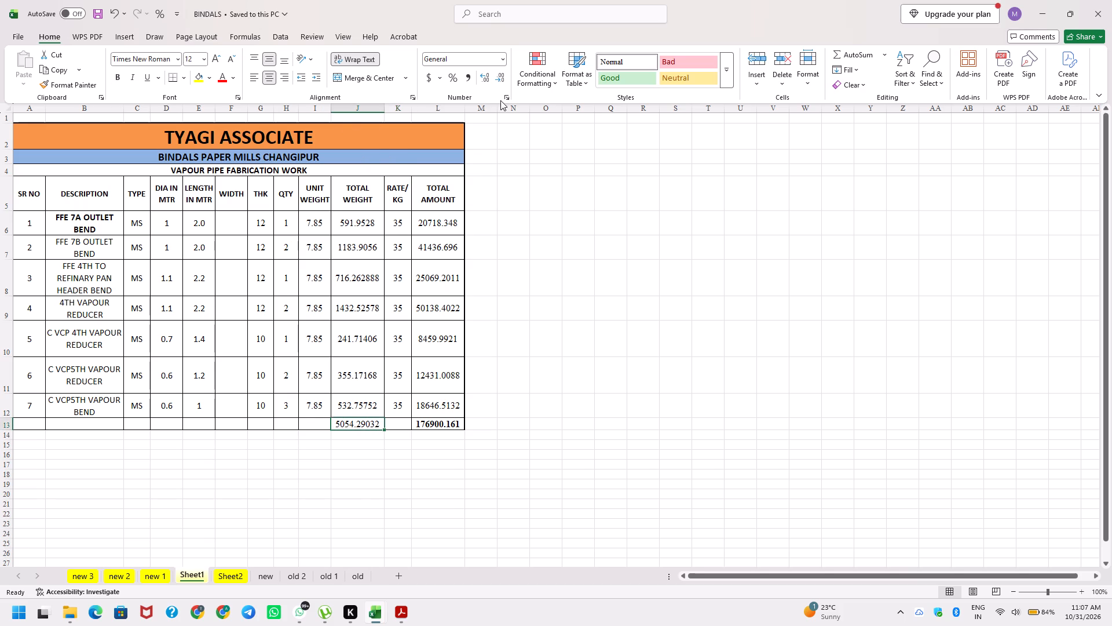
{"action": "left_click", "coordinate": [504, 84]}
{"action": "left_click", "coordinate": [504, 84]}
{"action": "left_click", "coordinate": [504, 84]}
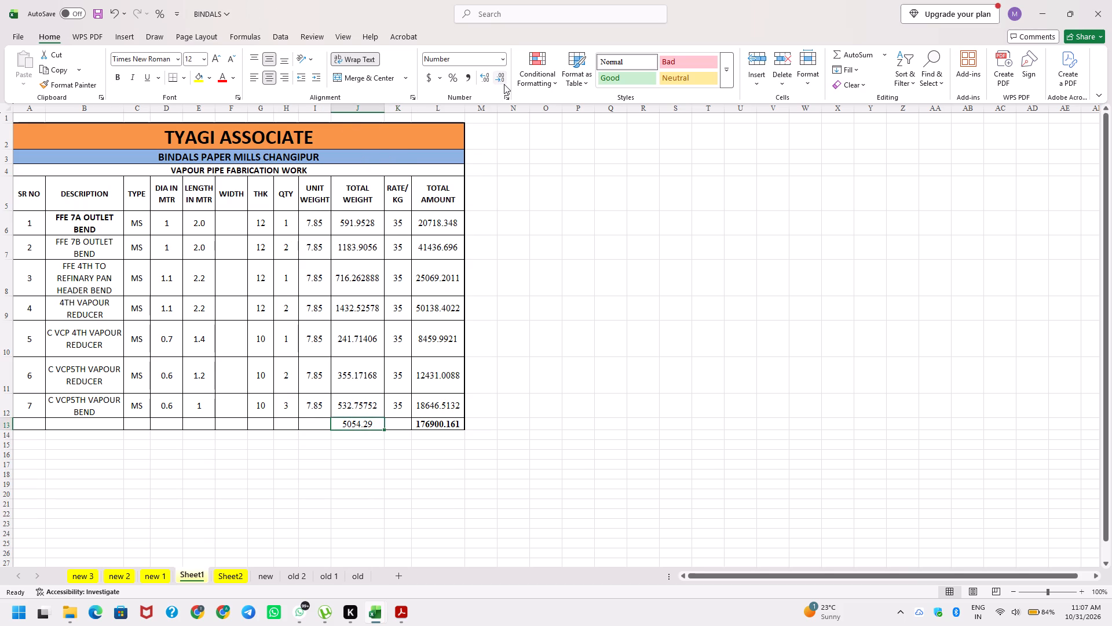
{"action": "left_click", "coordinate": [486, 82]}
{"action": "left_click", "coordinate": [389, 110]}
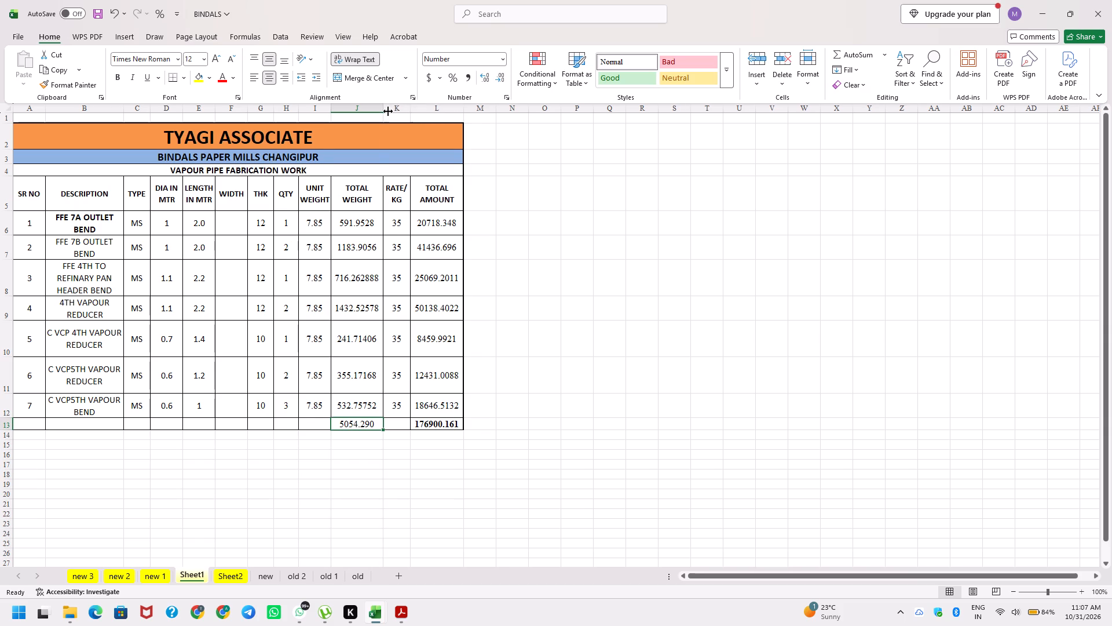
{"action": "left_click", "coordinate": [365, 226]}
{"action": "key", "text": "ctrl+shift+Down"}
{"action": "key", "text": "shift+Up"}
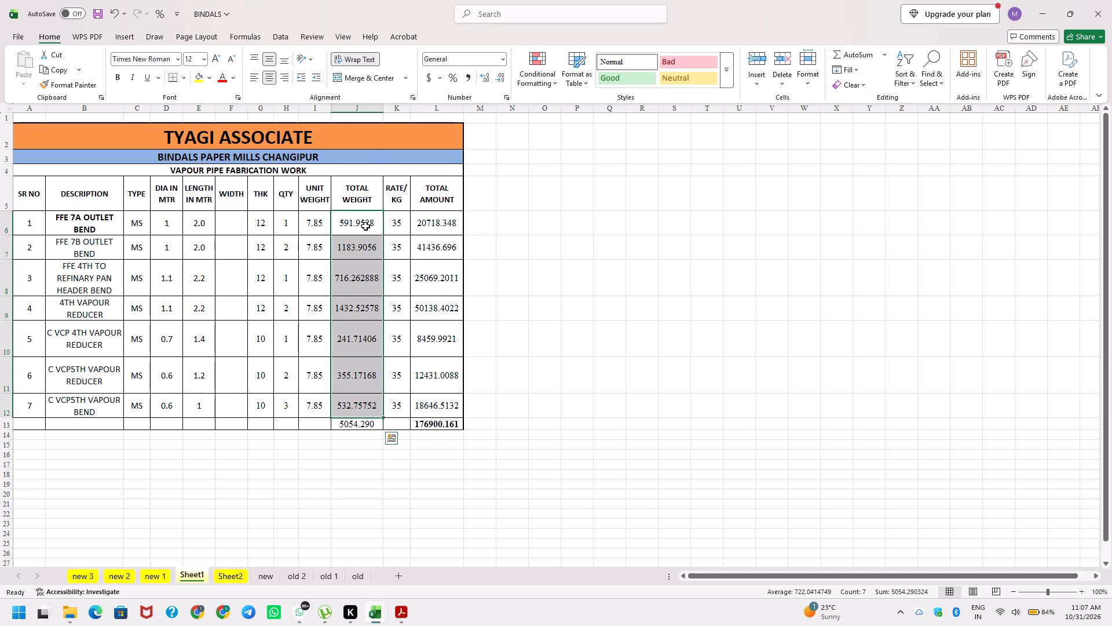
{"action": "left_click", "coordinate": [499, 80]}
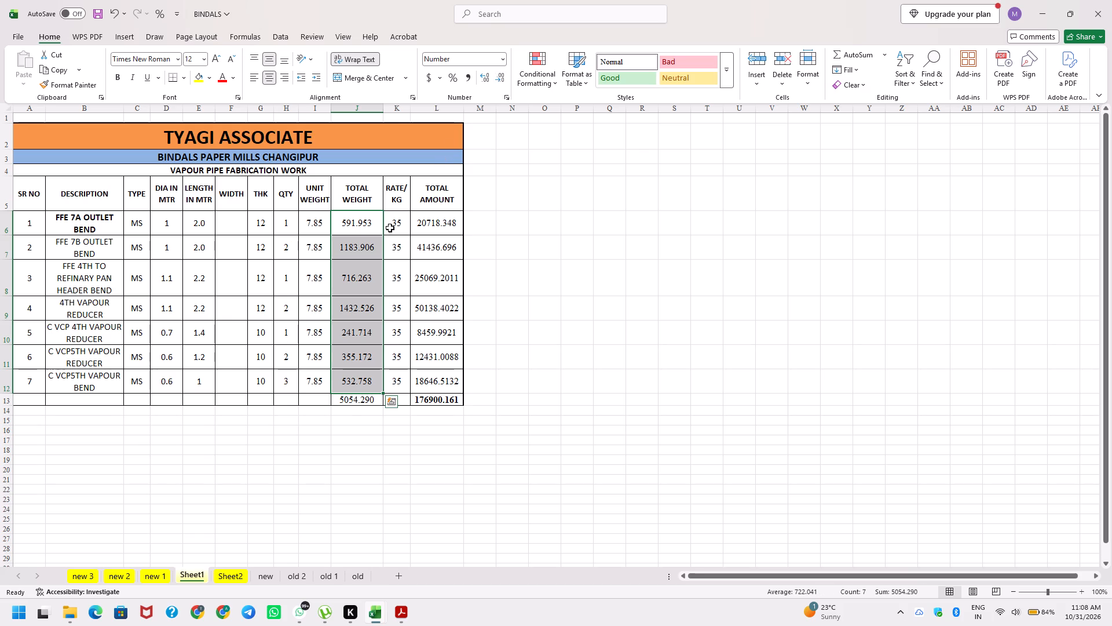
Fit the TOTAL WEIGHT column J to its contents, widen it slightly, and save the workbook.
{"action": "double_click", "coordinate": [382, 105]}
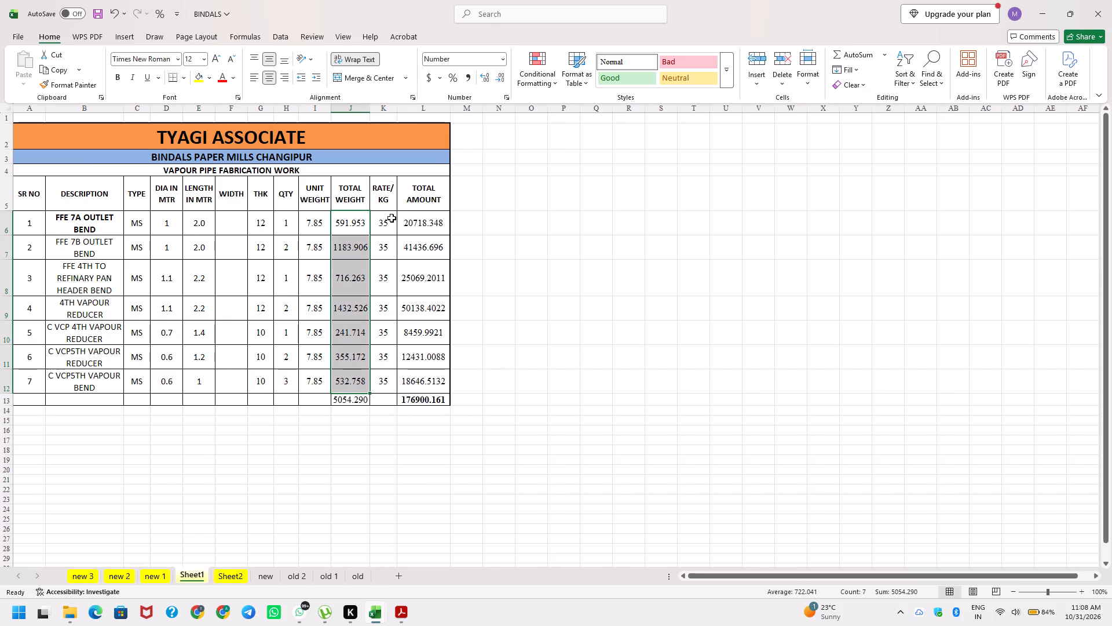
{"action": "left_click", "coordinate": [386, 254]}
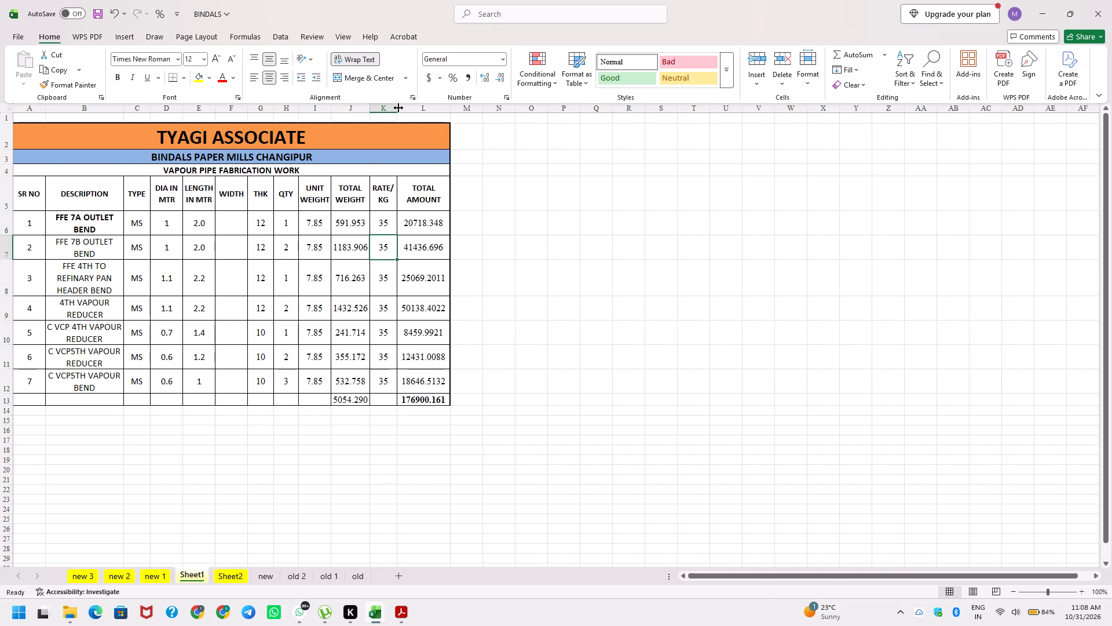
{"action": "left_click", "coordinate": [374, 110]}
{"action": "left_click", "coordinate": [374, 110]}
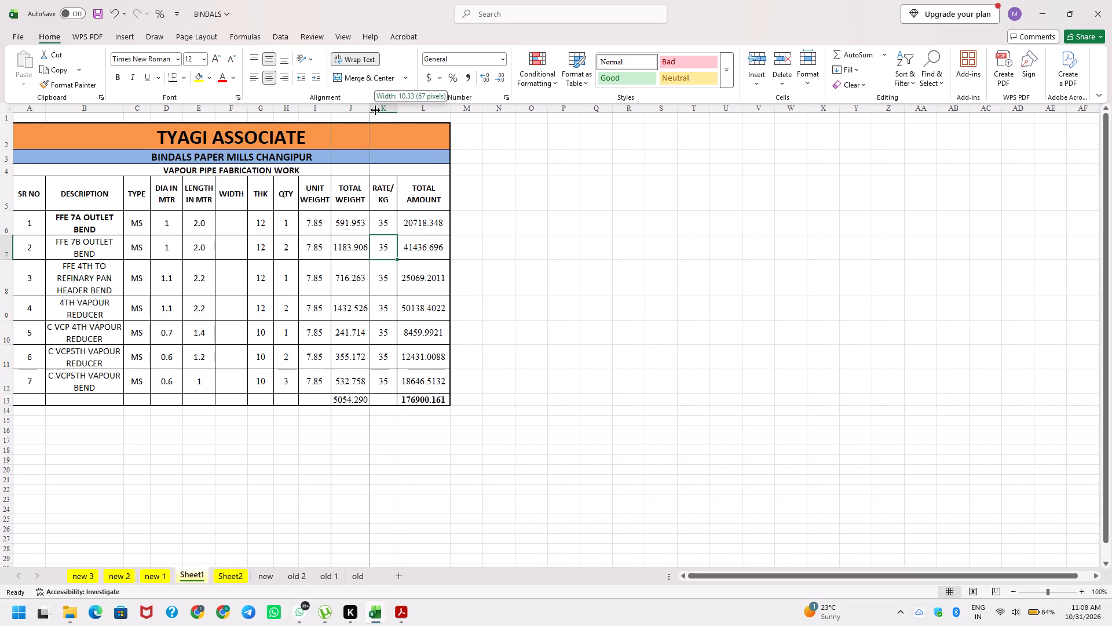
{"action": "key", "text": "ctrl+s"}
{"action": "left_click", "coordinate": [407, 259]}
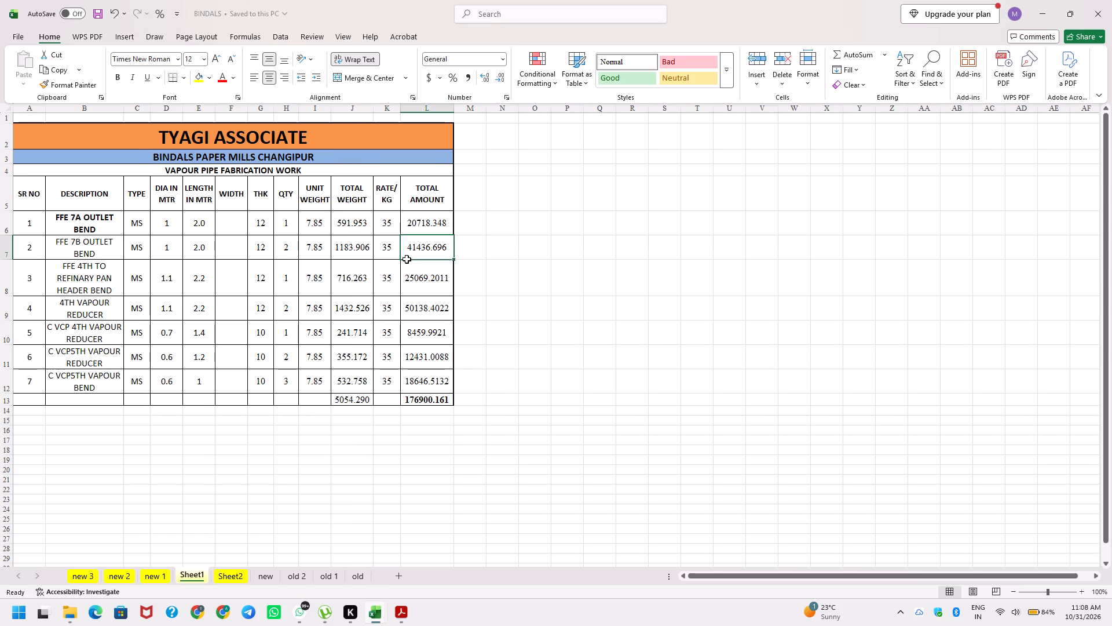
{"action": "left_click", "coordinate": [397, 315]}
{"action": "key", "text": "ctrl+s"}
{"action": "key", "text": "ctrl+s"}
{"action": "key", "text": "ctrl+s"}
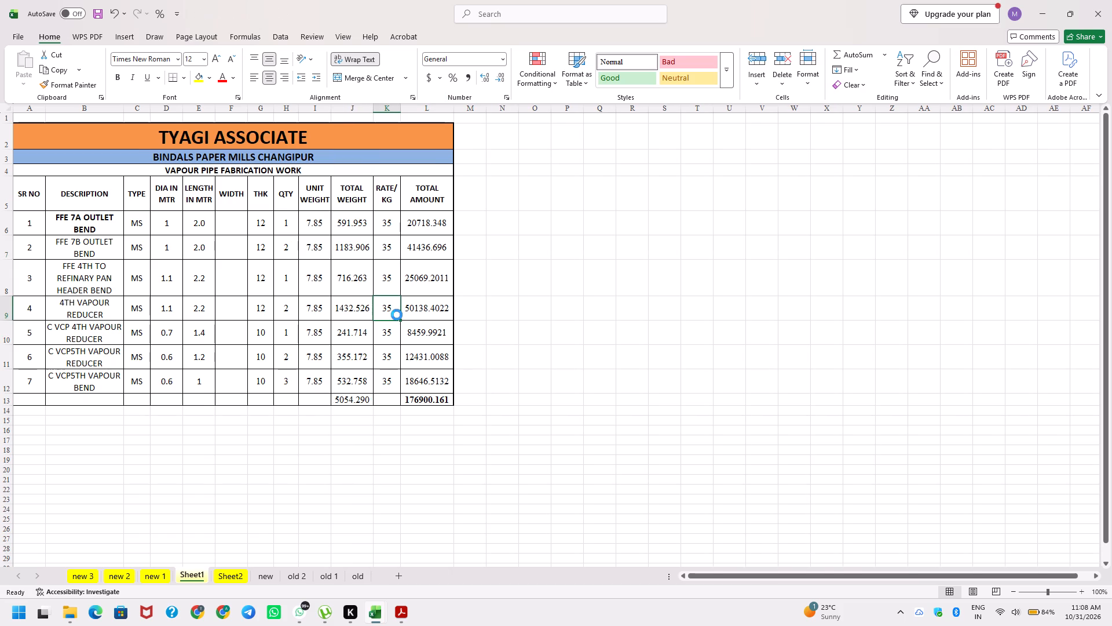
{"action": "key", "text": "ctrl+s"}
Format the TOTAL AMOUNT values in L6:L13 to three decimal places and save the workbook.
{"action": "left_click", "coordinate": [422, 228]}
{"action": "key", "text": "ctrl+shift+Down"}
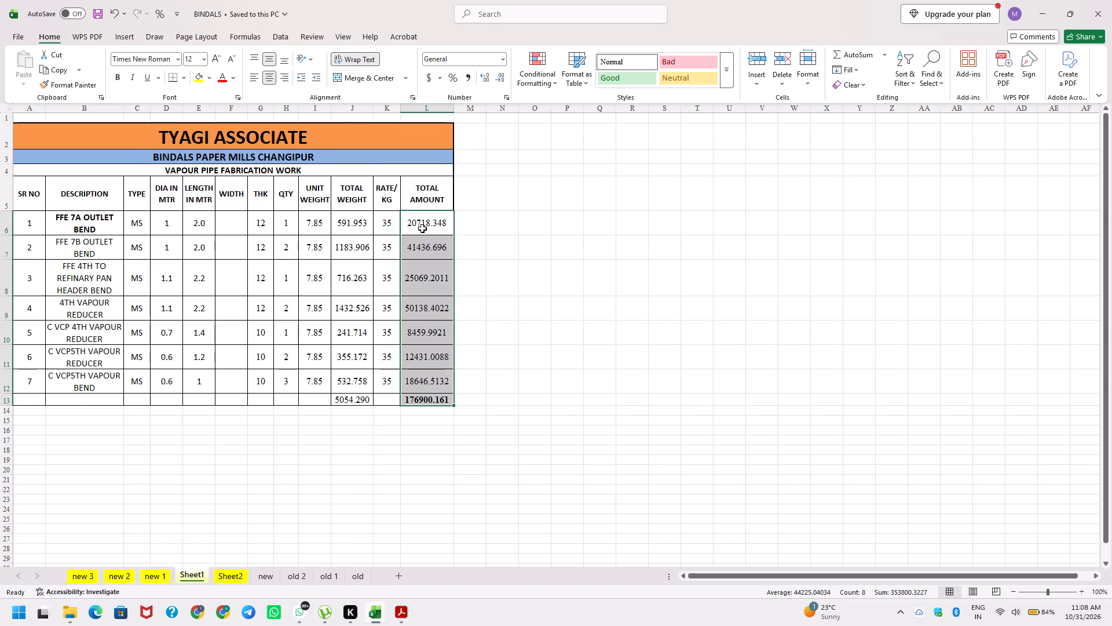
{"action": "double_click", "coordinate": [502, 78]}
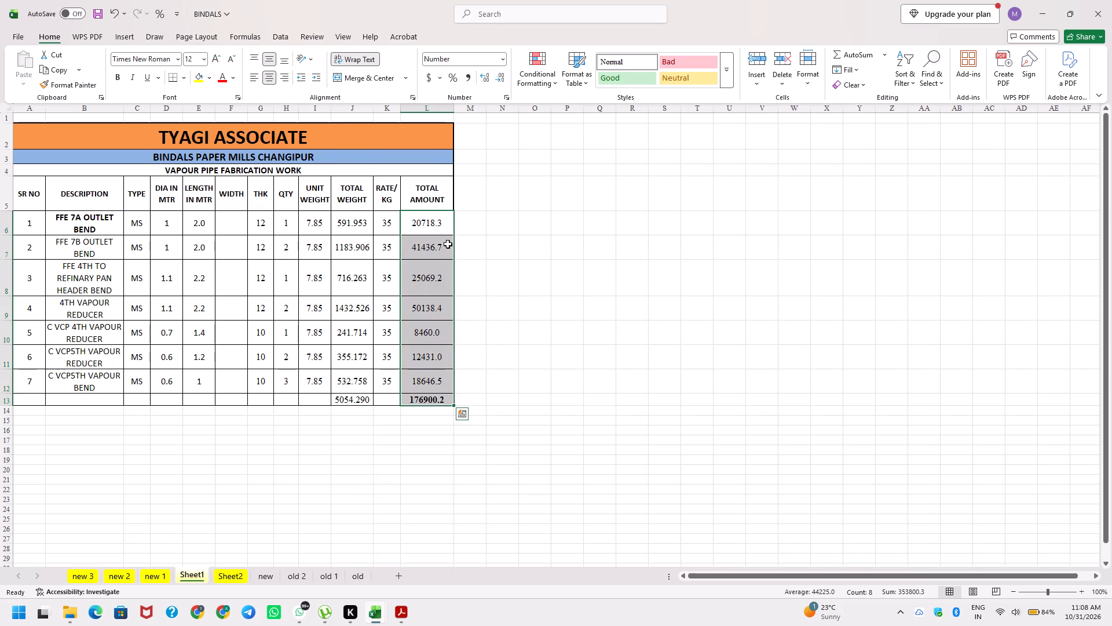
{"action": "left_click", "coordinate": [485, 83]}
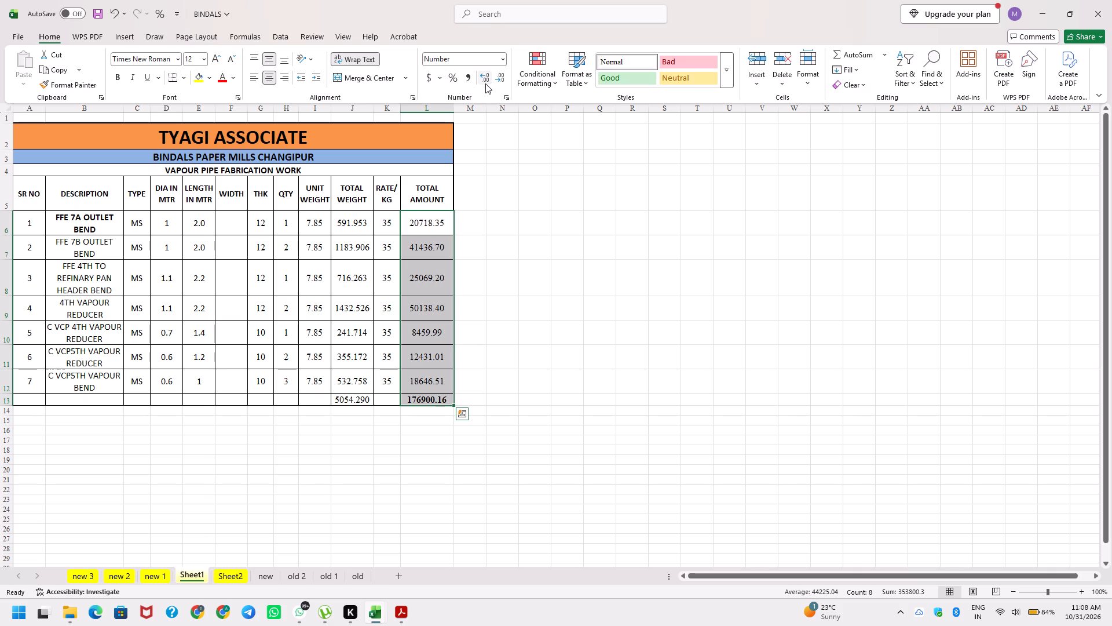
{"action": "left_click", "coordinate": [485, 83]}
{"action": "left_click", "coordinate": [434, 268]}
{"action": "key", "text": "ctrl+s"}
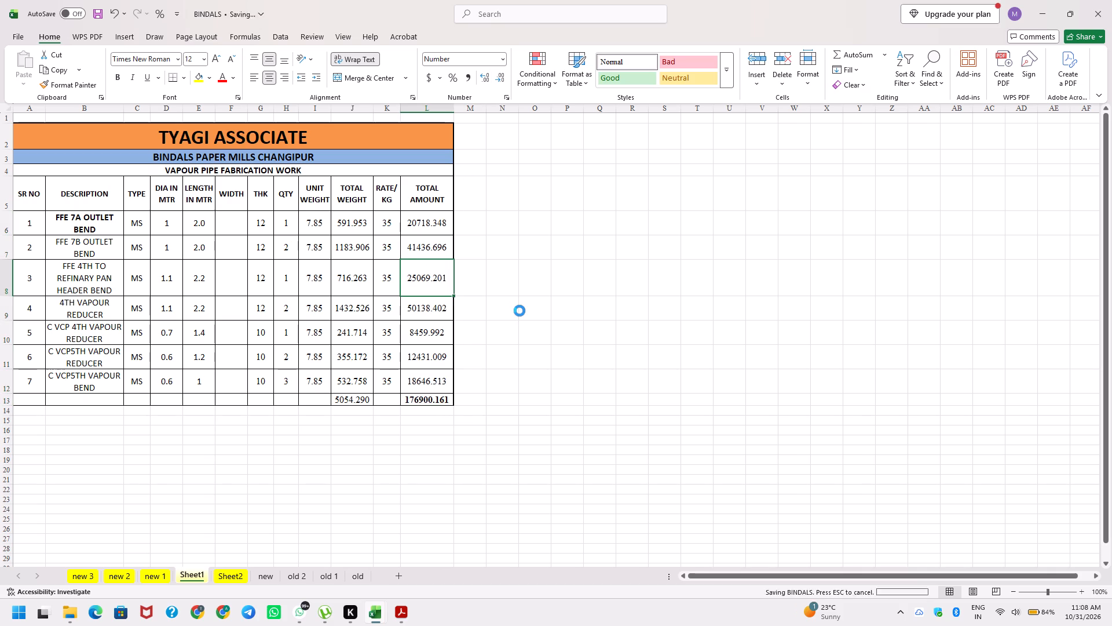
{"action": "key", "text": "ctrl+s"}
{"action": "key", "text": "ctrl+s"}
Replace the TOTAL AMOUNT formula in L13 with an AutoSum of the column and save the workbook.
{"action": "left_click", "coordinate": [426, 402]}
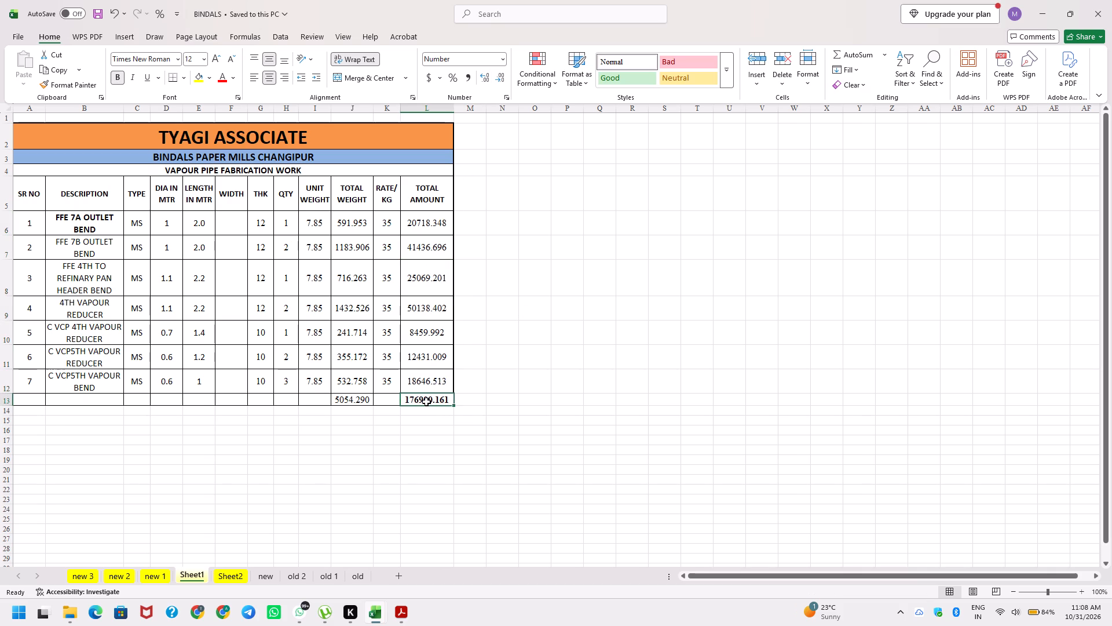
{"action": "key", "text": "alt+equal"}
{"action": "key", "text": "Return"}
{"action": "key", "text": "Up"}
{"action": "key", "text": "ctrl+s"}
{"action": "left_click", "coordinate": [634, 426]}
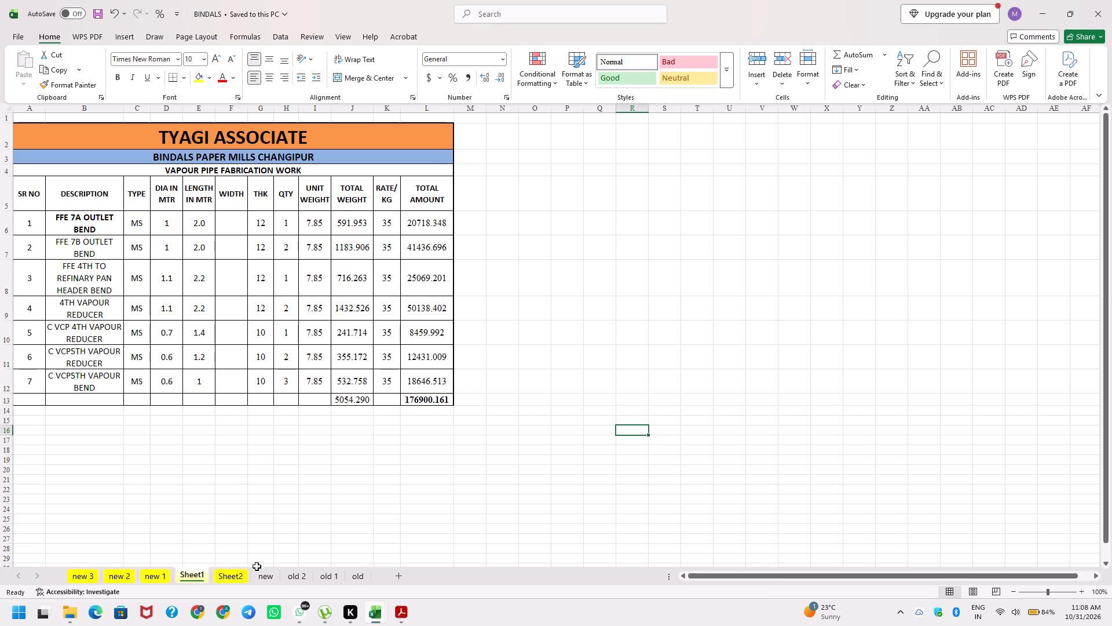
Delete the leftover calculation columns O to R beside the table in sheet new 1.
{"action": "left_click", "coordinate": [266, 572]}
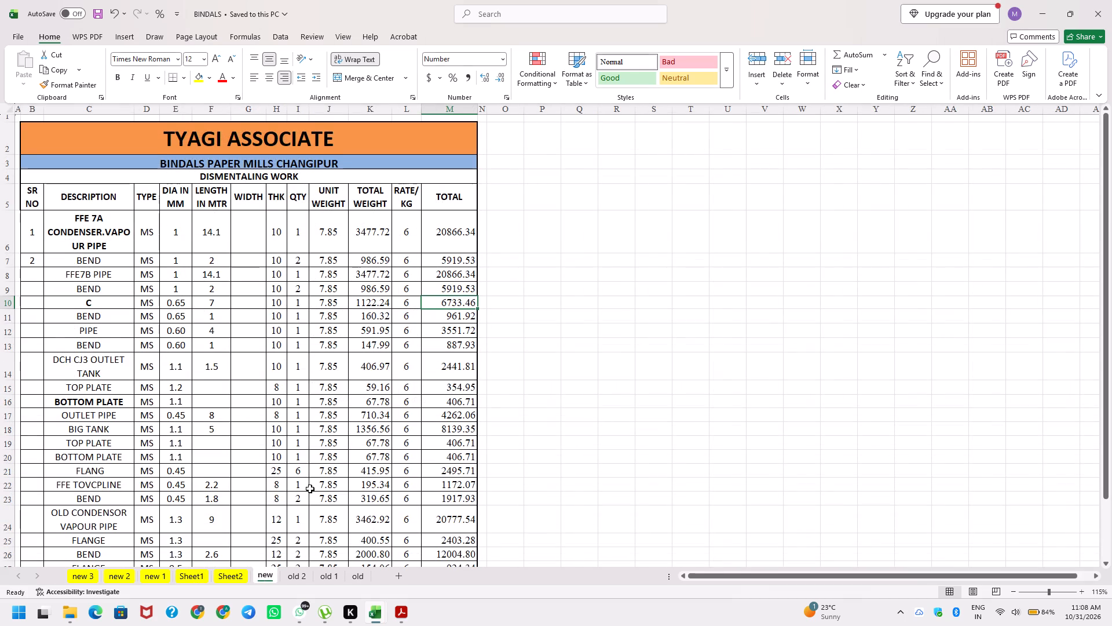
{"action": "scroll", "coordinate": [310, 489], "scroll_direction": "down", "scroll_amount": 2}
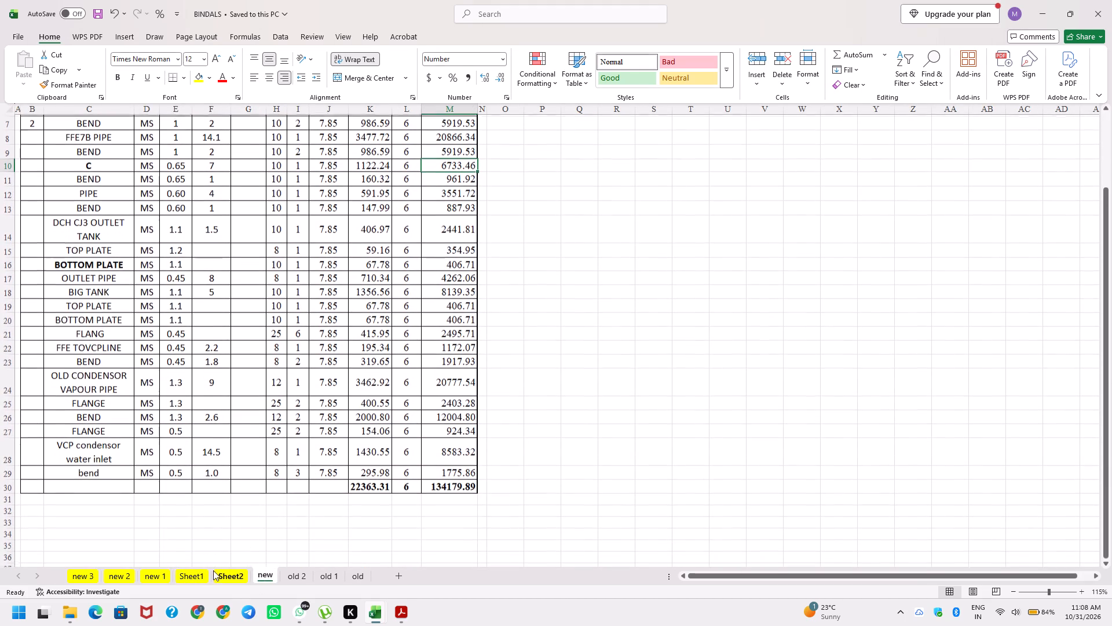
{"action": "left_click", "coordinate": [159, 577]}
{"action": "scroll", "coordinate": [231, 503], "scroll_direction": "down", "scroll_amount": 2}
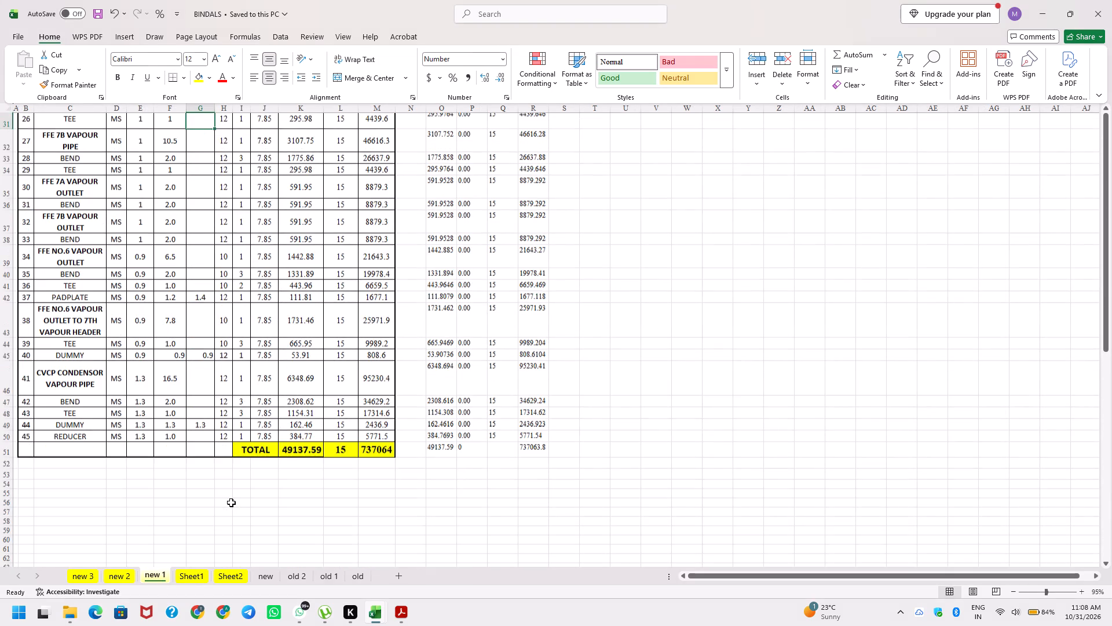
{"action": "left_click", "coordinate": [441, 430]}
{"action": "key", "text": "ctrl+space"}
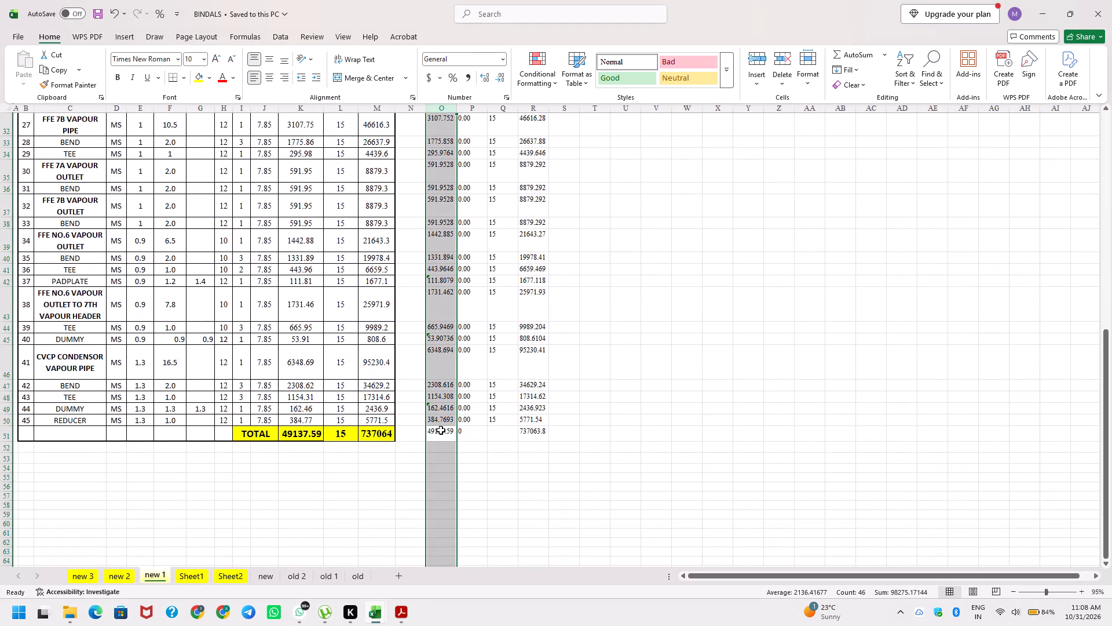
{"action": "key", "text": "ctrl+minus"}
{"action": "key", "text": "ctrl+minus"}
{"action": "key", "text": "ctrl+minus"}
{"action": "key", "text": "ctrl+minus"}
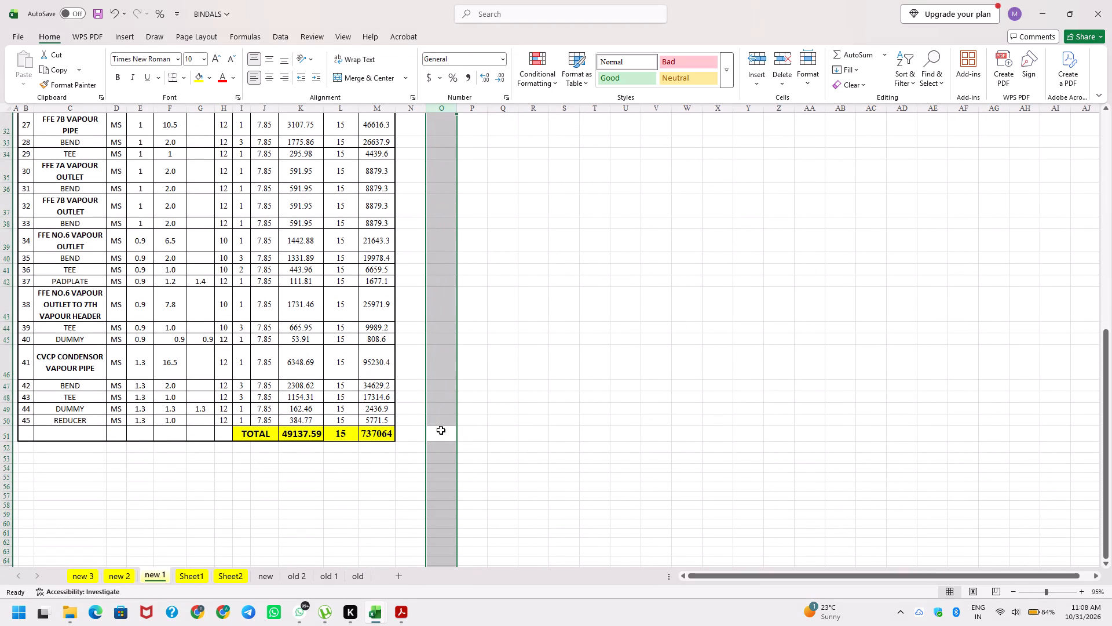
Move the sheet named new so it sits between new 1 and Sheet1.
{"action": "left_click", "coordinate": [268, 571]}
{"action": "left_click_drag", "start_coordinate": [265, 577], "coordinate": [189, 568]}
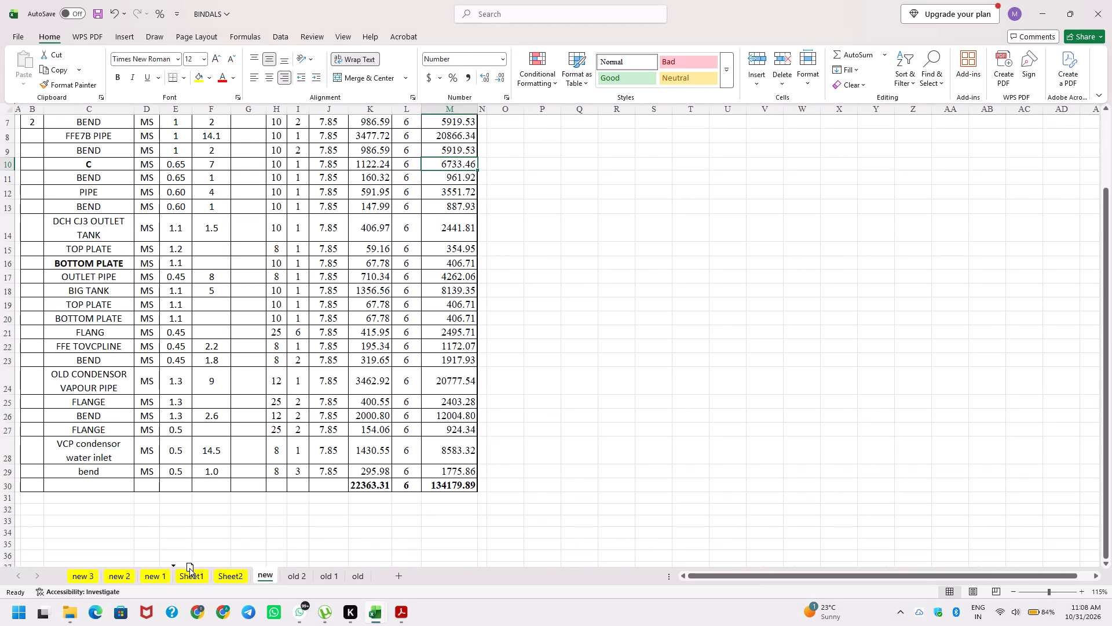
{"action": "left_click_drag", "start_coordinate": [189, 568], "coordinate": [187, 568]}
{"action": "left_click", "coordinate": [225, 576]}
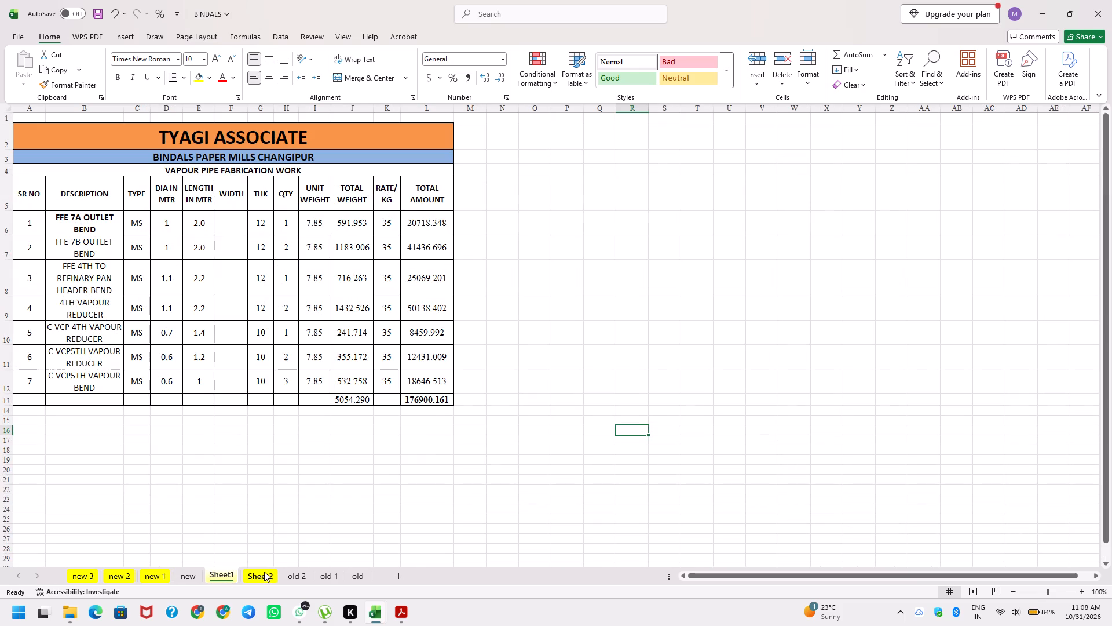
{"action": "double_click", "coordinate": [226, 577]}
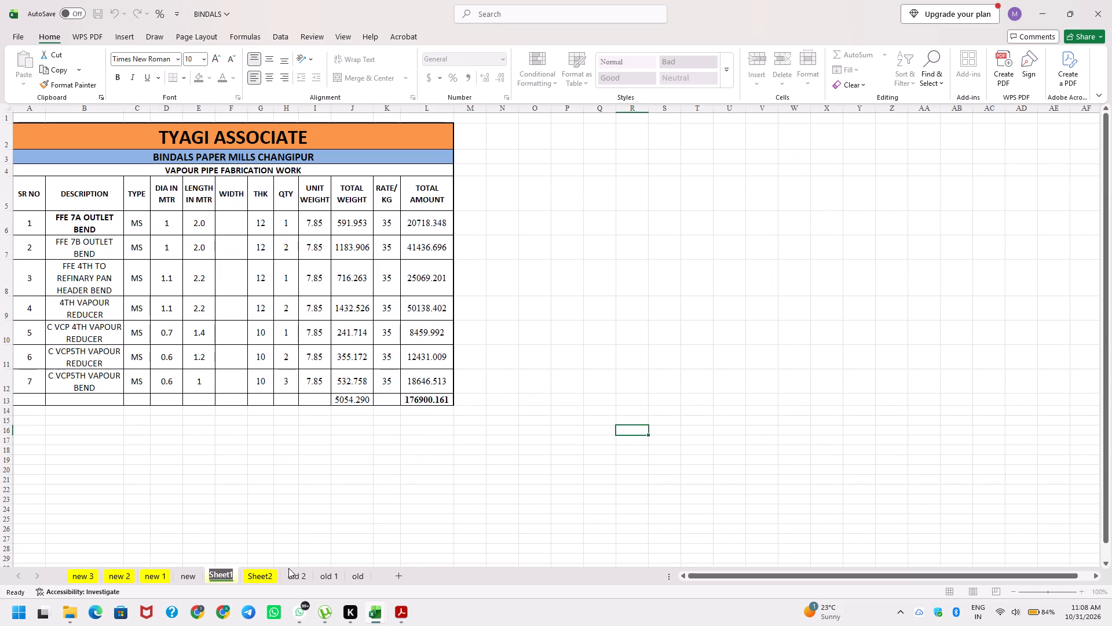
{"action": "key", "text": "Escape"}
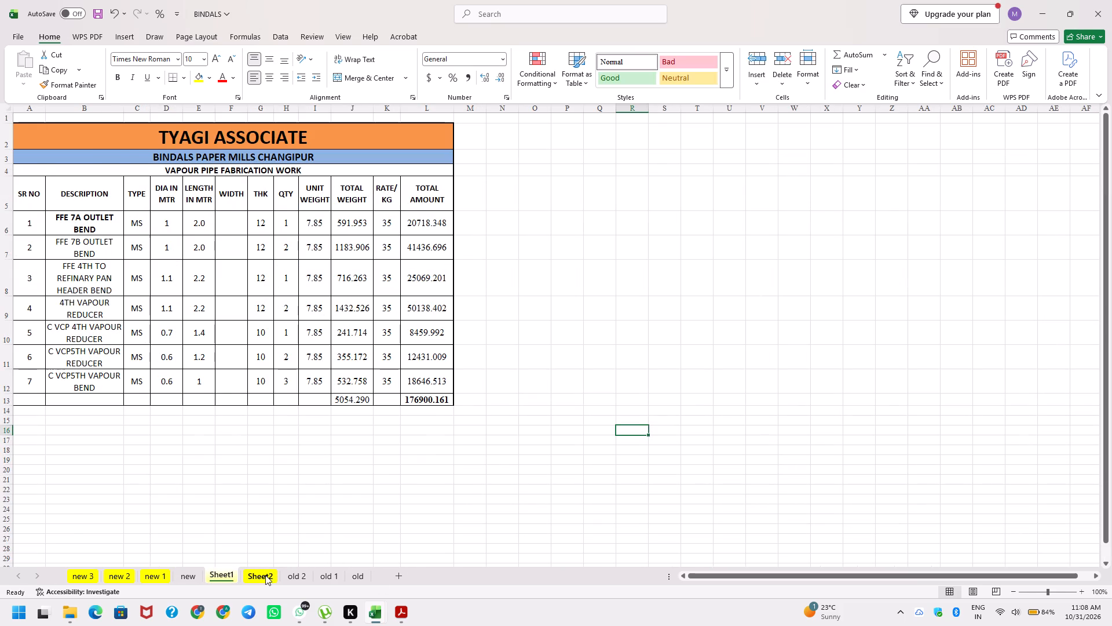
Add a blank worksheet directly after Sheet2.
{"action": "left_click", "coordinate": [261, 576]}
{"action": "left_click", "coordinate": [402, 578]}
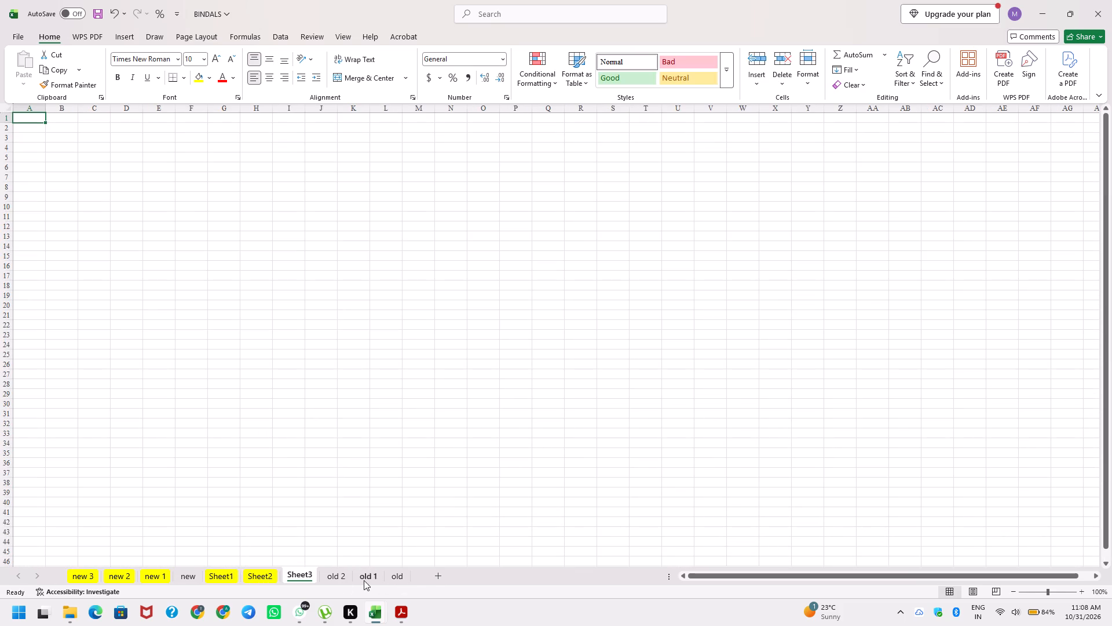
Switch to the BINDALS (1) workbook and review its 28.10.2026 and 28.10.26 equipment work sheets.
{"action": "key", "text": "alt+Tab"}
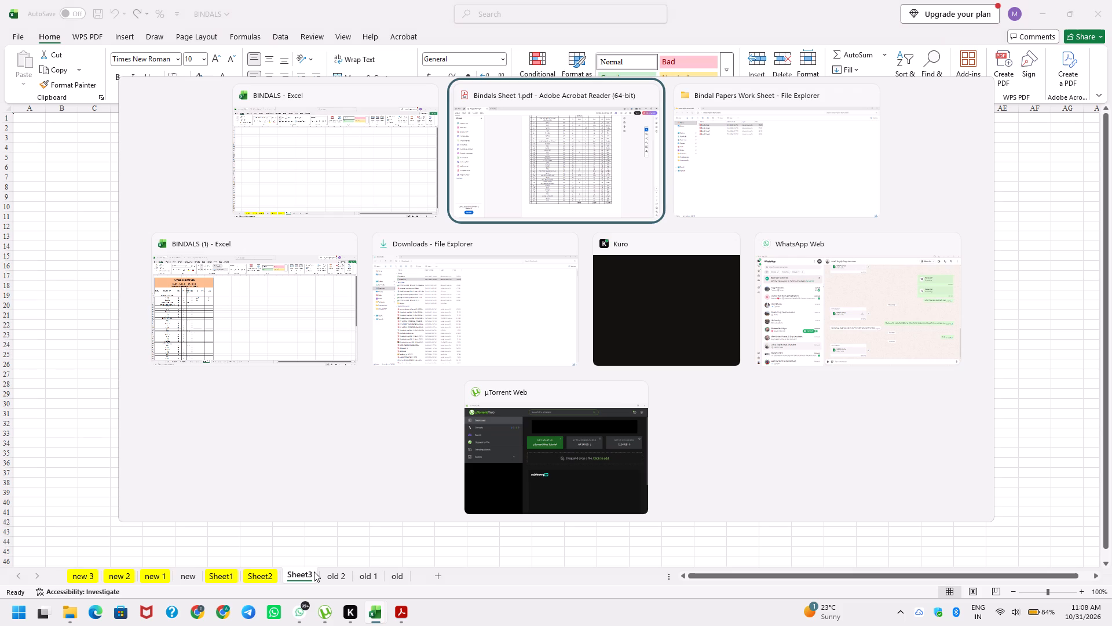
{"action": "key", "text": "alt+Tab"}
{"action": "key", "text": "alt+Tab"}
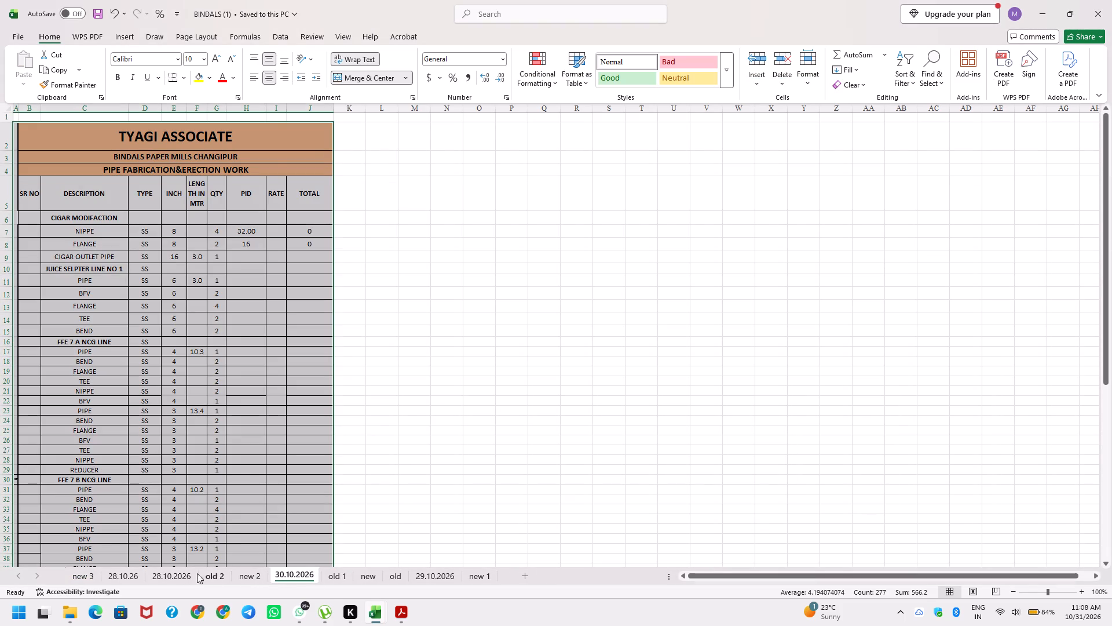
{"action": "left_click", "coordinate": [157, 577]}
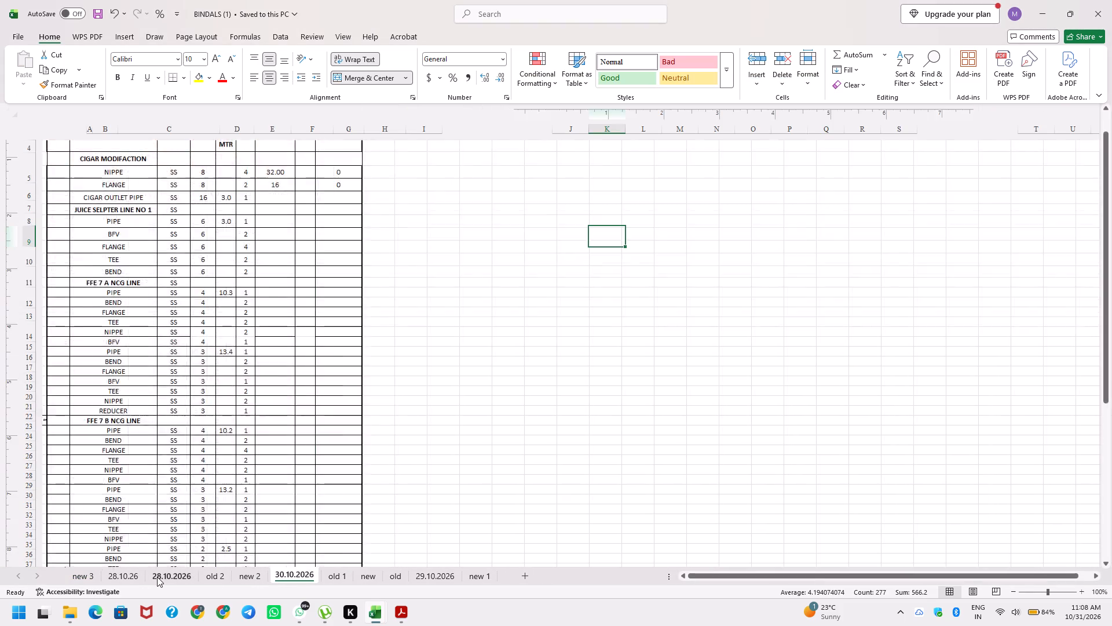
{"action": "scroll", "coordinate": [229, 522], "scroll_direction": "up", "scroll_amount": 1}
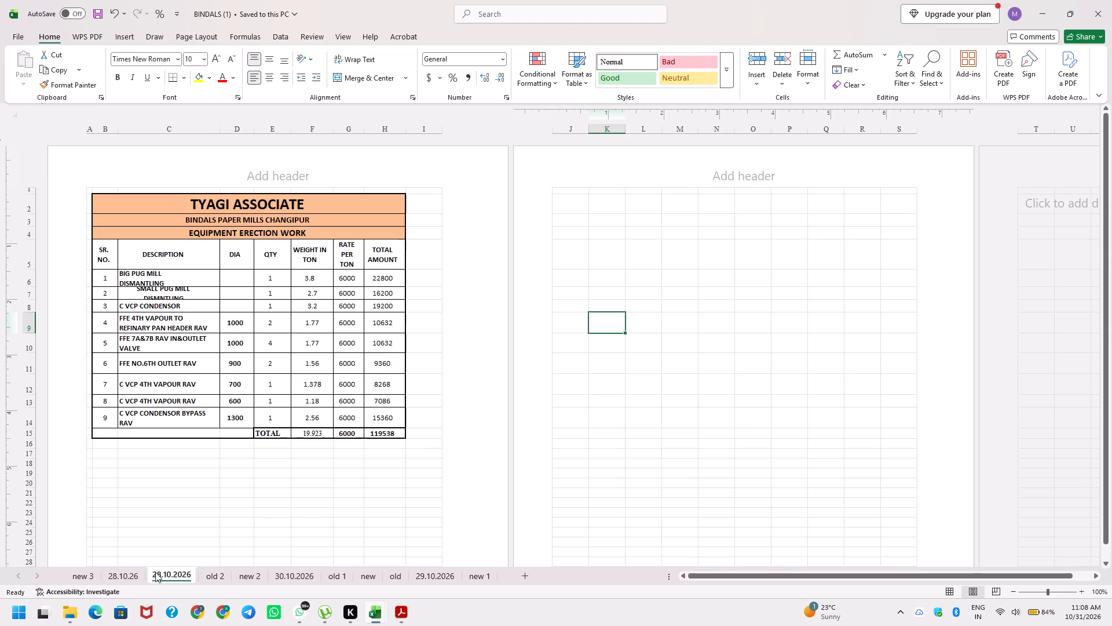
{"action": "left_click", "coordinate": [126, 577]}
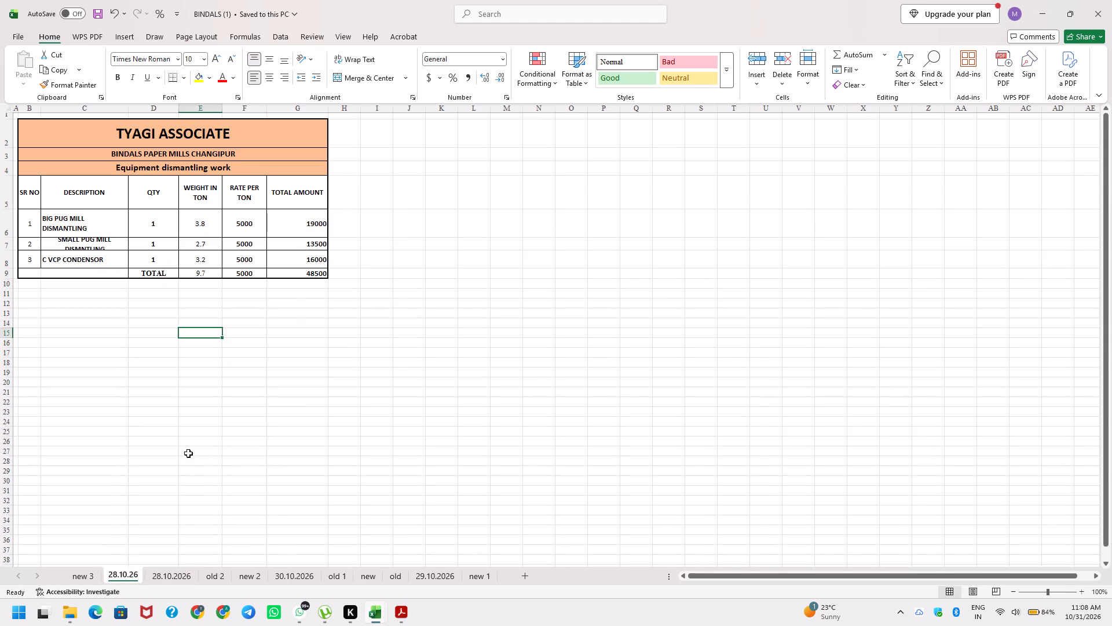
{"action": "key", "text": "alt+Tab"}
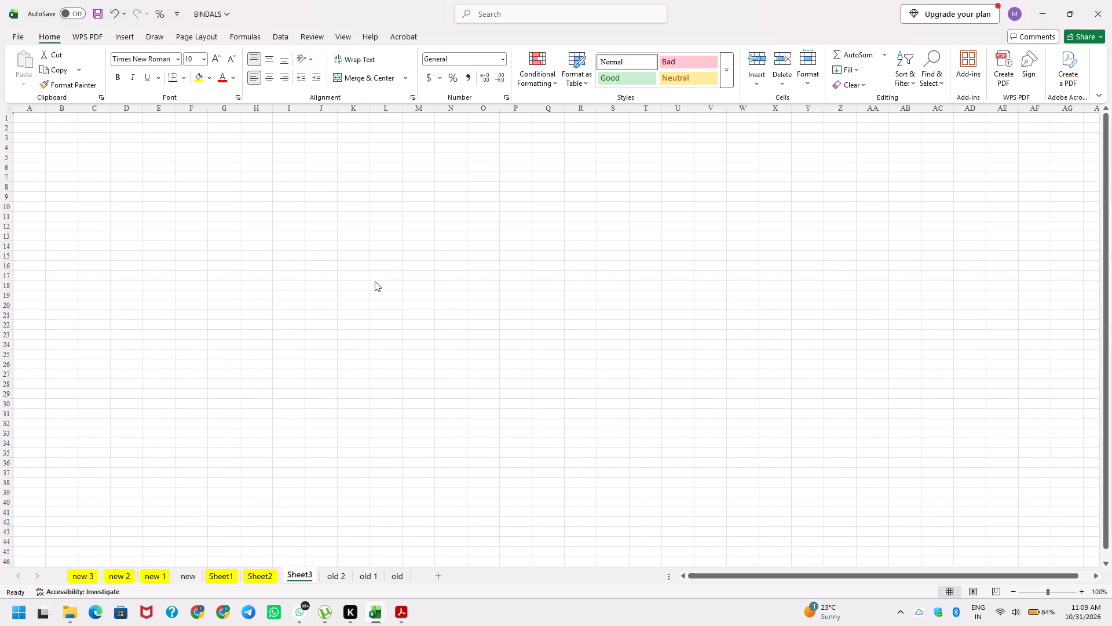
Rename Sheet1 in BINDALS as 29.10.2026, after checking the corresponding vapour pipe sheet in BINDALS (1).
{"action": "left_click", "coordinate": [231, 574]}
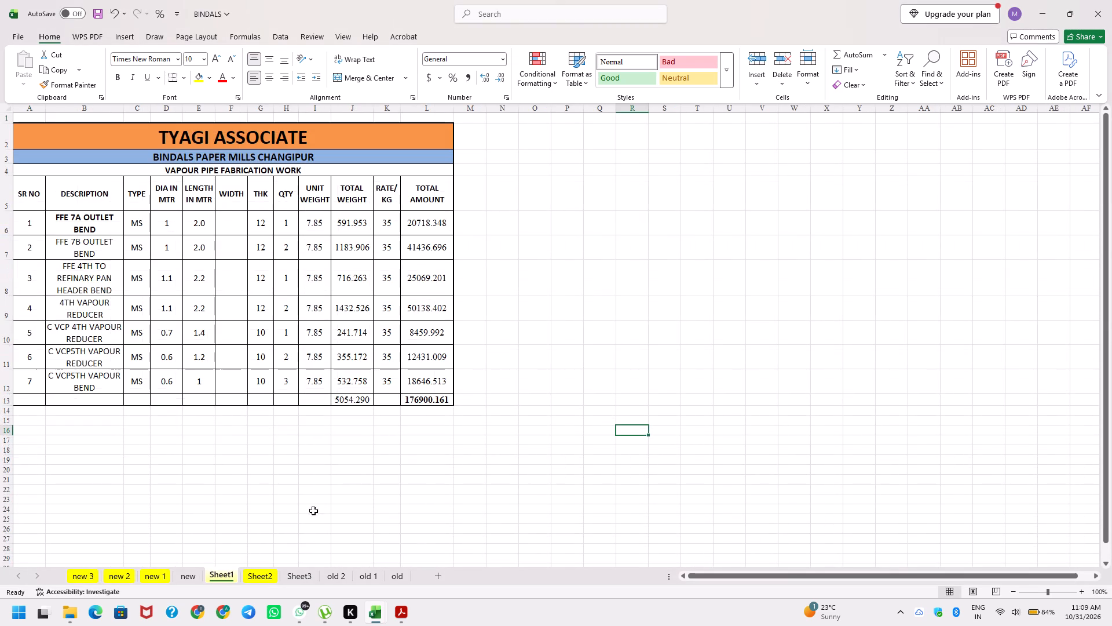
{"action": "key", "text": "alt+Tab"}
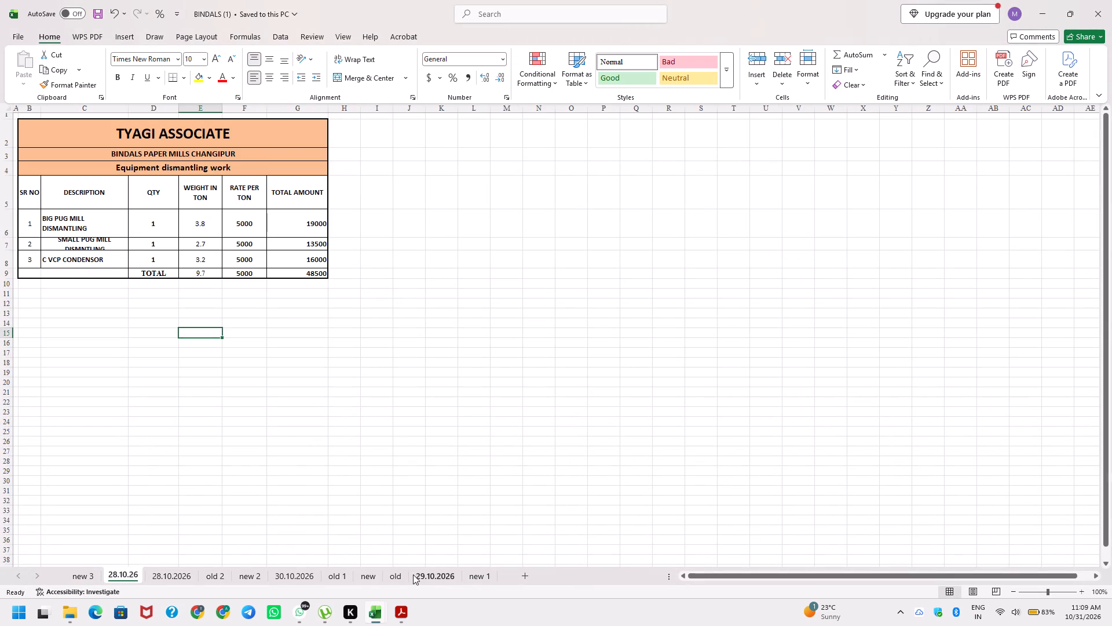
{"action": "left_click", "coordinate": [414, 574]}
{"action": "key", "text": "alt+Tab"}
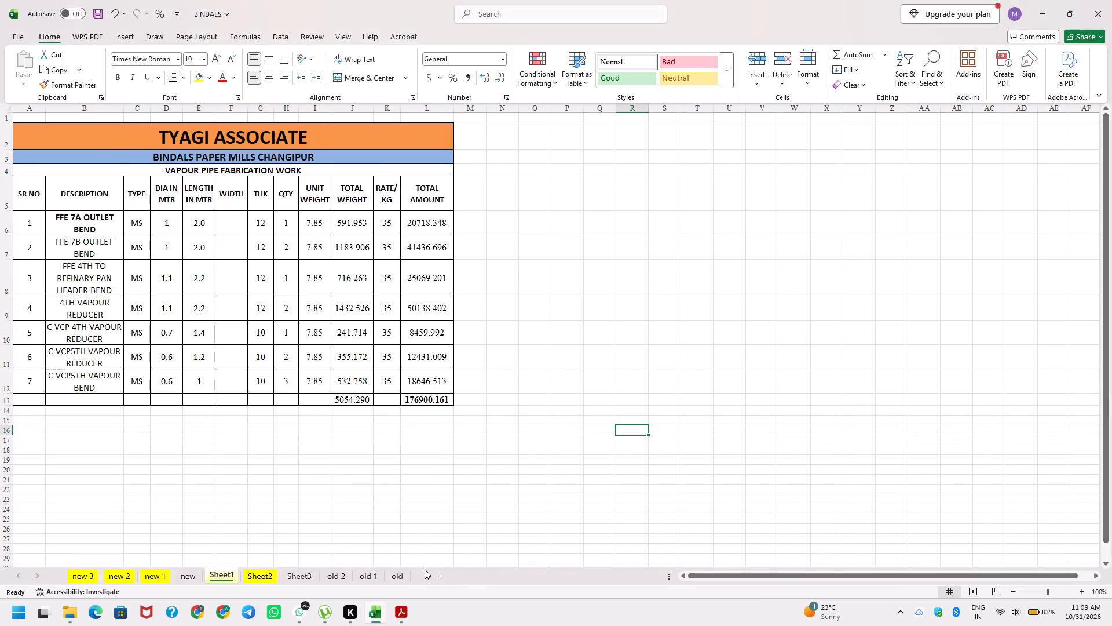
{"action": "key", "text": "alt+Tab"}
{"action": "key", "text": "alt+Tab"}
{"action": "double_click", "coordinate": [222, 577]}
{"action": "type", "text": "29.10.2026"}
{"action": "key", "text": "Return"}
Rename Sheet2 in BINDALS as 30.10.2026, after checking the pipe fabrication sheet's name in BINDALS (1).
{"action": "key", "text": "alt+Tab"}
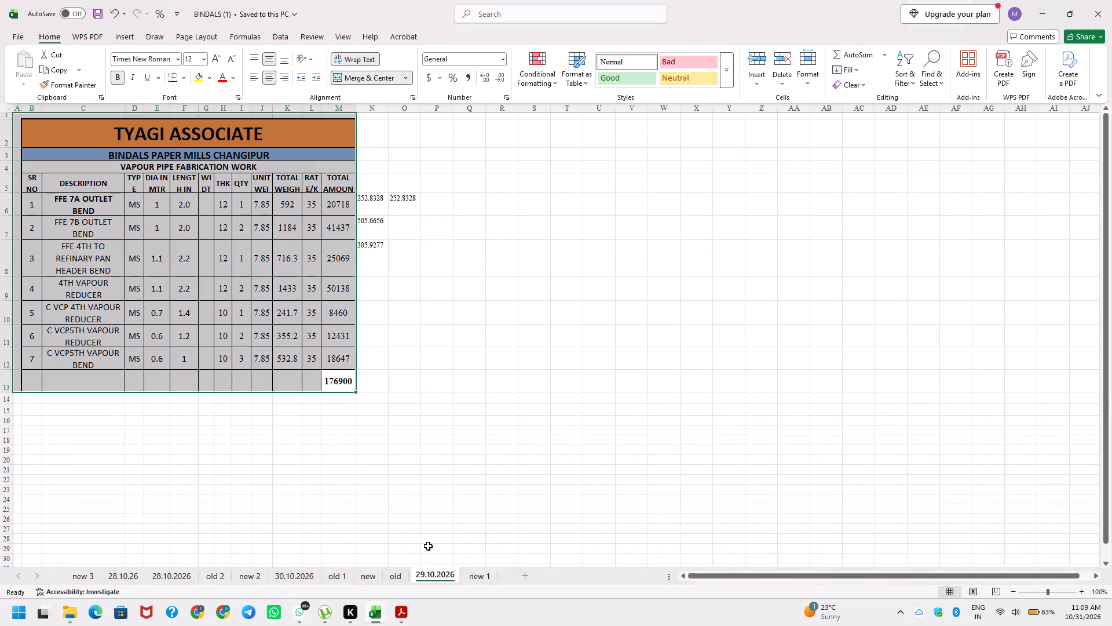
{"action": "left_click", "coordinate": [304, 576]}
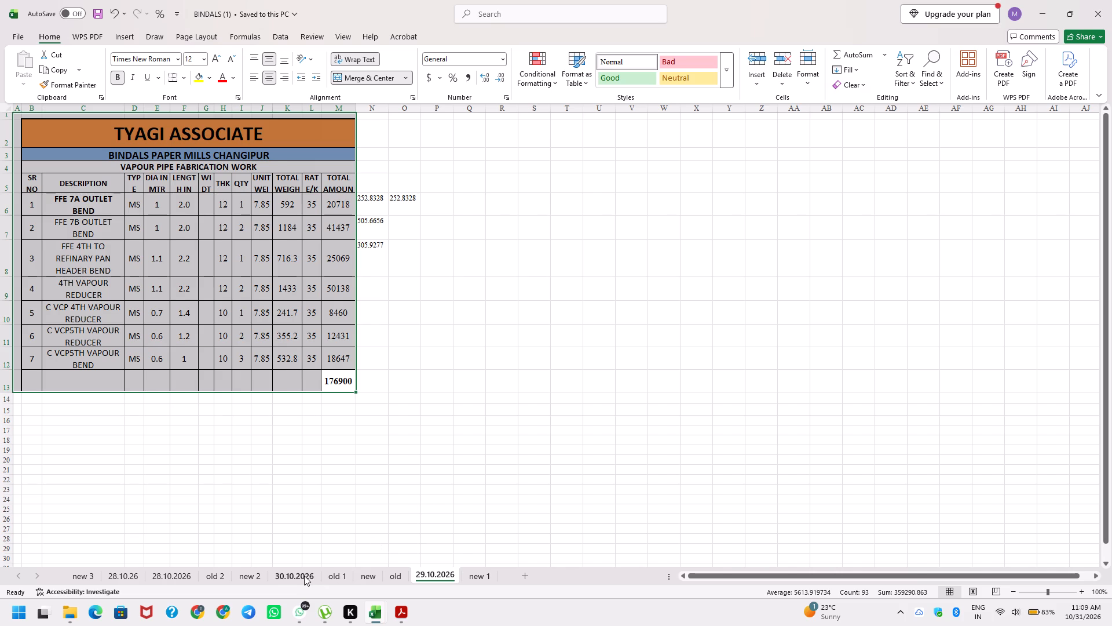
{"action": "key", "text": "alt+Tab"}
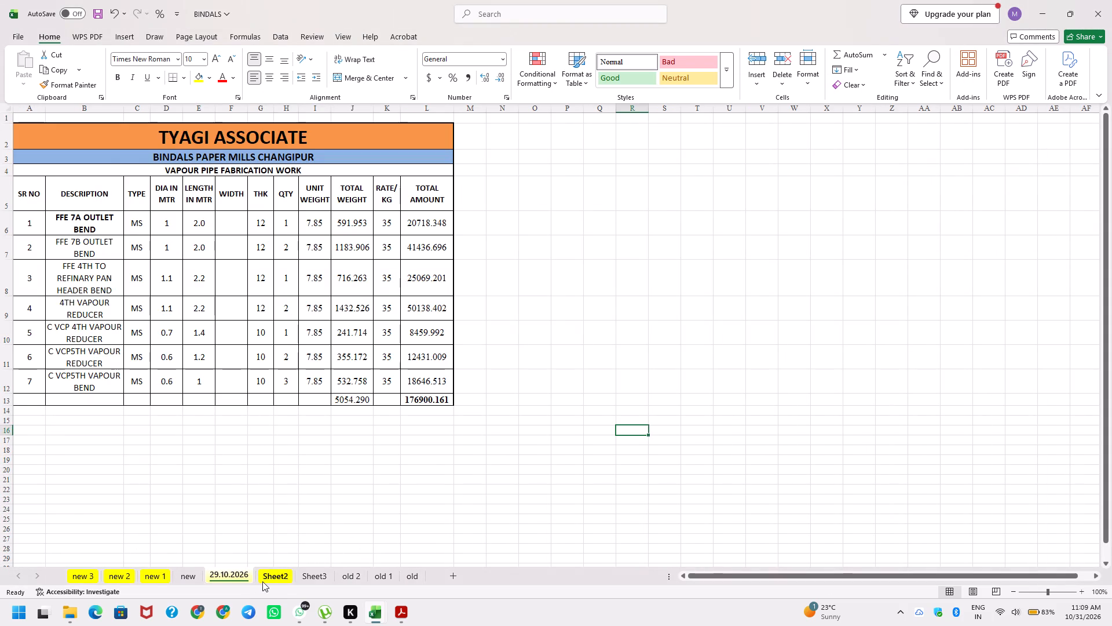
{"action": "double_click", "coordinate": [266, 580]}
{"action": "type", "text": "30.10"}
{"action": "type", "text": ".2026"}
{"action": "key", "text": "Return"}
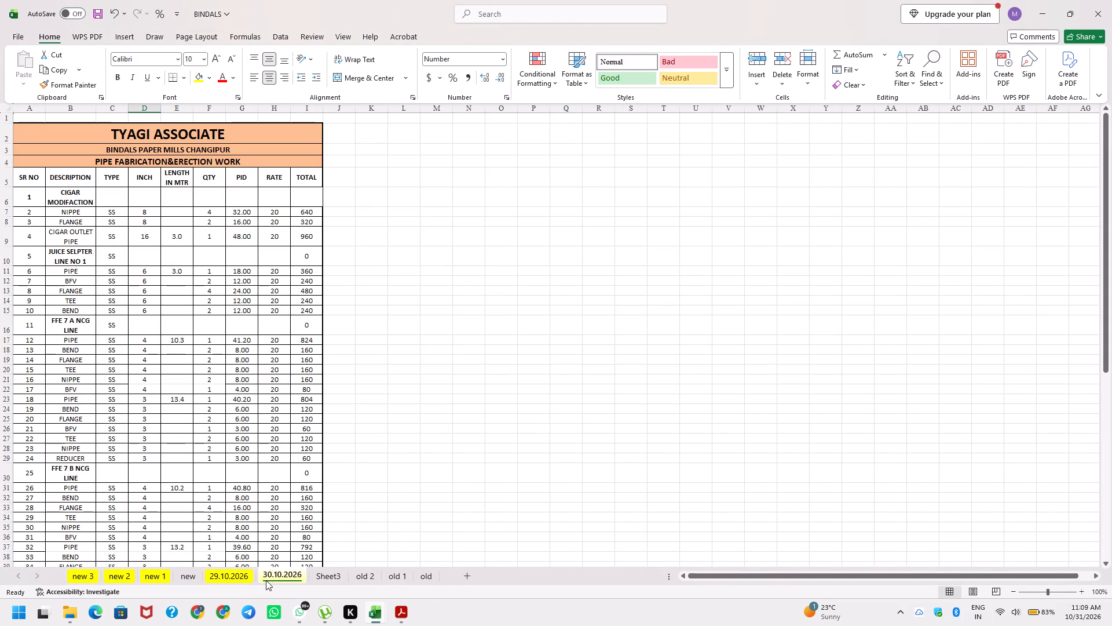
Move Sheet3 ahead of the 29.10.2026 sheet and add another blank worksheet right after it.
{"action": "left_click", "coordinate": [195, 577]}
{"action": "left_click", "coordinate": [213, 577]}
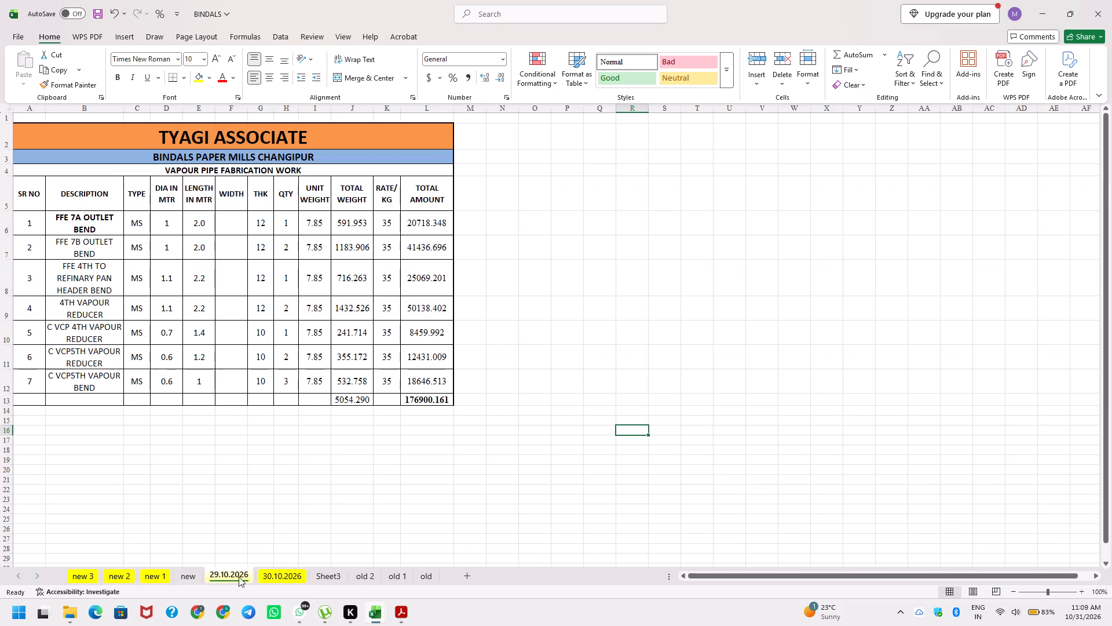
{"action": "left_click_drag", "start_coordinate": [324, 576], "coordinate": [302, 574]}
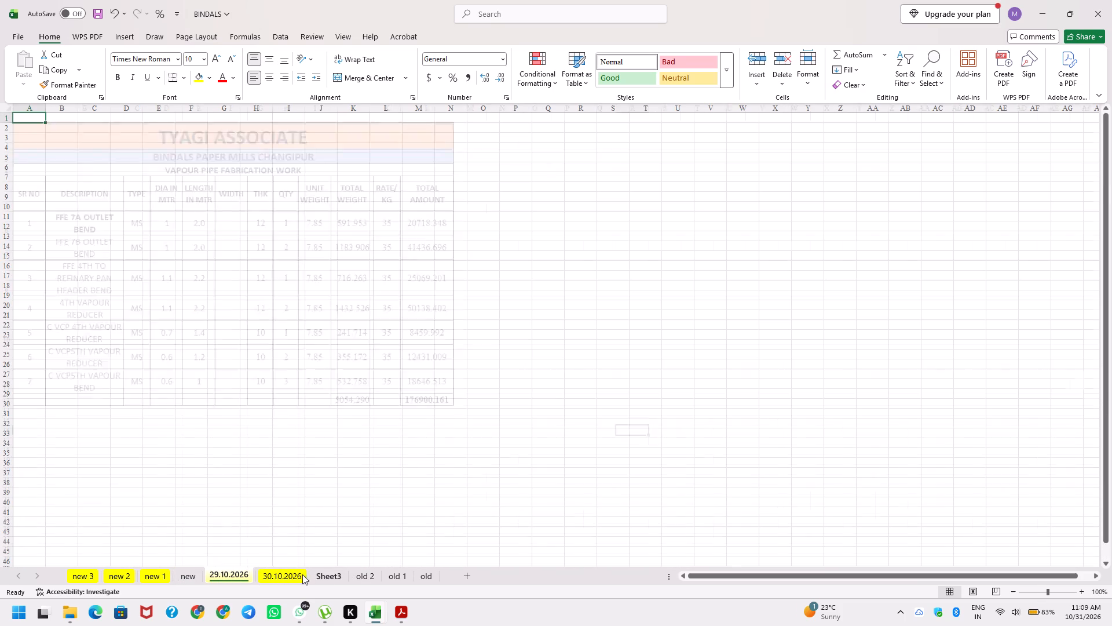
{"action": "left_click_drag", "start_coordinate": [302, 574], "coordinate": [240, 574]}
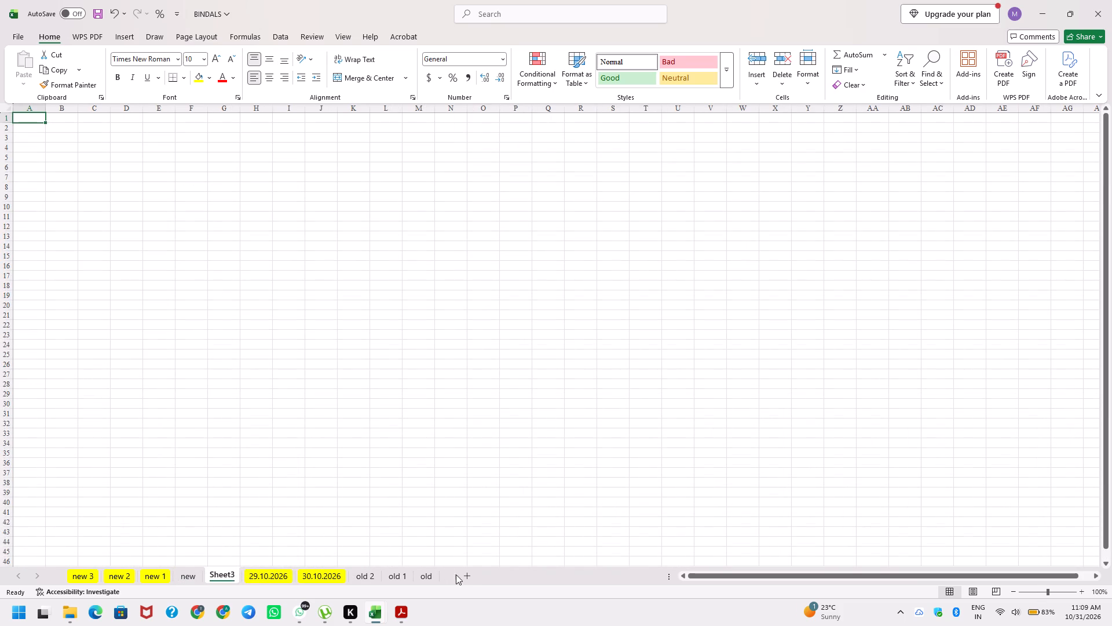
{"action": "left_click", "coordinate": [466, 578]}
{"action": "left_click", "coordinate": [227, 582]}
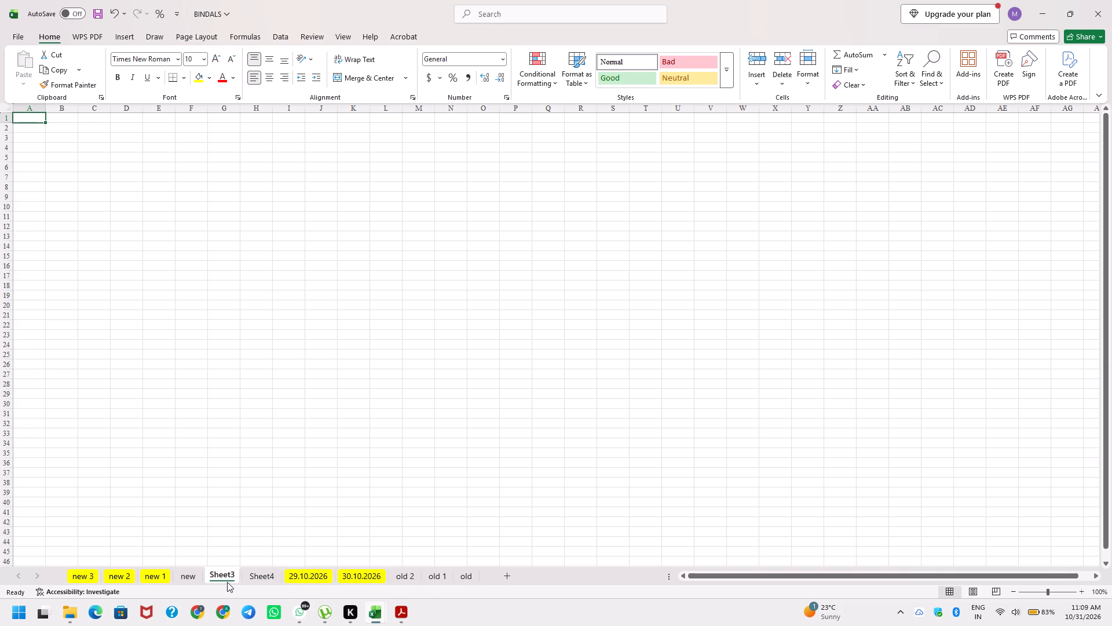
{"action": "left_click", "coordinate": [220, 577]}
{"action": "scroll", "coordinate": [346, 521], "scroll_direction": "up", "scroll_amount": 1}
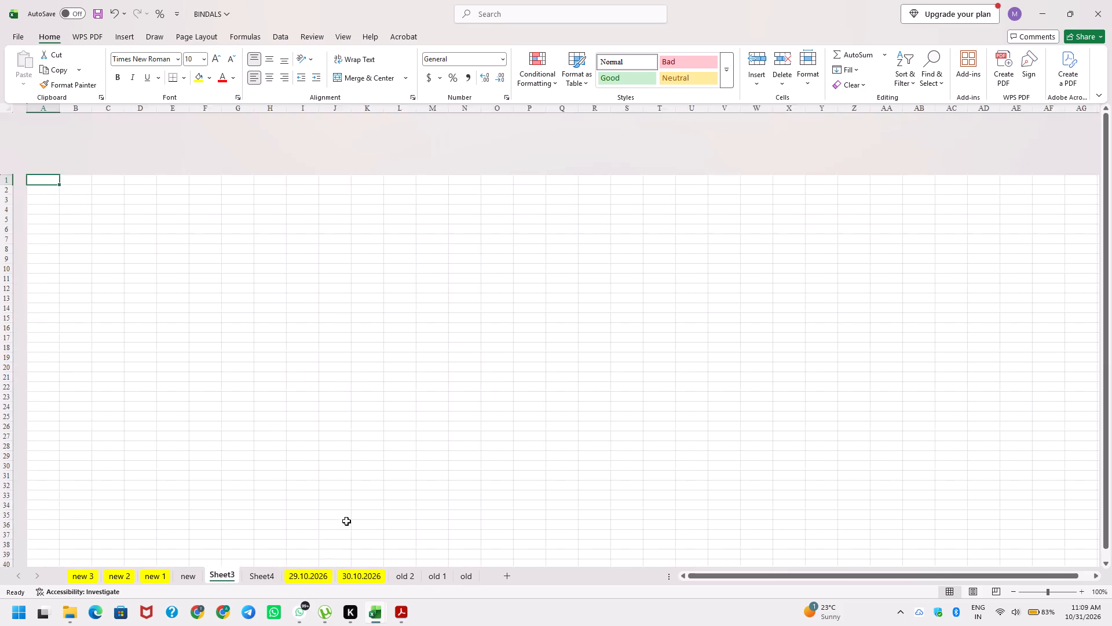
{"action": "scroll", "coordinate": [346, 521], "scroll_direction": "up", "scroll_amount": 1}
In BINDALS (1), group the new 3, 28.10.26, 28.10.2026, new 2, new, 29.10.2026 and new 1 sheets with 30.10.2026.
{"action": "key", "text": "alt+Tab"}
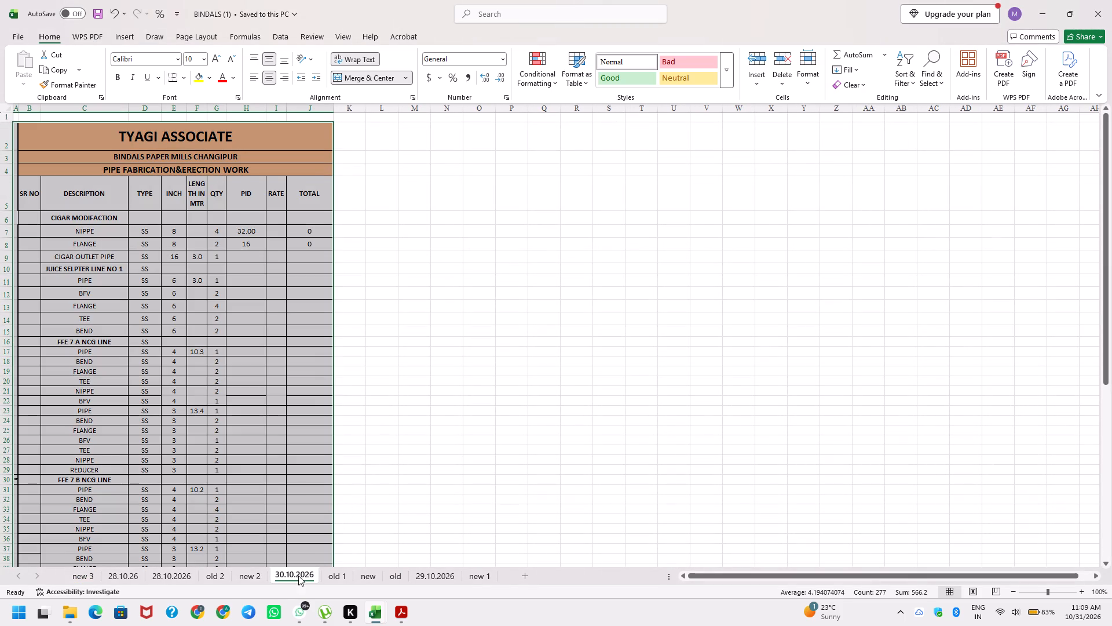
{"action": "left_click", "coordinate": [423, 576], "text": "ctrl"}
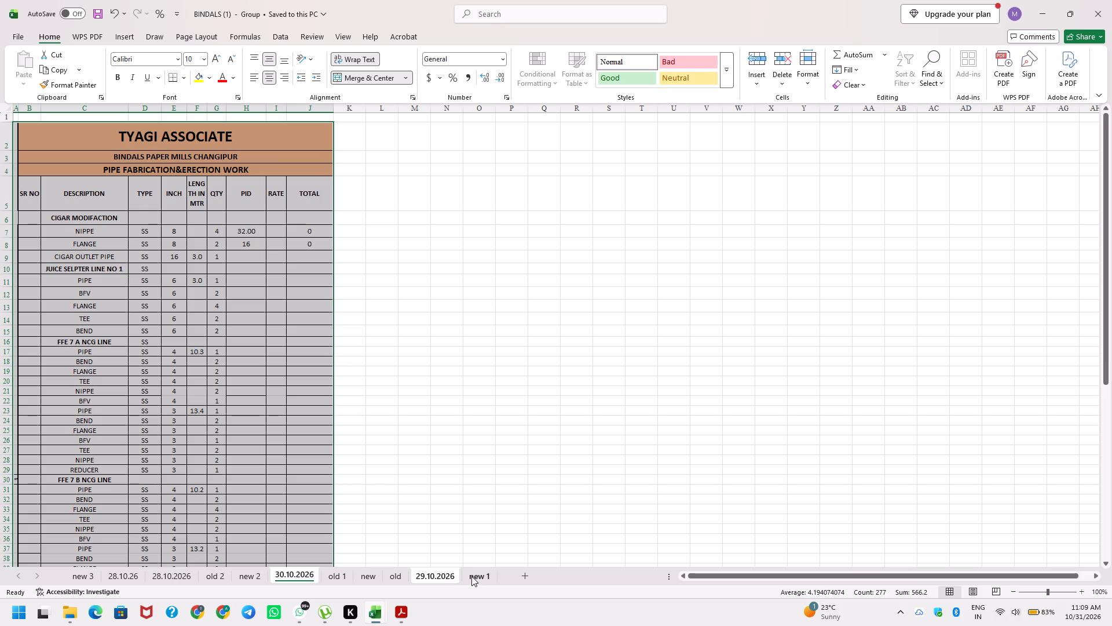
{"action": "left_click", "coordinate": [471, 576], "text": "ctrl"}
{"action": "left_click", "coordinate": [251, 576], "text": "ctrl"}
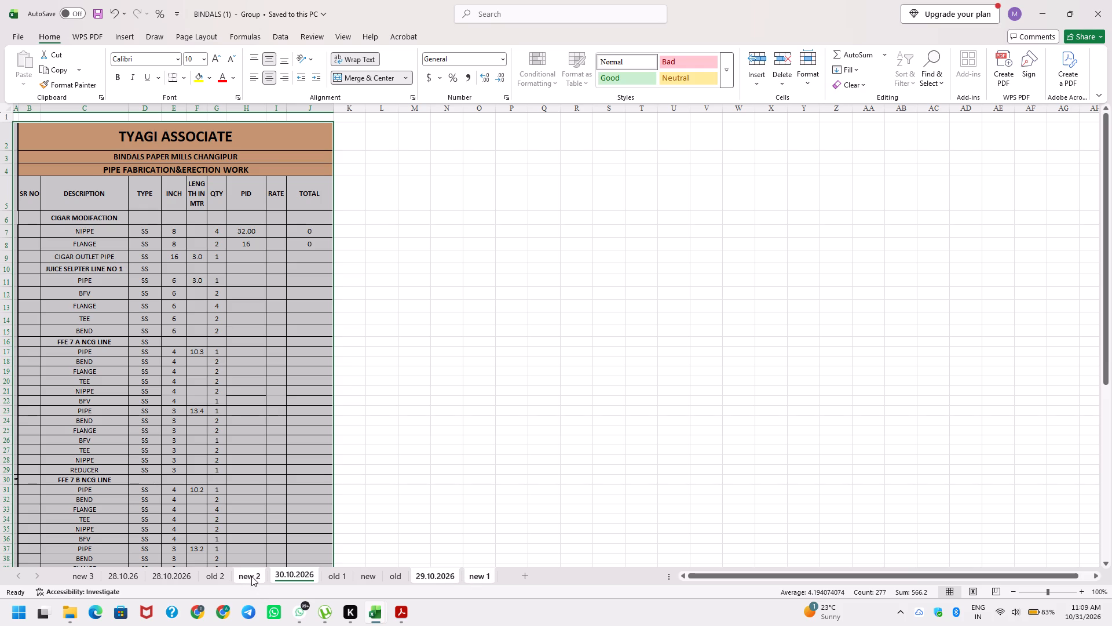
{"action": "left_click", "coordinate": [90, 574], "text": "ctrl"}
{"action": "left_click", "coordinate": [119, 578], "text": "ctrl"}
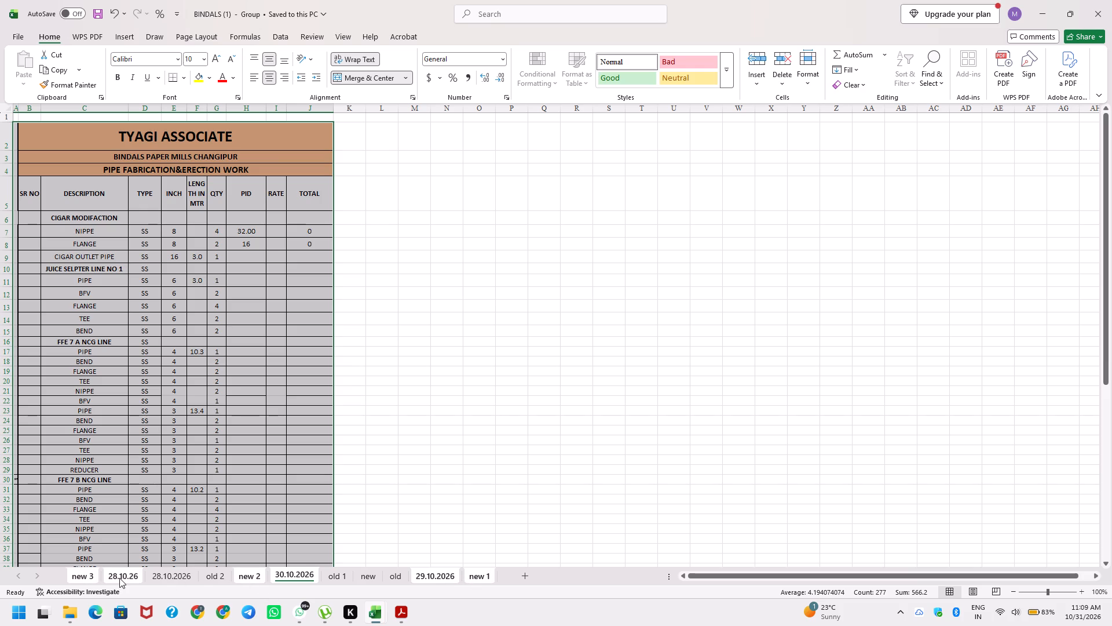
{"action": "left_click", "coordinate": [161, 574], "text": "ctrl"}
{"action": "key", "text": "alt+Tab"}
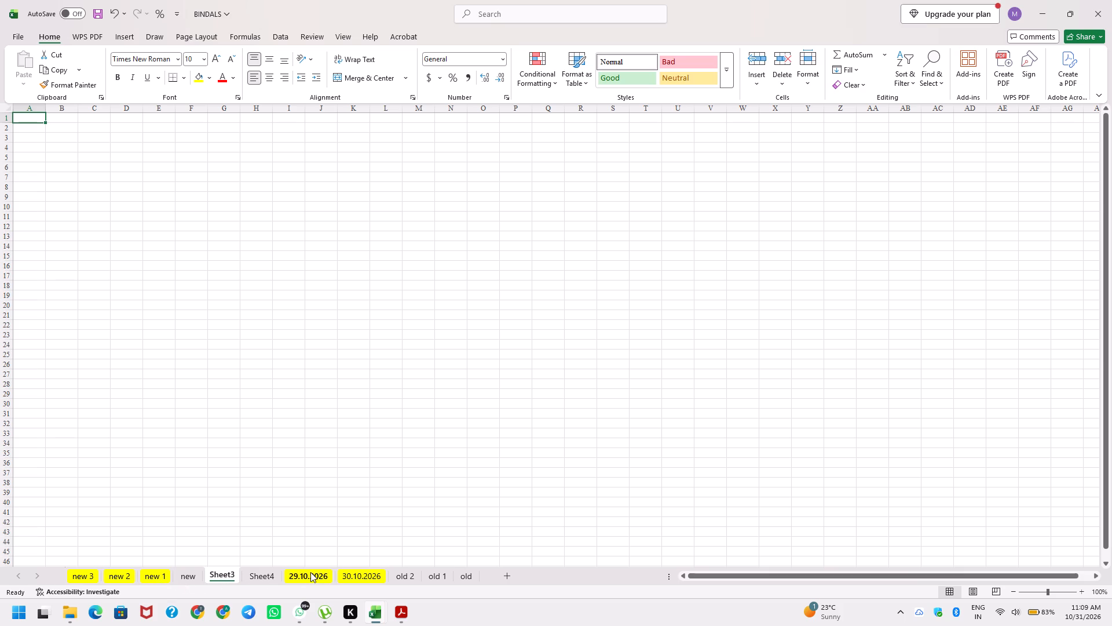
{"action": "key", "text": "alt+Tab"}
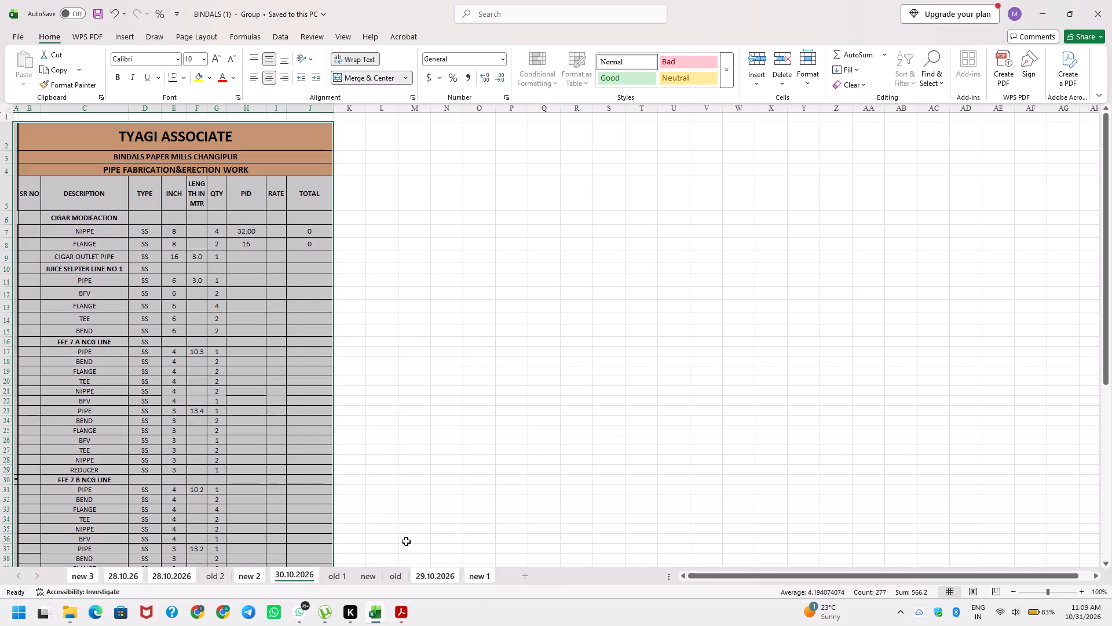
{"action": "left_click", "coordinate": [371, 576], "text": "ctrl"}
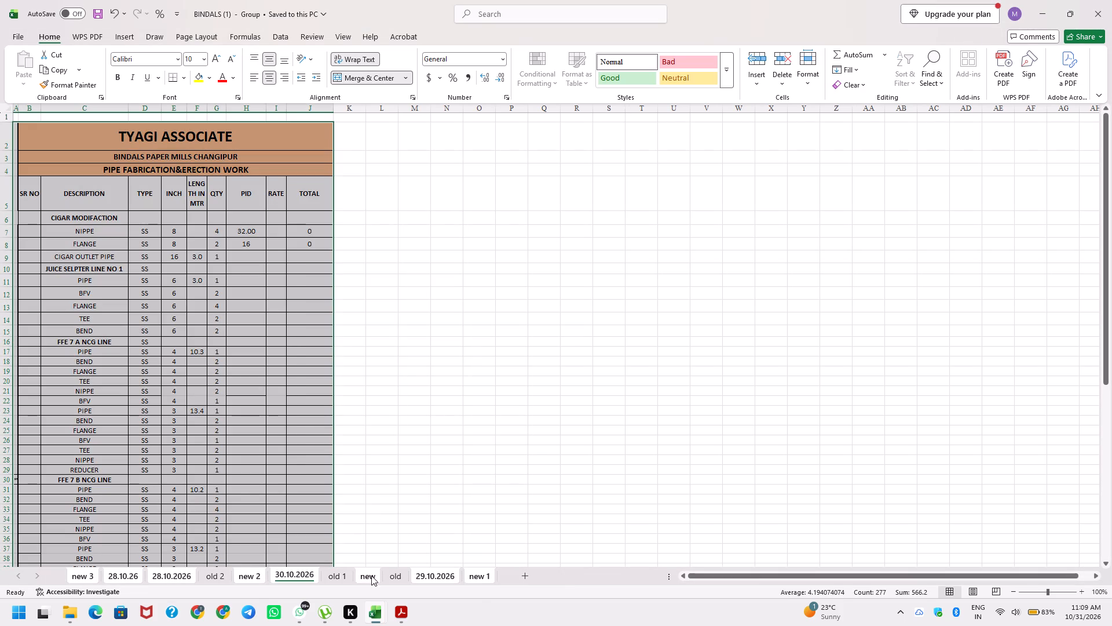
Review the 28.10.2026 equipment erection sheet and switch it from page layout to Normal view.
{"action": "left_click", "coordinate": [383, 510]}
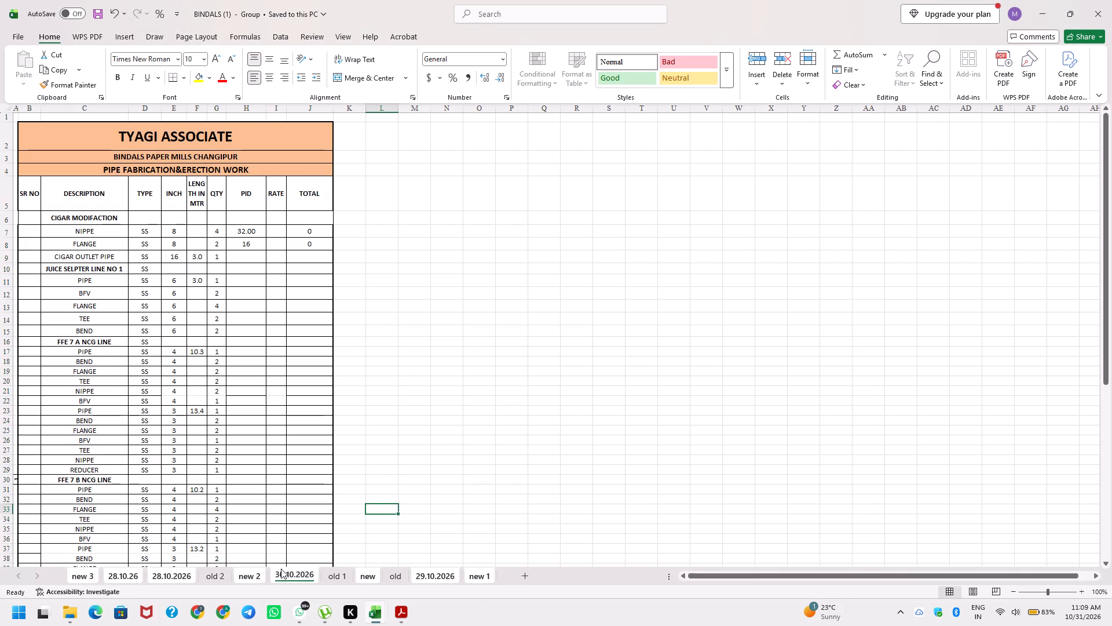
{"action": "left_click", "coordinate": [292, 574]}
{"action": "left_click", "coordinate": [168, 576]}
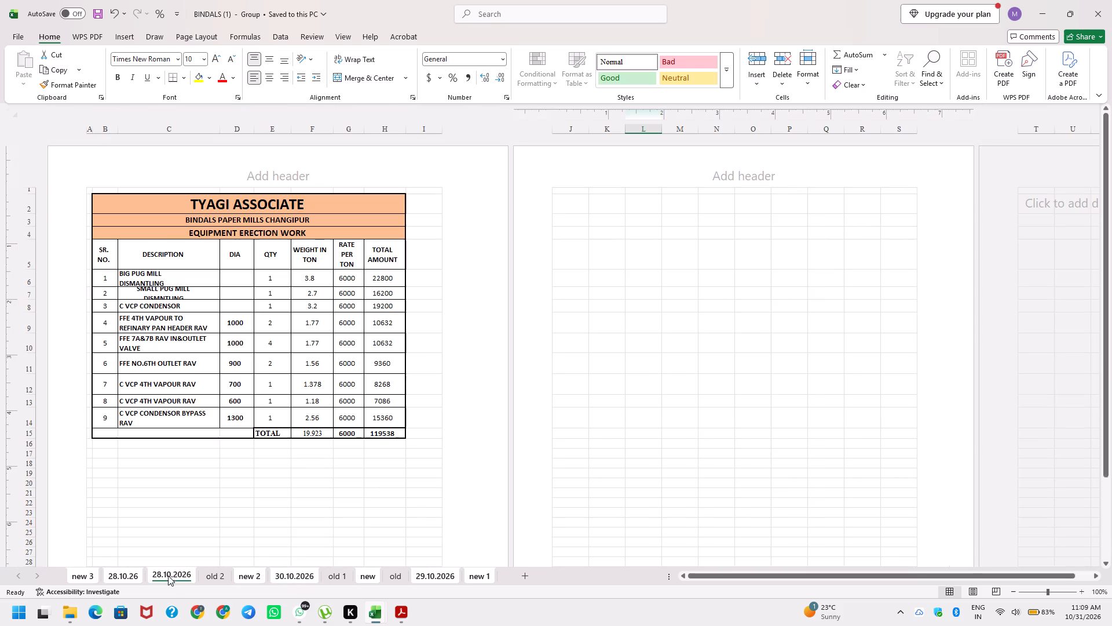
{"action": "scroll", "coordinate": [520, 446], "scroll_direction": "down", "scroll_amount": 2}
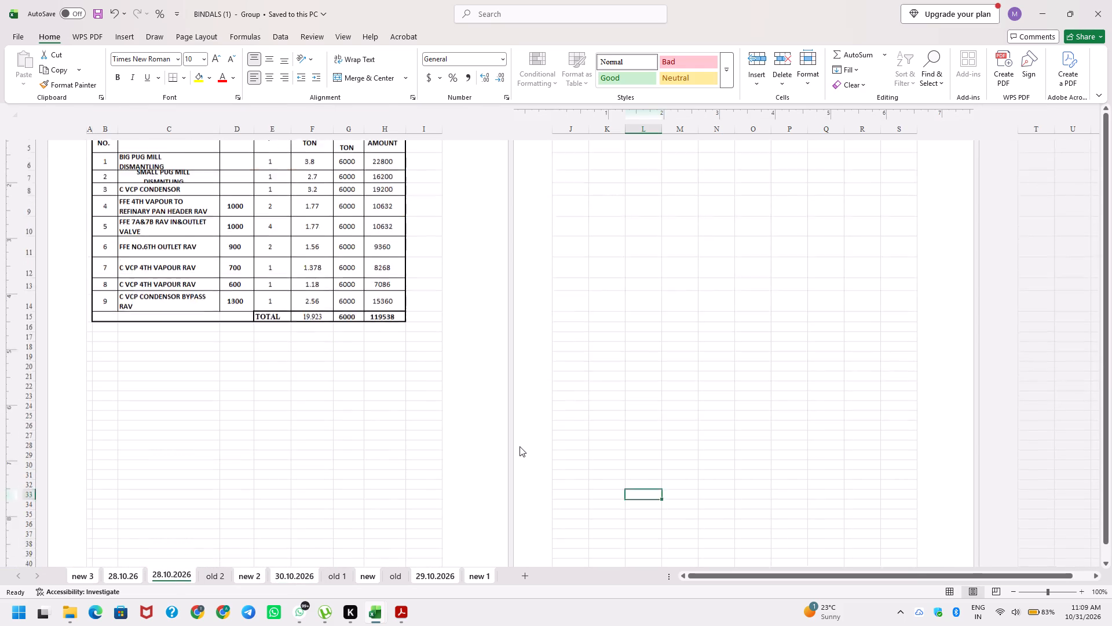
{"action": "scroll", "coordinate": [520, 446], "scroll_direction": "up", "scroll_amount": 3}
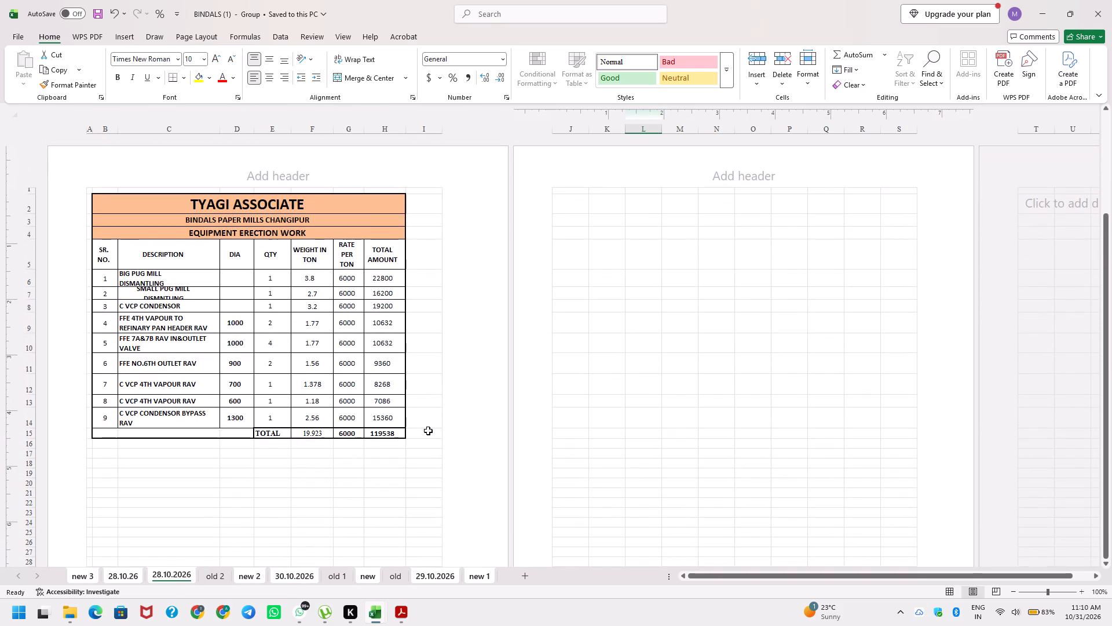
{"action": "key", "text": "Escape"}
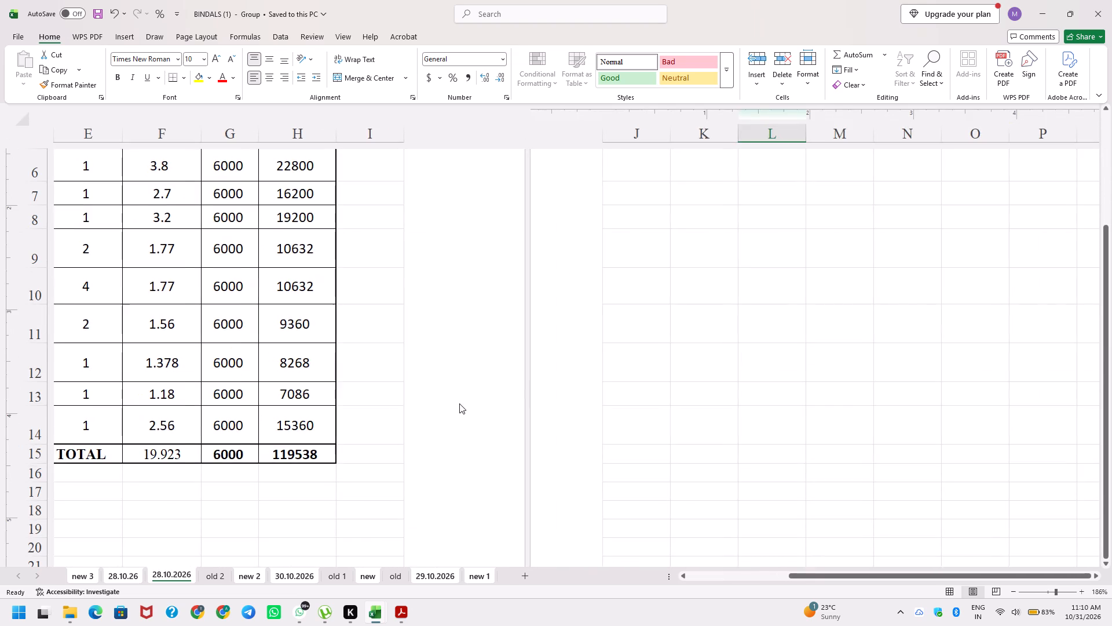
{"action": "scroll", "coordinate": [459, 403], "scroll_direction": "right", "scroll_amount": 5}
{"action": "scroll", "coordinate": [452, 391], "scroll_direction": "up", "scroll_amount": 1}
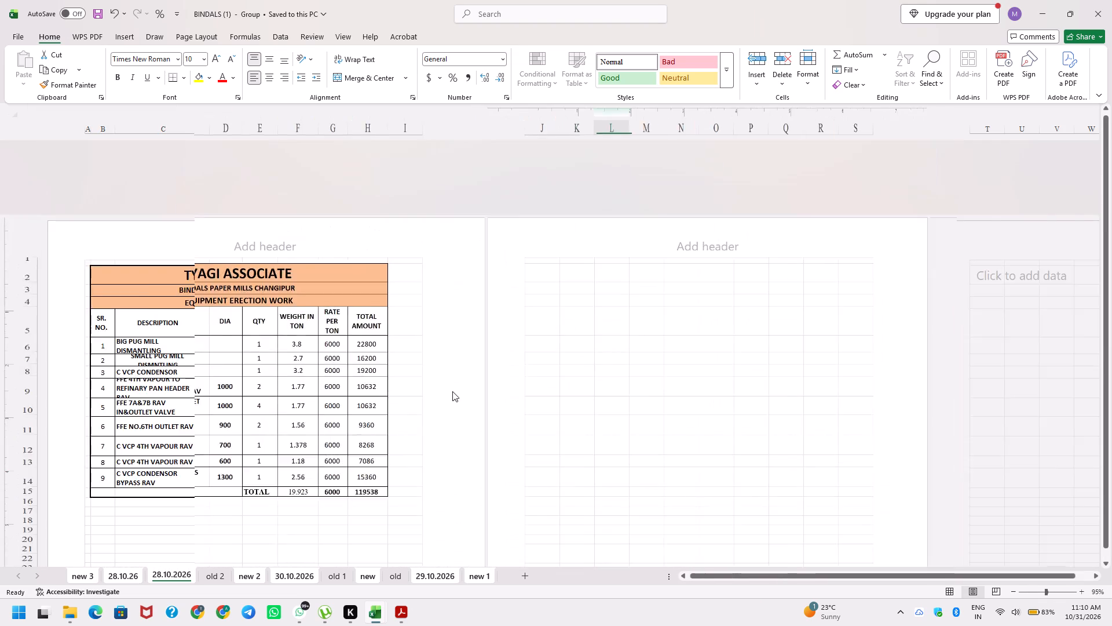
{"action": "left_click", "coordinate": [946, 588]}
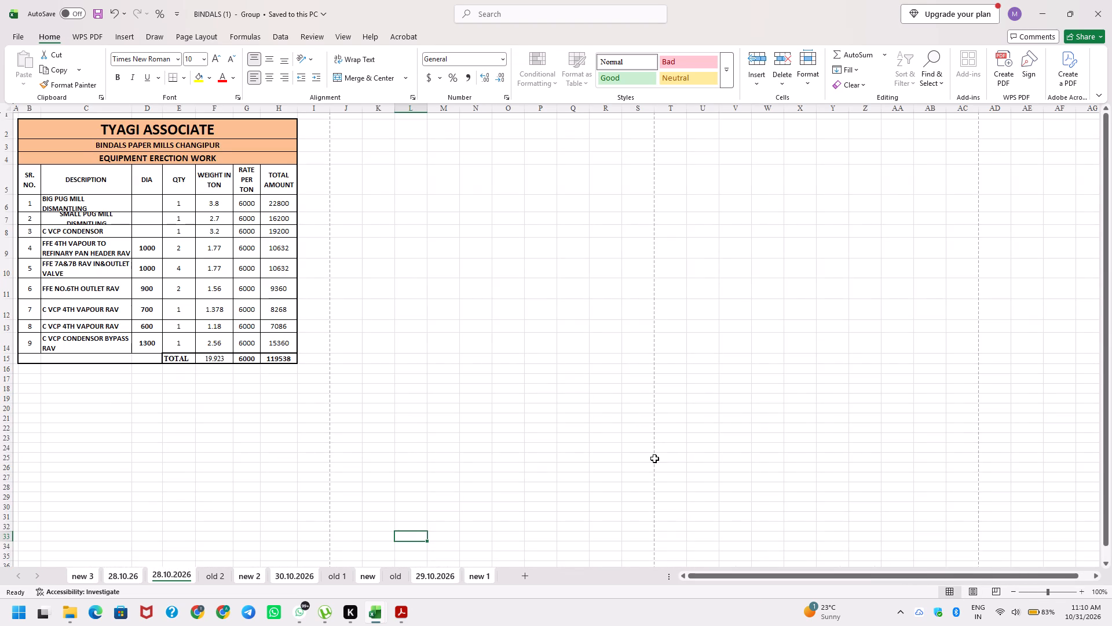
{"action": "scroll", "coordinate": [654, 458], "scroll_direction": "up", "scroll_amount": 1}
Check the 30.10.2026 sheet, return to 28.10.2026, and save and close the BINDALS (1) workbook.
{"action": "left_click", "coordinate": [295, 578]}
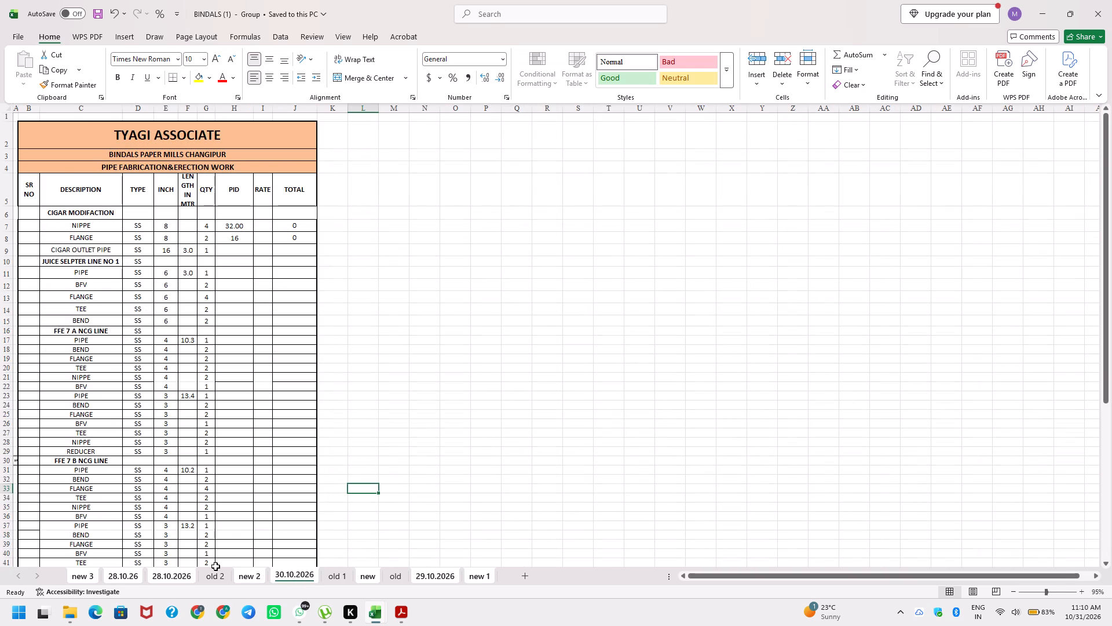
{"action": "left_click", "coordinate": [181, 576]}
{"action": "key", "text": "ctrl+s"}
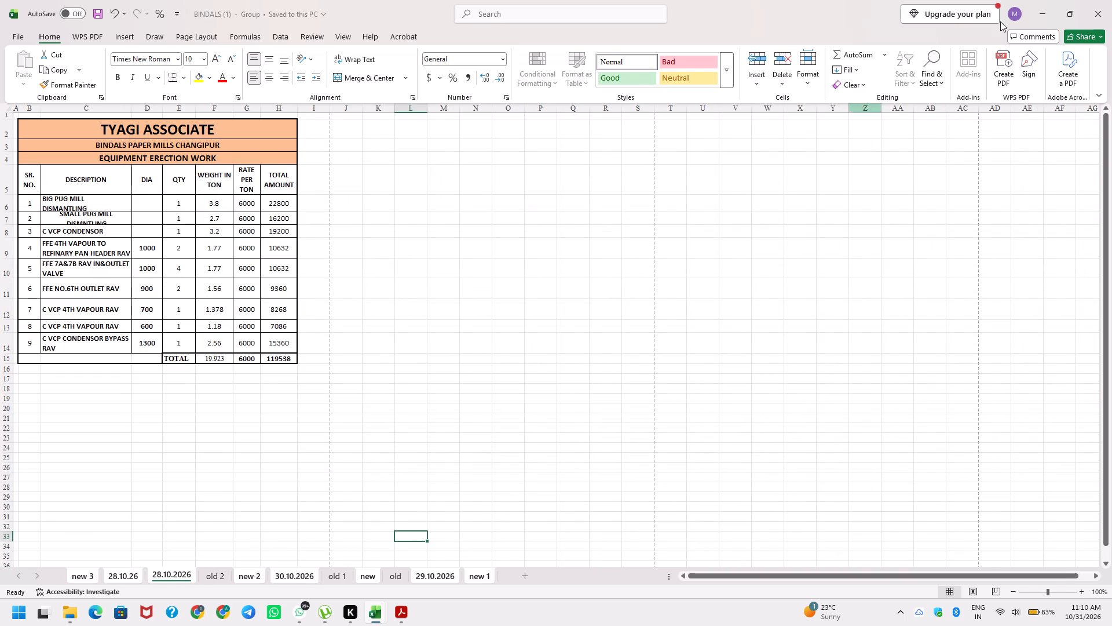
{"action": "left_click", "coordinate": [1111, 0]}
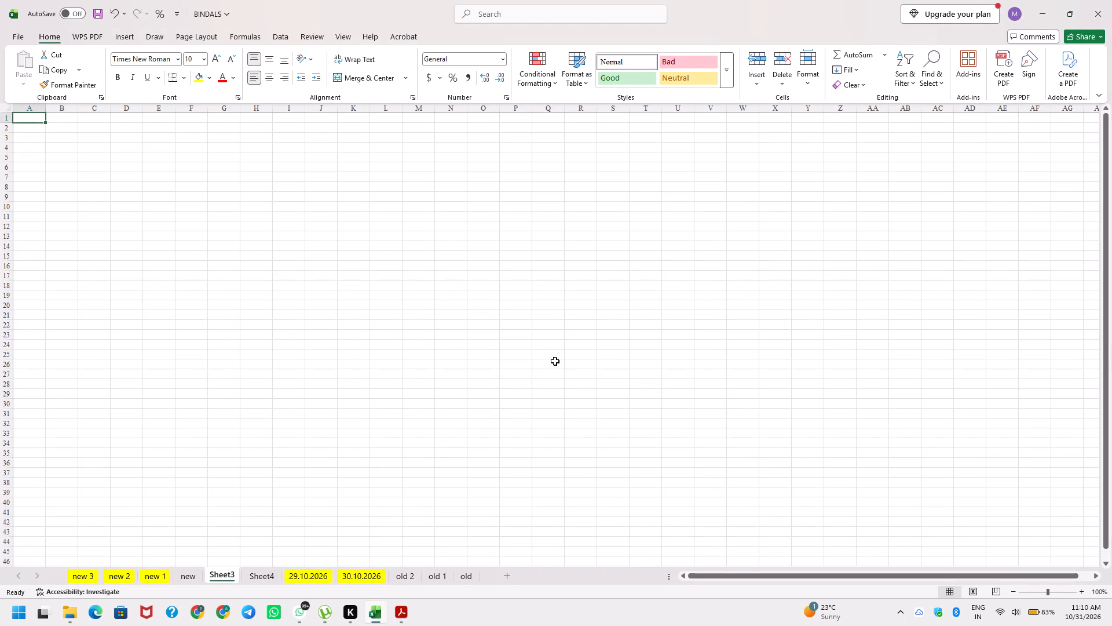
Switch to File Explorer and reopen the BINDALS (1) workbook from the Downloads folder.
{"action": "key", "text": "alt+Tab"}
{"action": "key", "text": "alt+Tab"}
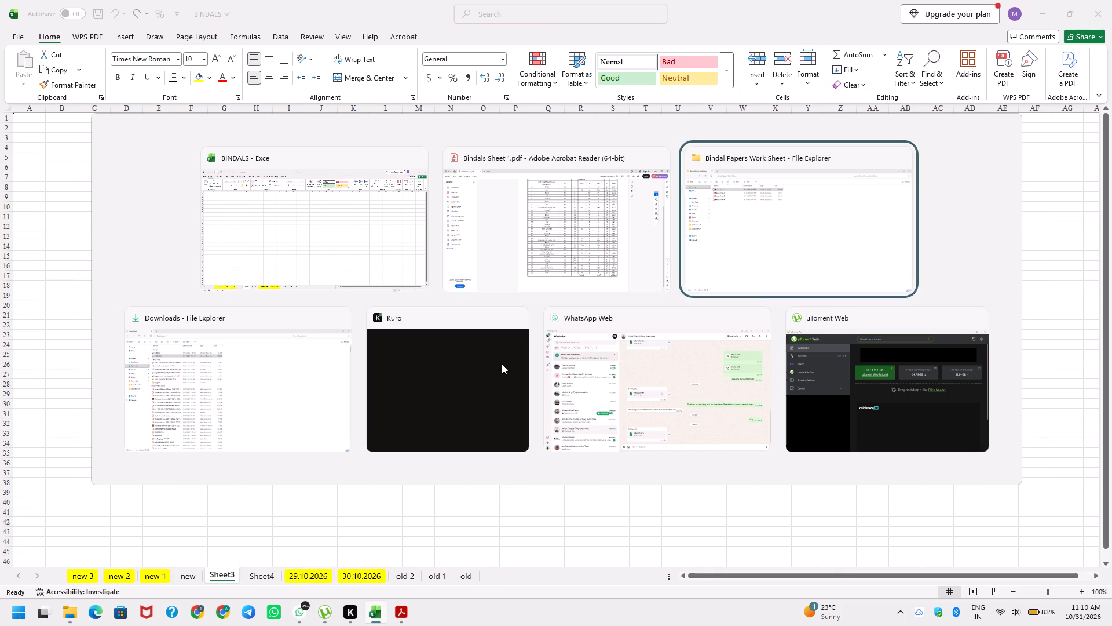
{"action": "key", "text": "alt+Tab"}
{"action": "key", "text": "Up"}
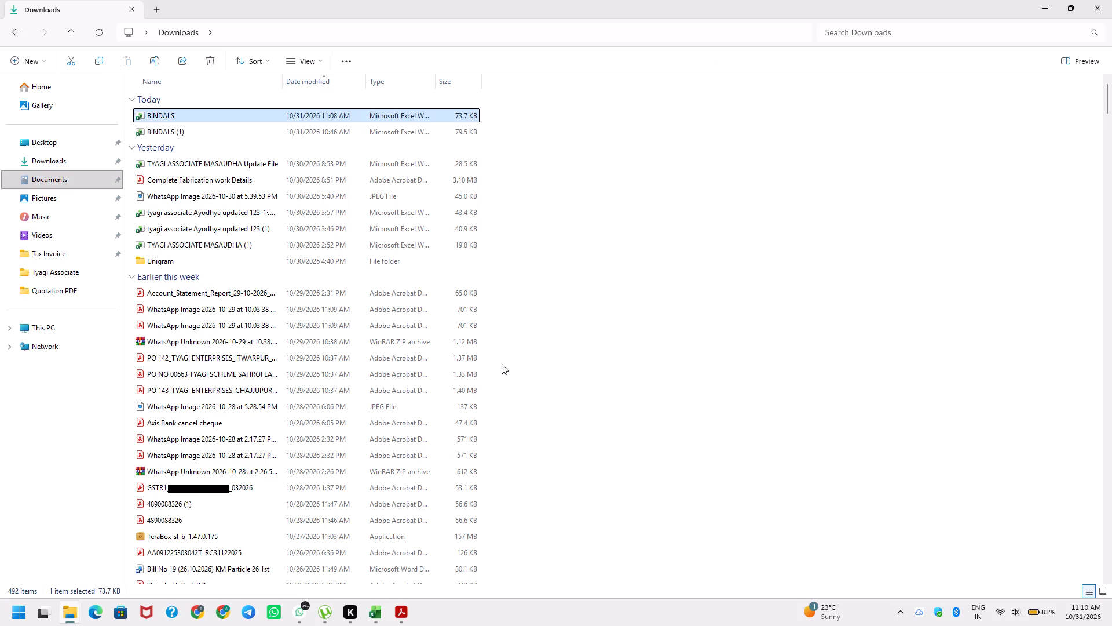
{"action": "key", "text": "Down"}
{"action": "key", "text": "Return"}
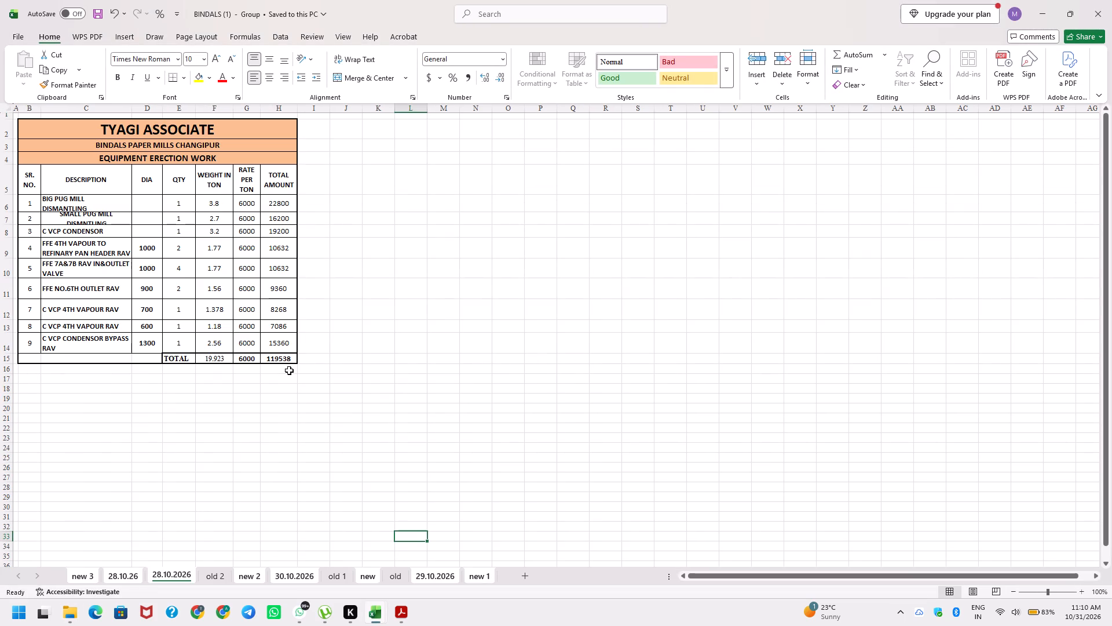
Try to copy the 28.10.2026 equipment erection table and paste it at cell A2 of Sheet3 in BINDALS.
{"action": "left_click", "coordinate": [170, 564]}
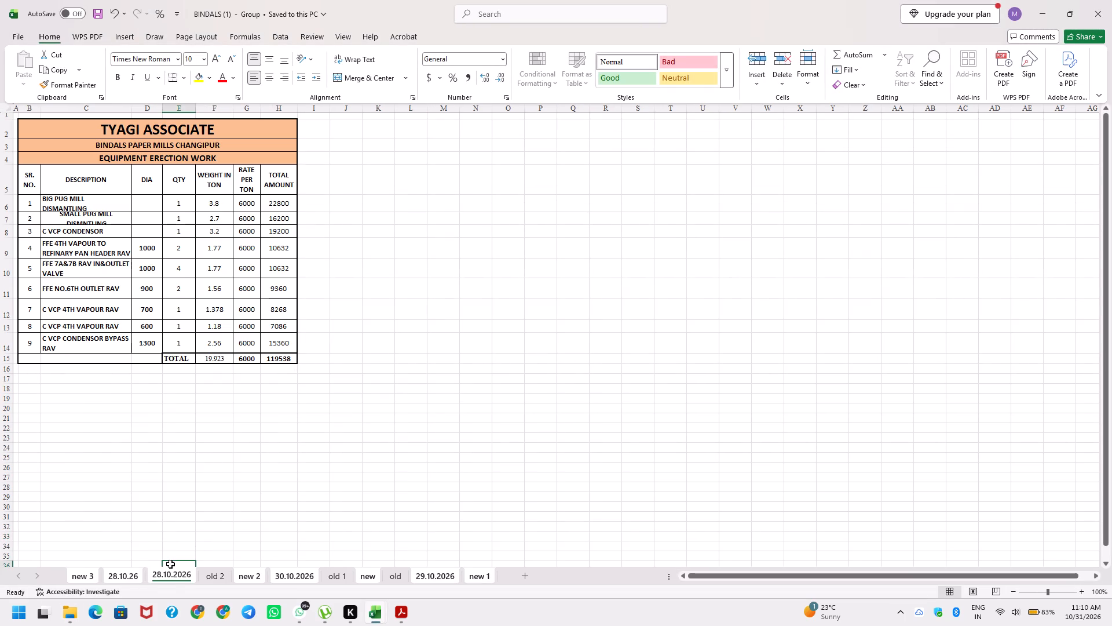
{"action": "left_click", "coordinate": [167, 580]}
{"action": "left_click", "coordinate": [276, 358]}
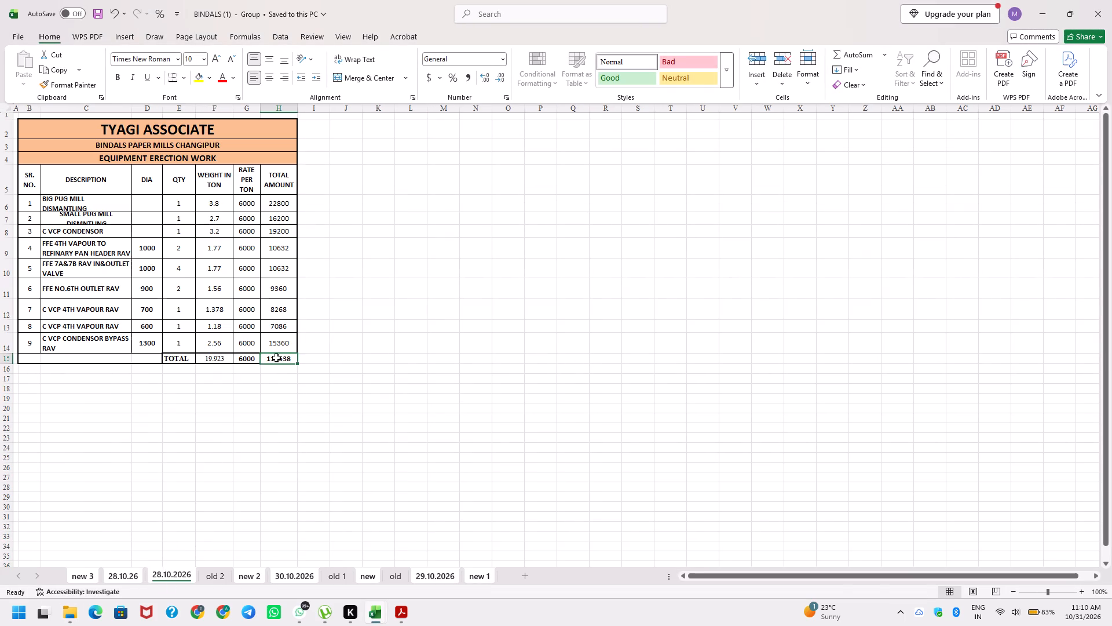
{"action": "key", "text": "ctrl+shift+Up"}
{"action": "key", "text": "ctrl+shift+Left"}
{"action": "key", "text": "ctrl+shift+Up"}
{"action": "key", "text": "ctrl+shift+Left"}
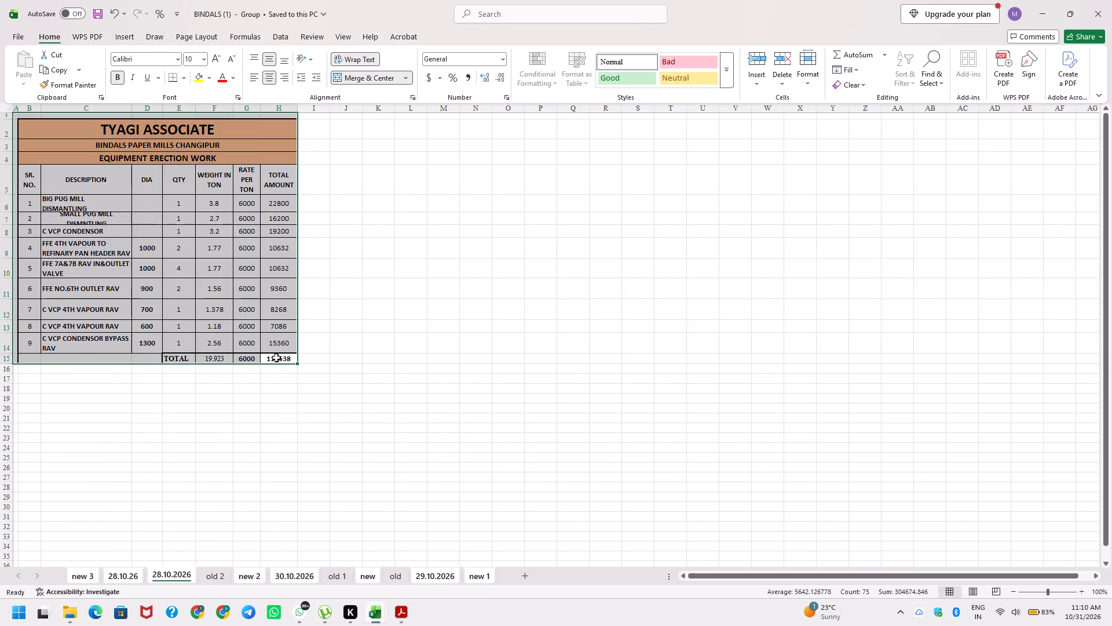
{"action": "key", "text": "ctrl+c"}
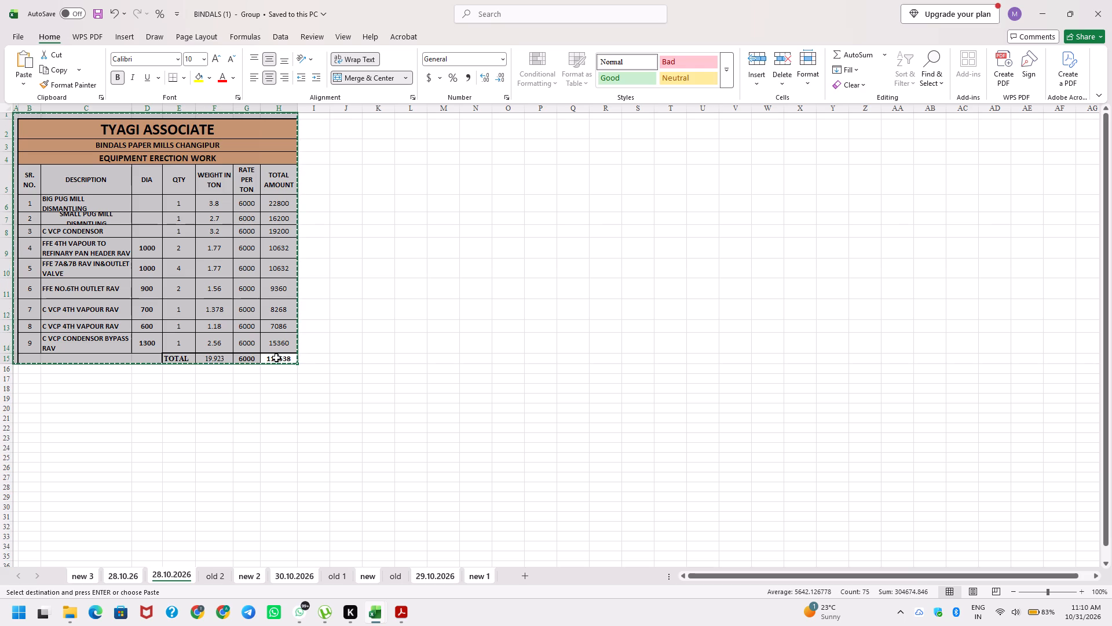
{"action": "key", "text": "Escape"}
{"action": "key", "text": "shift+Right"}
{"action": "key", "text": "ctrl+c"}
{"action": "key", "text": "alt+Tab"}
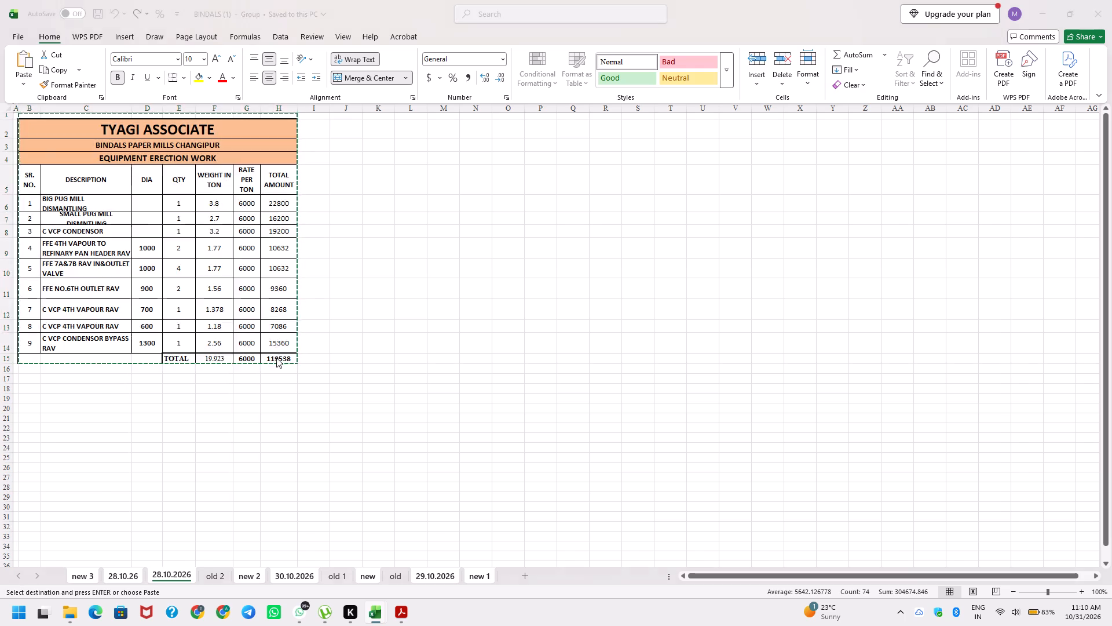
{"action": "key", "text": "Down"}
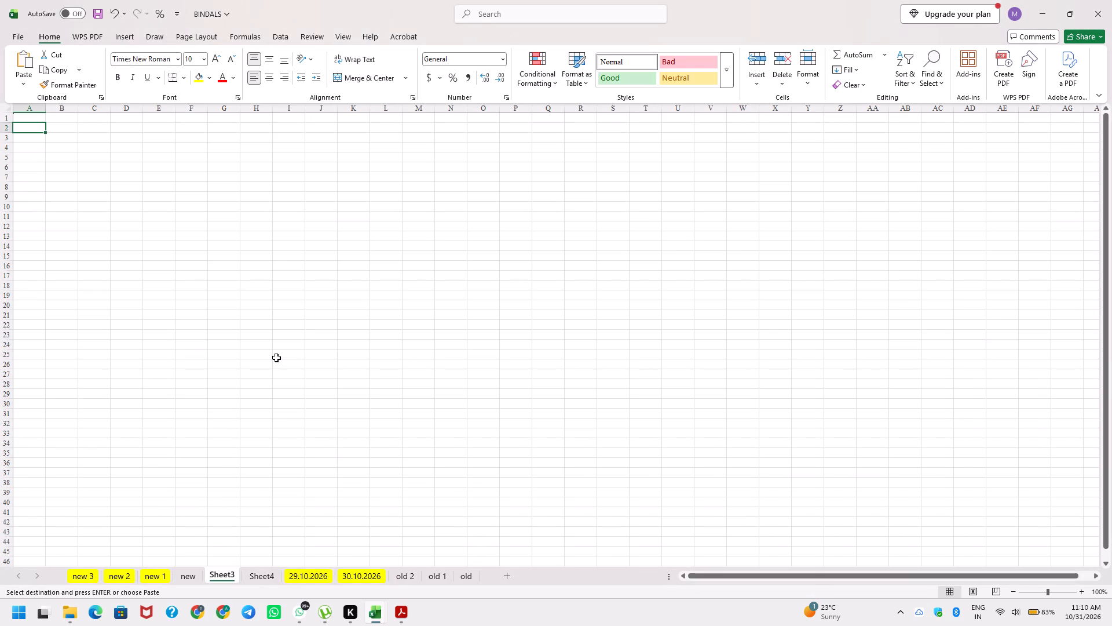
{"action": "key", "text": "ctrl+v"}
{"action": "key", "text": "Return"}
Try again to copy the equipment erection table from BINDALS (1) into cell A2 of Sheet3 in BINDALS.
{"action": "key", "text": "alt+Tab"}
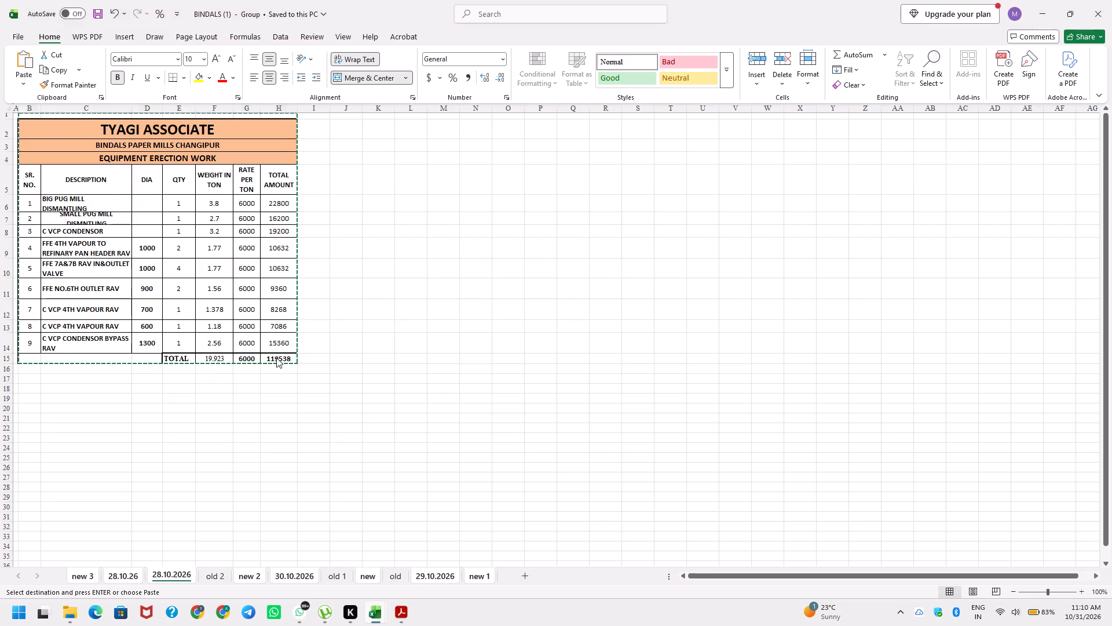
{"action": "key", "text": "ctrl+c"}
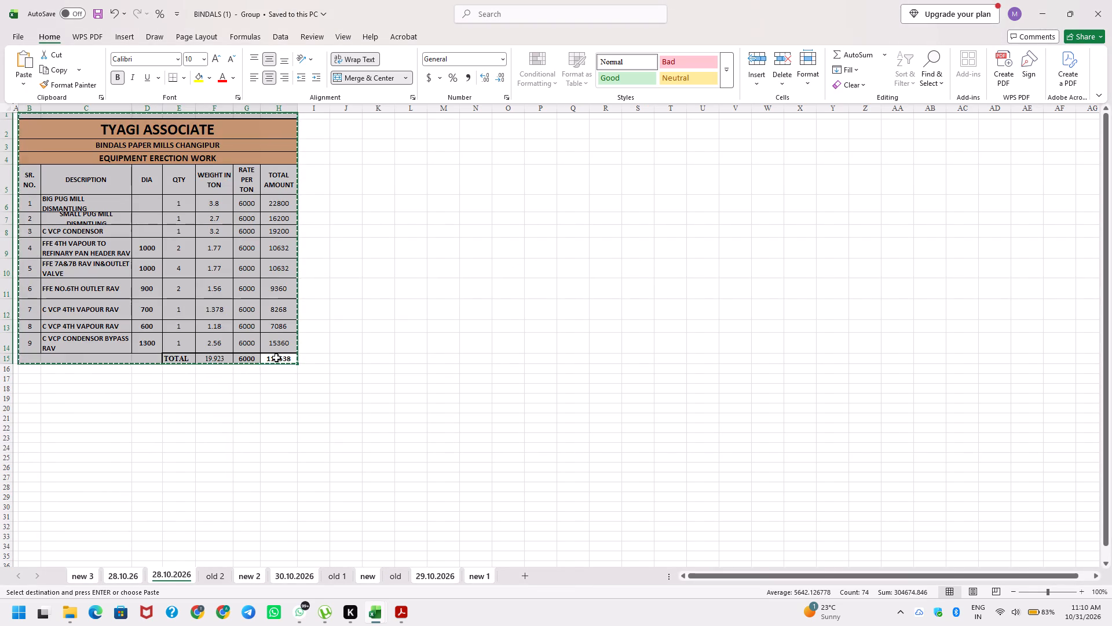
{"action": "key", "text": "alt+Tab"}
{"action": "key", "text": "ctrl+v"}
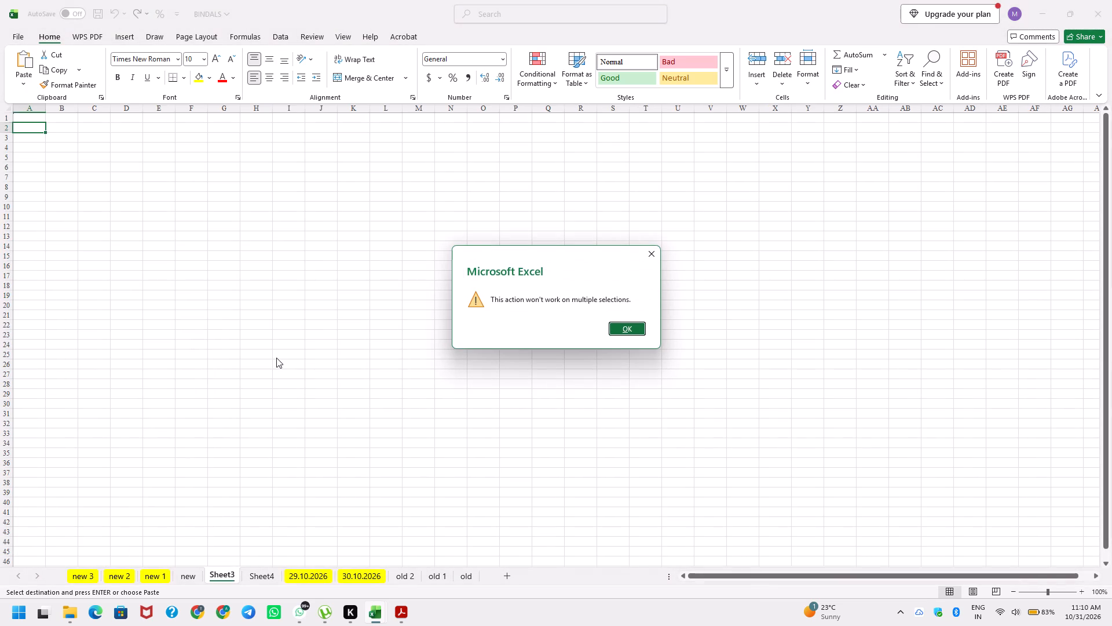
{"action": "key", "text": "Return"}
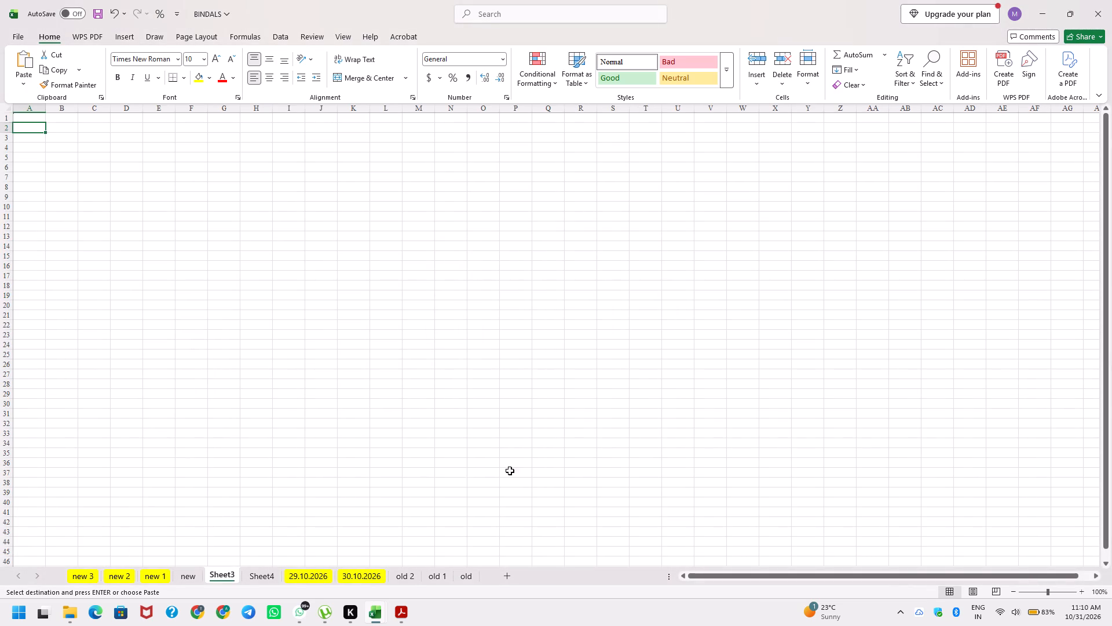
Ungroup the sheets in BINDALS (1) by adding a blank worksheet and deleting it, and return to the 28.10.2026 sheet.
{"action": "key", "text": "alt+Tab"}
{"action": "left_click", "coordinate": [521, 574]}
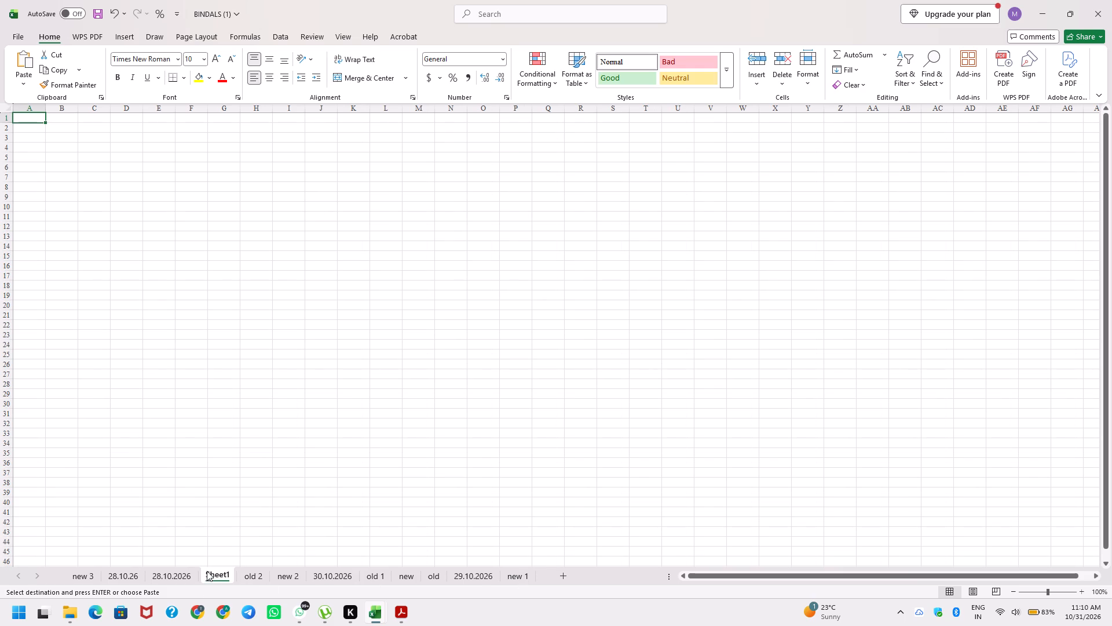
{"action": "right_click", "coordinate": [212, 577]}
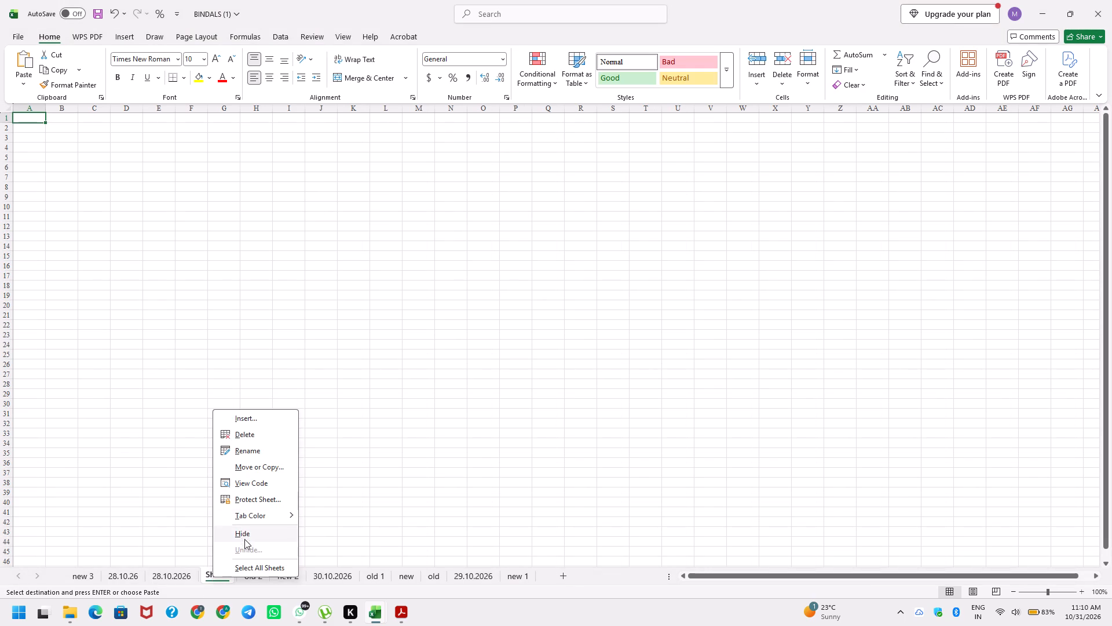
{"action": "left_click", "coordinate": [260, 437]}
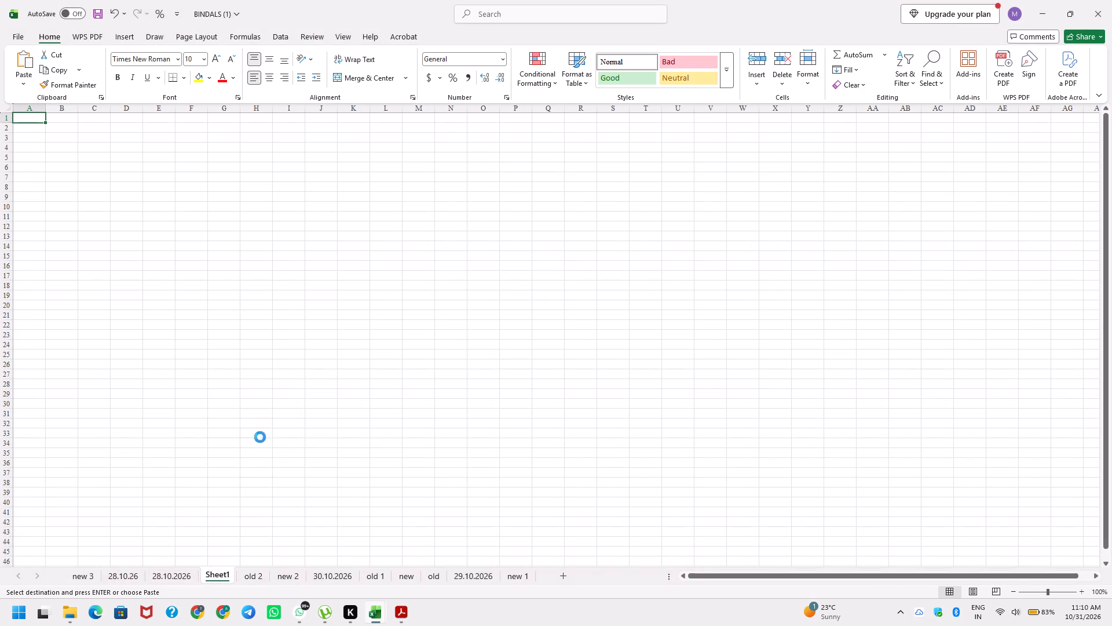
{"action": "left_click", "coordinate": [174, 572]}
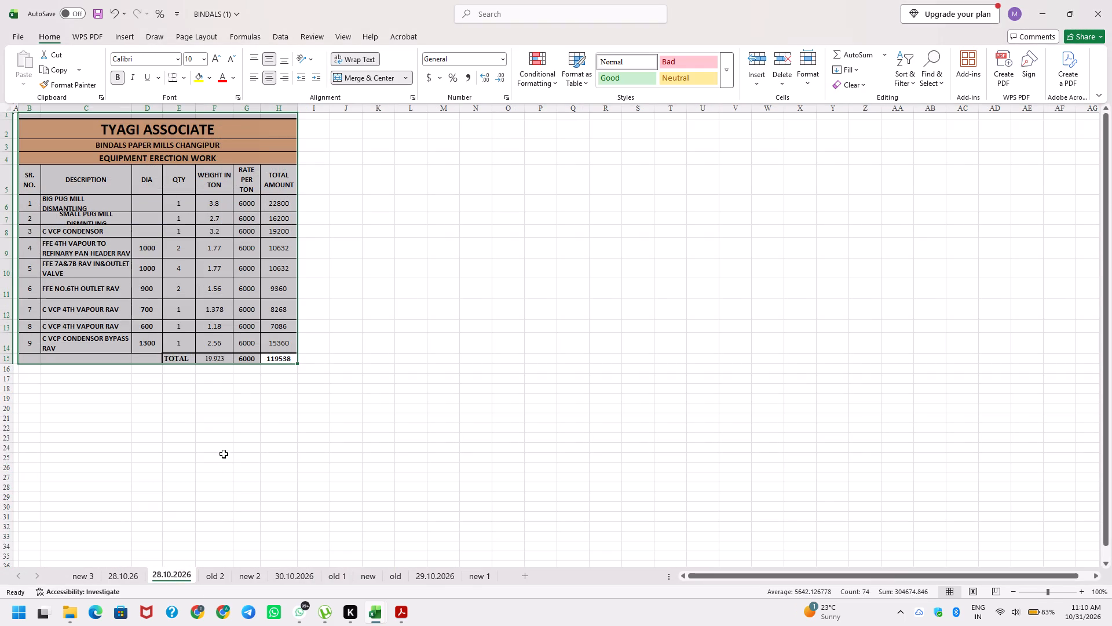
Copy the equipment erection table from the 28.10.2026 sheet of BINDALS (1) into cell A2 of Sheet3 in BINDALS.
{"action": "key", "text": "ctrl+c"}
{"action": "key", "text": "alt+Tab"}
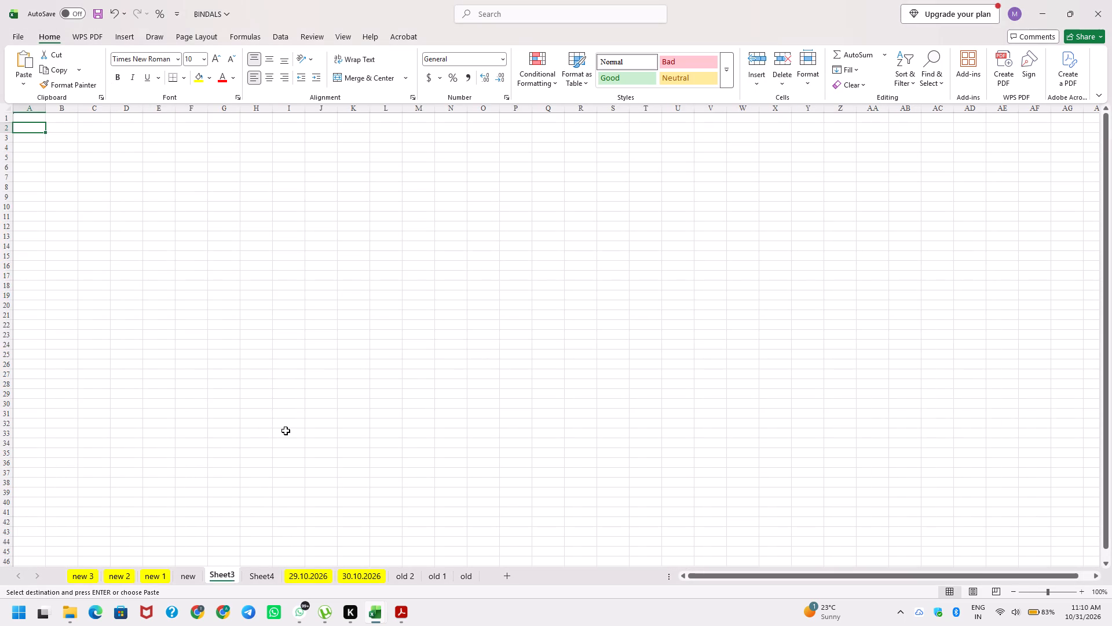
{"action": "key", "text": "ctrl+v"}
Copy the equipment dismantling table from the 28.10.26 sheet of BINDALS (1) into cell A2 of Sheet4 in BINDALS.
{"action": "key", "text": "alt+Tab"}
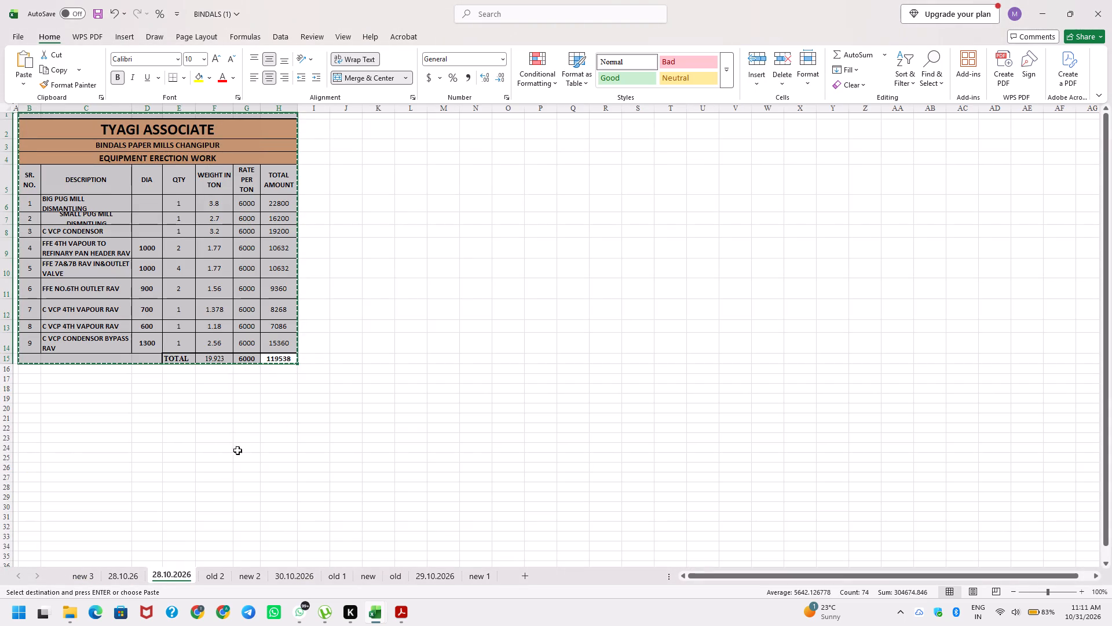
{"action": "left_click", "coordinate": [130, 578]}
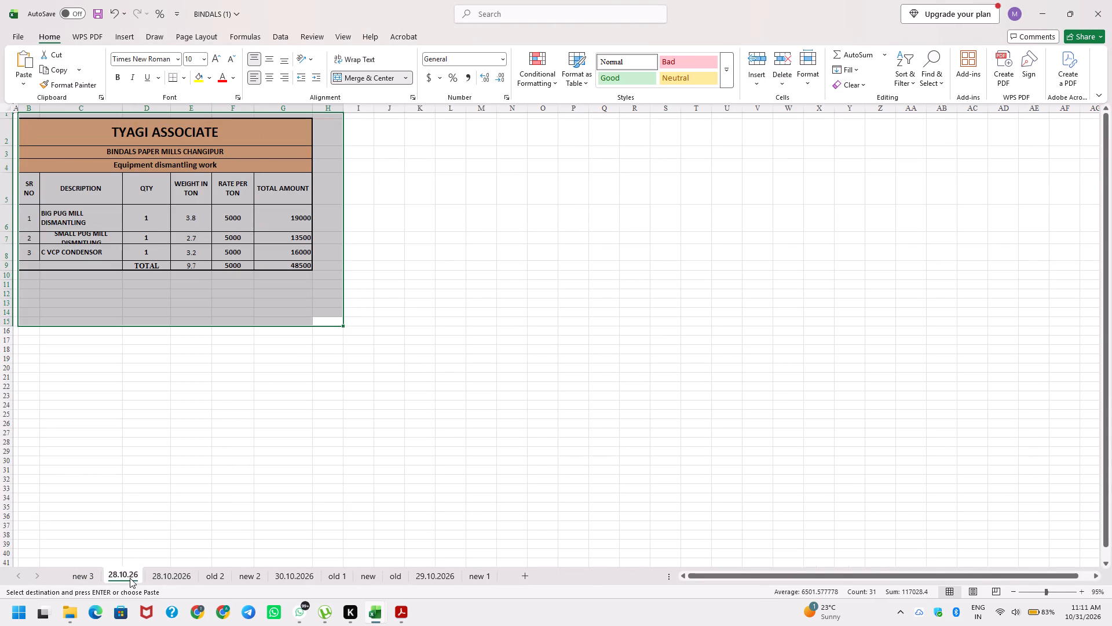
{"action": "key", "text": "Up"}
{"action": "key", "text": "Up"}
{"action": "key", "text": "Left"}
{"action": "key", "text": "Up"}
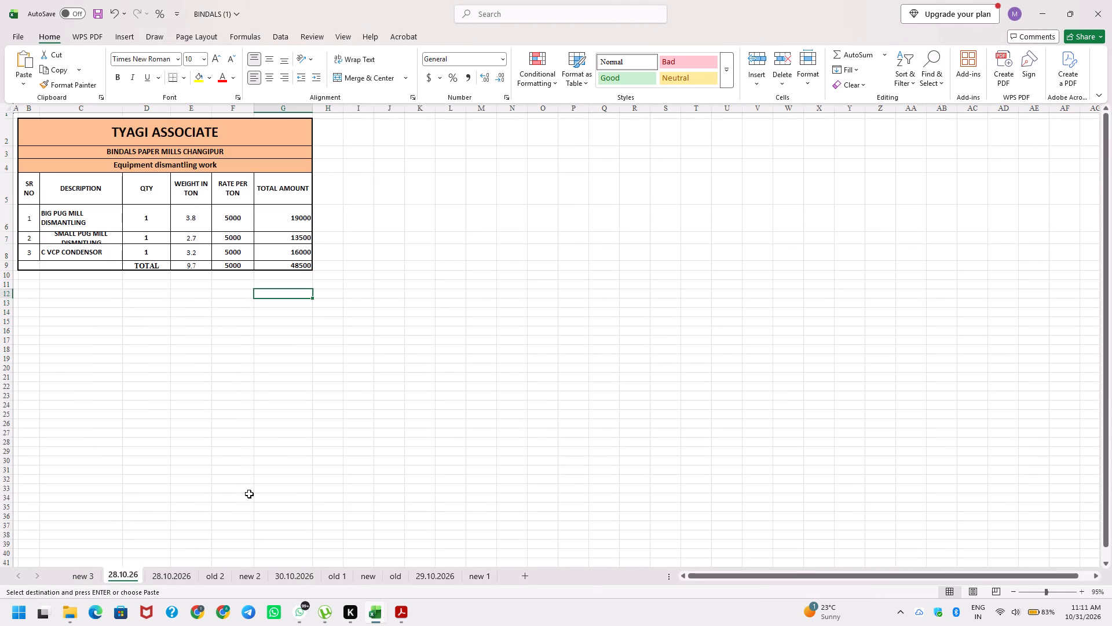
{"action": "key", "text": "Up"}
{"action": "key", "text": "Up"}
{"action": "key", "text": "Up"}
{"action": "key", "text": "ctrl+shift+Up"}
{"action": "key", "text": "ctrl+shift+Left"}
{"action": "key", "text": "ctrl+shift+Up"}
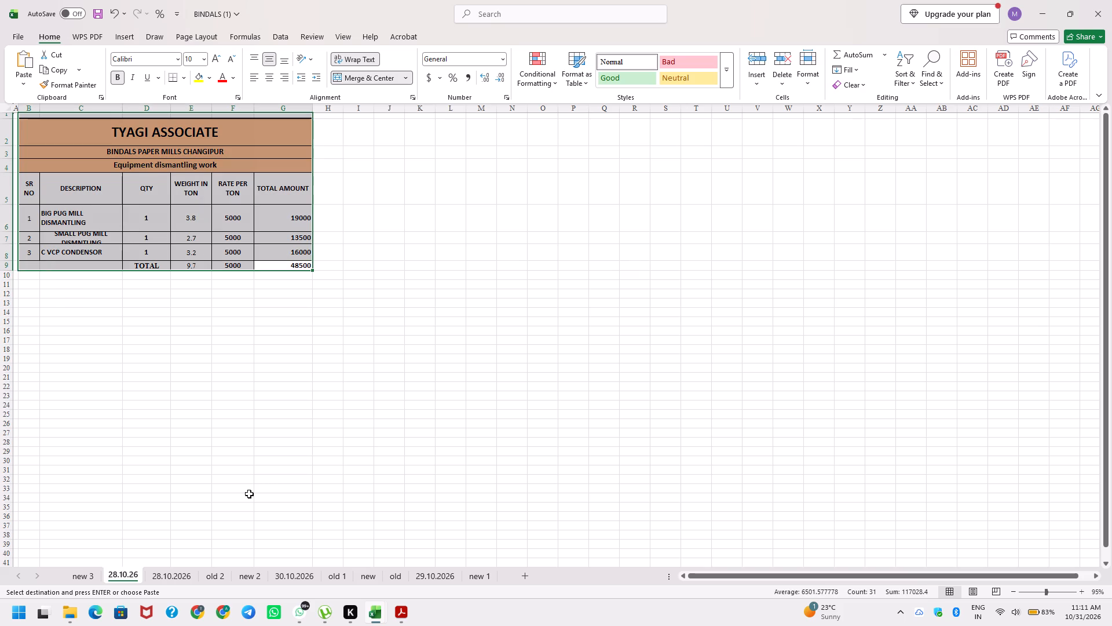
{"action": "key", "text": "ctrl+c"}
{"action": "key", "text": "alt+Tab"}
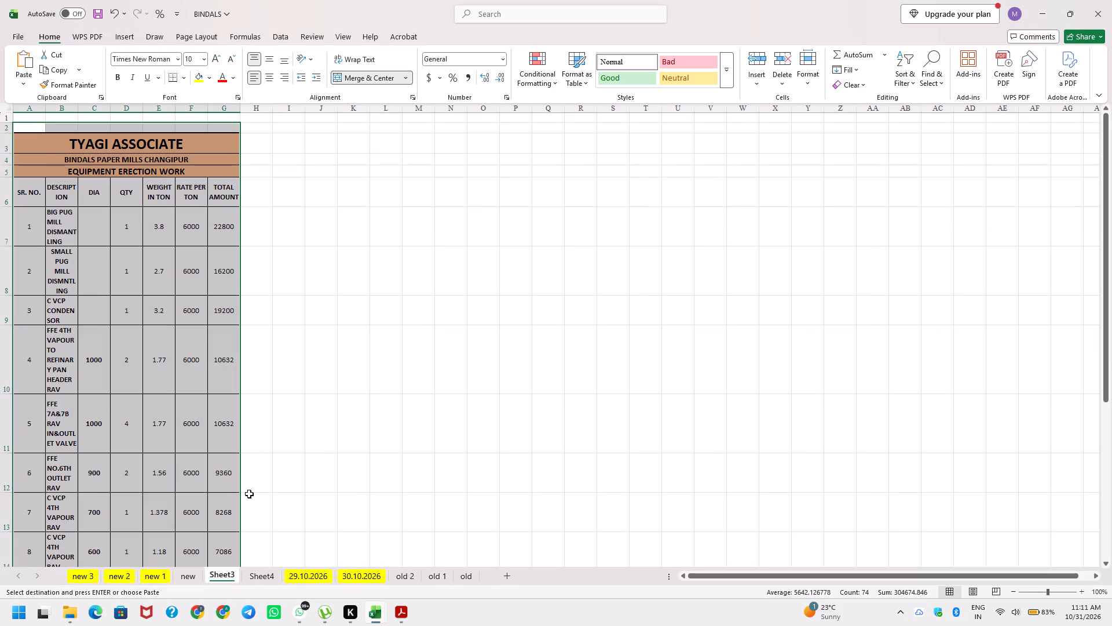
{"action": "left_click", "coordinate": [266, 572]}
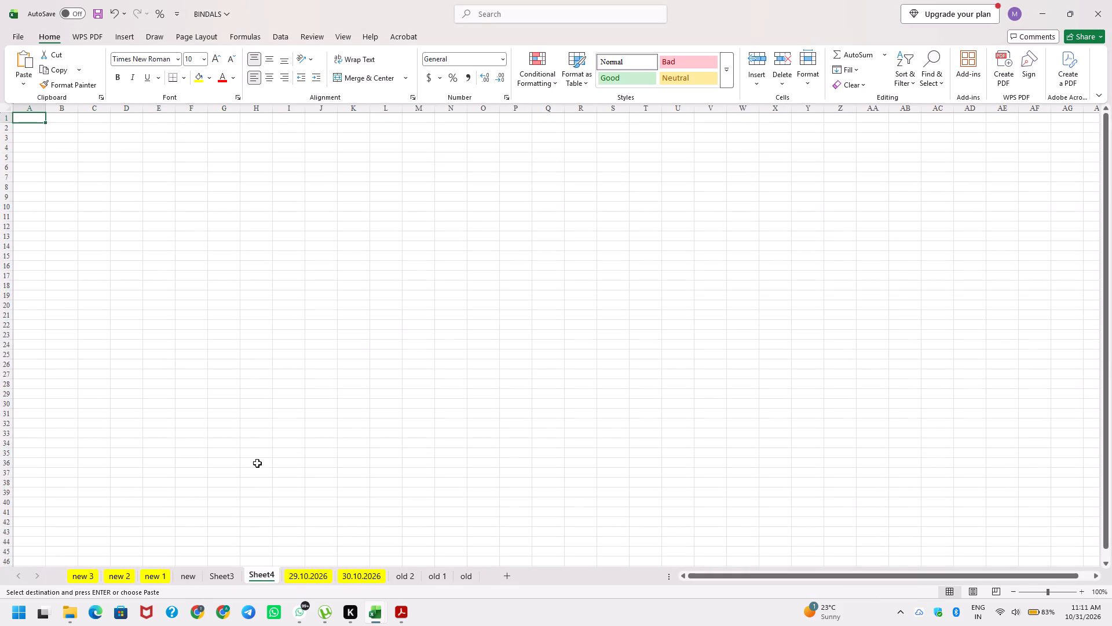
{"action": "key", "text": "Down"}
{"action": "key", "text": "ctrl+v"}
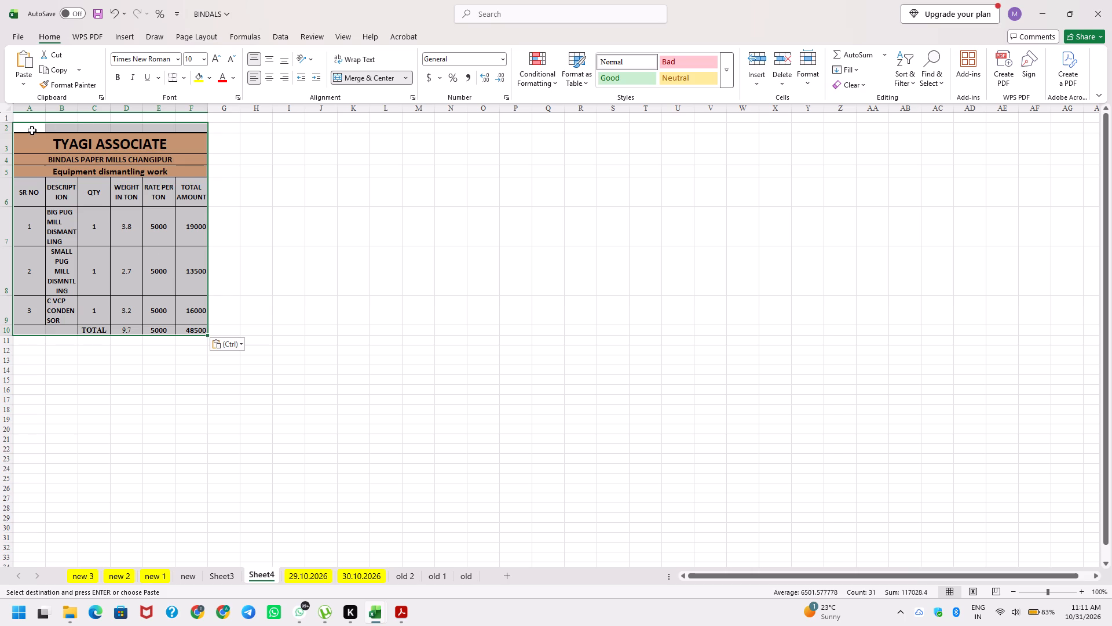
Shift the Sheet4 table so it starts in column B, leaving one narrow blank column A as a margin.
{"action": "key", "text": "Left"}
{"action": "key", "text": "ctrl+space"}
{"action": "key", "text": "ctrl+plus"}
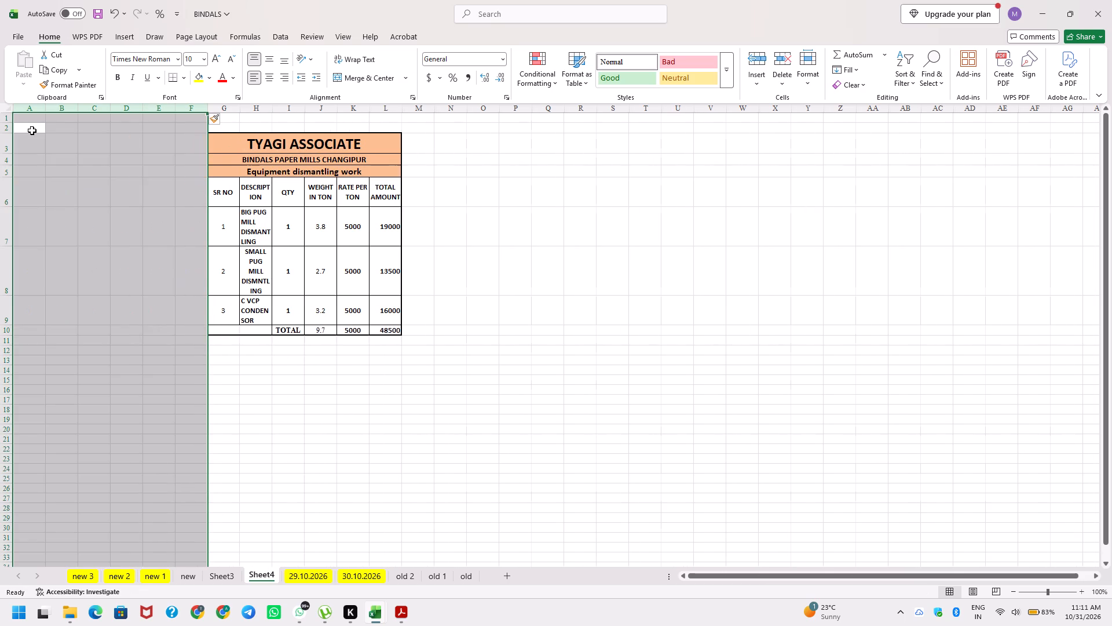
{"action": "key", "text": "Left"}
{"action": "key", "text": "ctrl+space"}
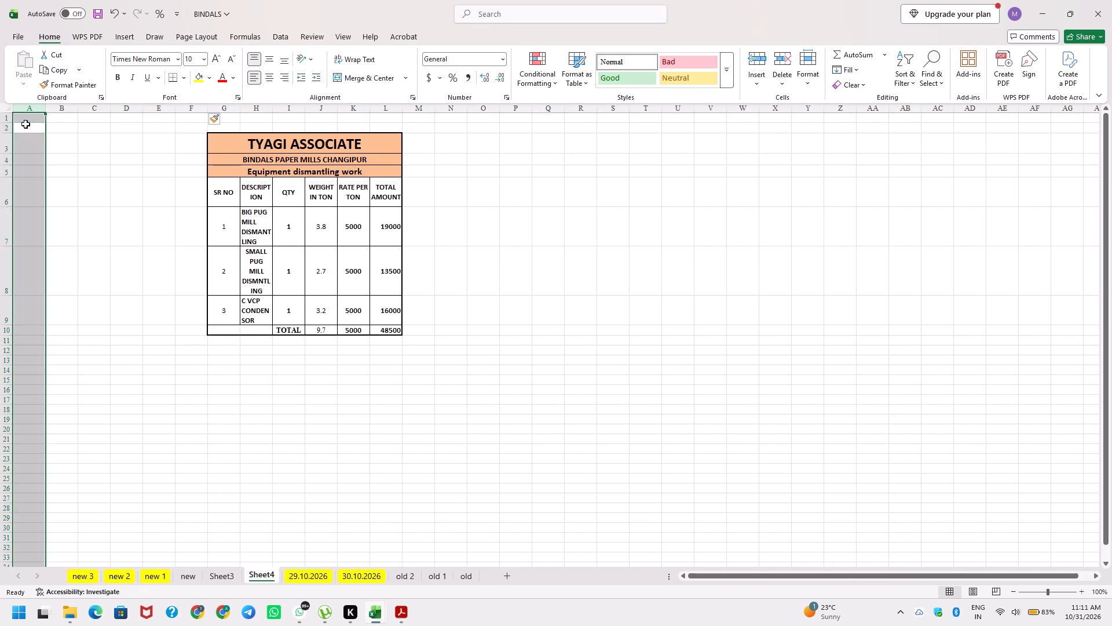
{"action": "key", "text": "ctrl+minus"}
{"action": "key", "text": "ctrl+minus"}
{"action": "key", "text": "ctrl+minus"}
{"action": "key", "text": "ctrl+minus"}
{"action": "key", "text": "ctrl+minus"}
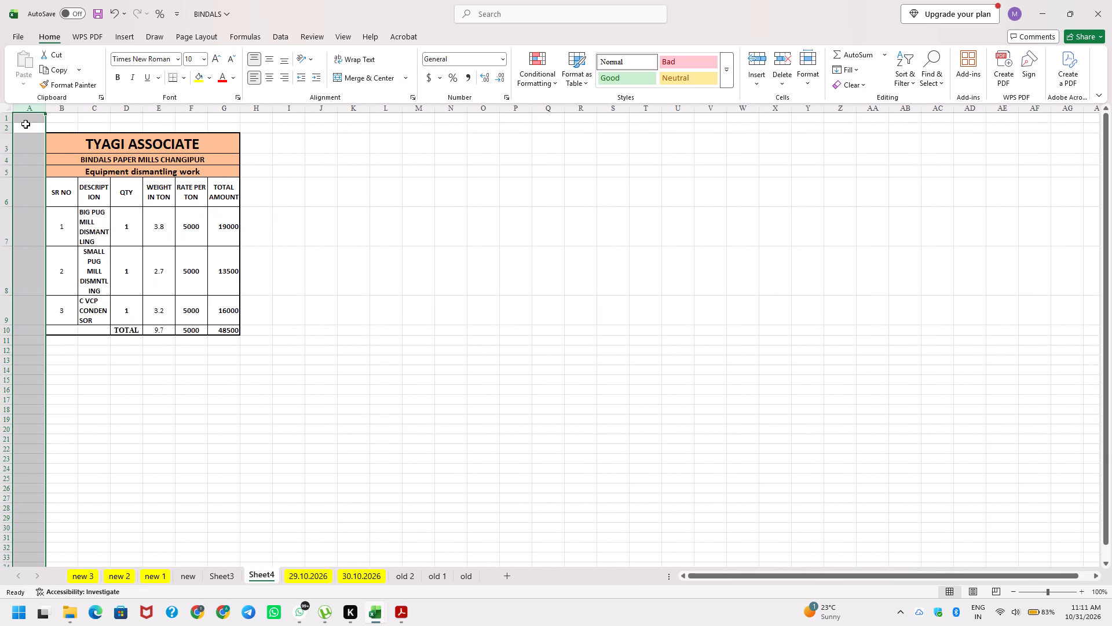
{"action": "left_click_drag", "start_coordinate": [45, 107], "coordinate": [25, 108]}
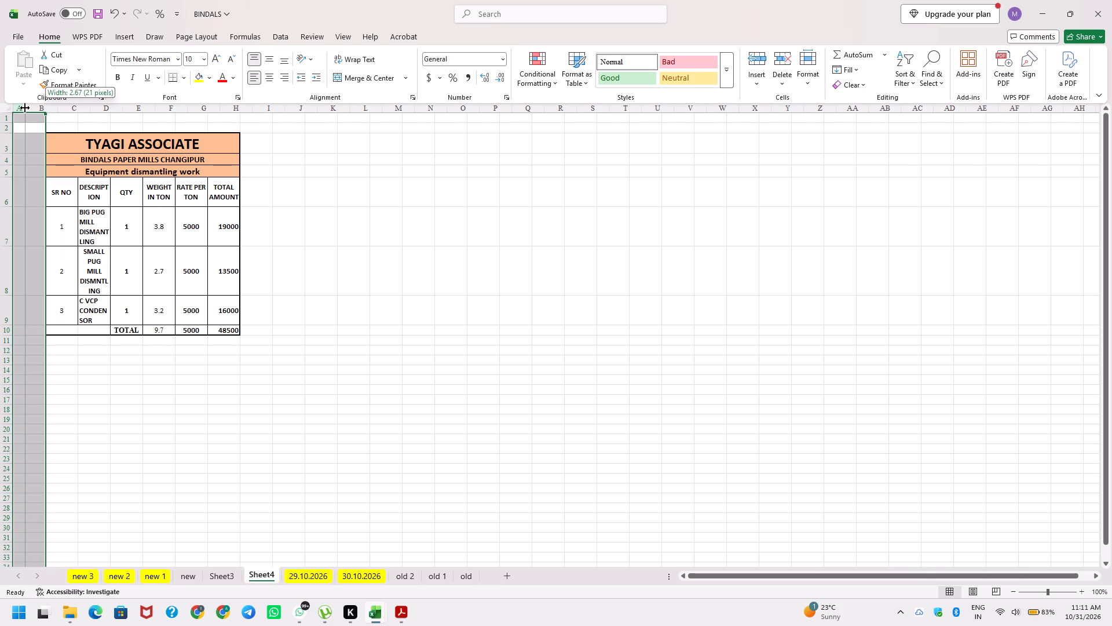
{"action": "left_click_drag", "start_coordinate": [25, 108], "coordinate": [19, 108]}
{"action": "left_click", "coordinate": [114, 161]}
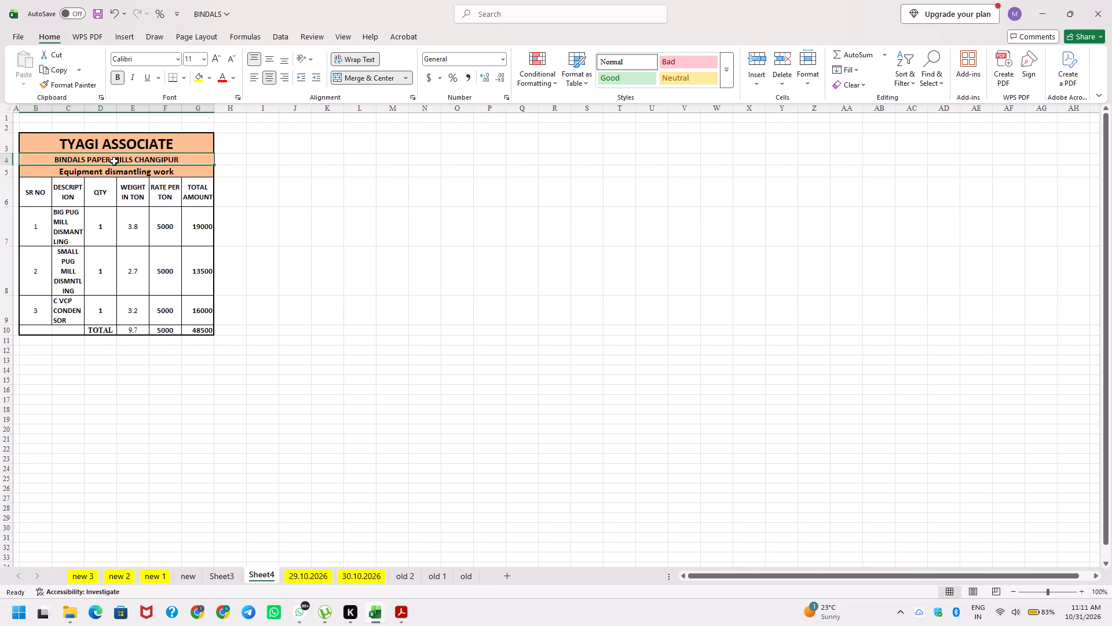
Delete the blank row directly above the table heading on Sheet4 and reduce the height of row 1.
{"action": "left_click", "coordinate": [28, 128]}
{"action": "key", "text": "shift+space"}
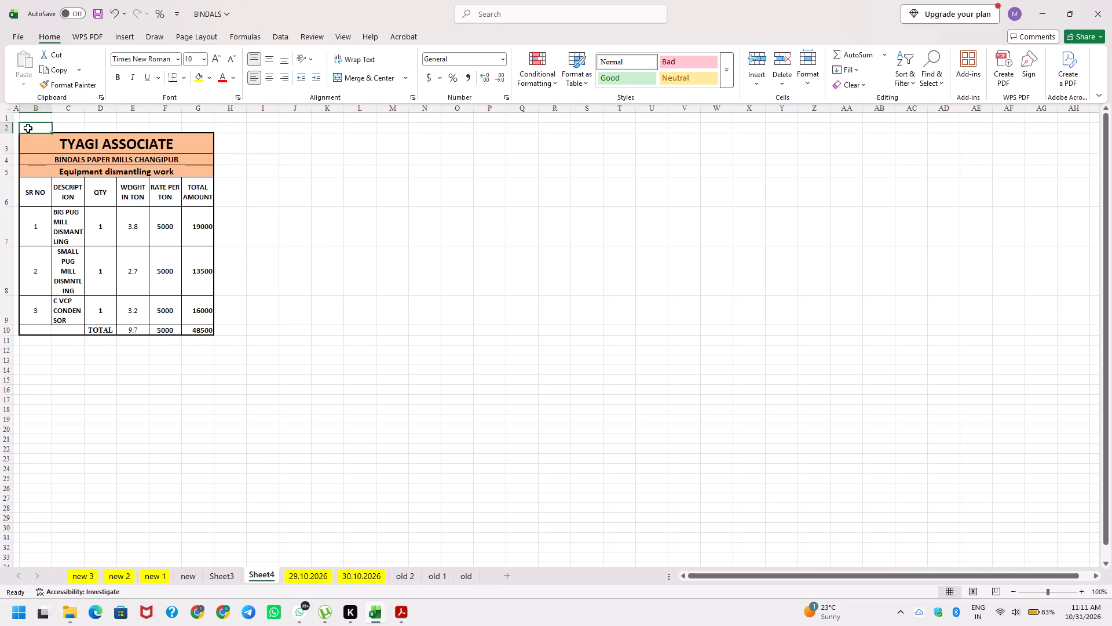
{"action": "key", "text": "ctrl+minus"}
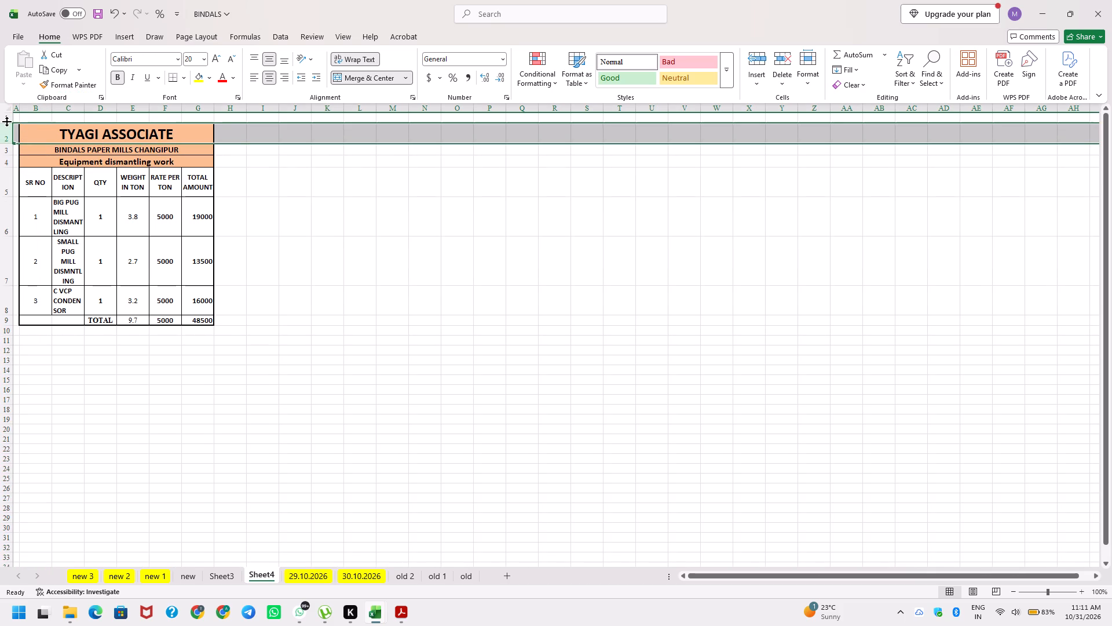
{"action": "left_click", "coordinate": [6, 121]}
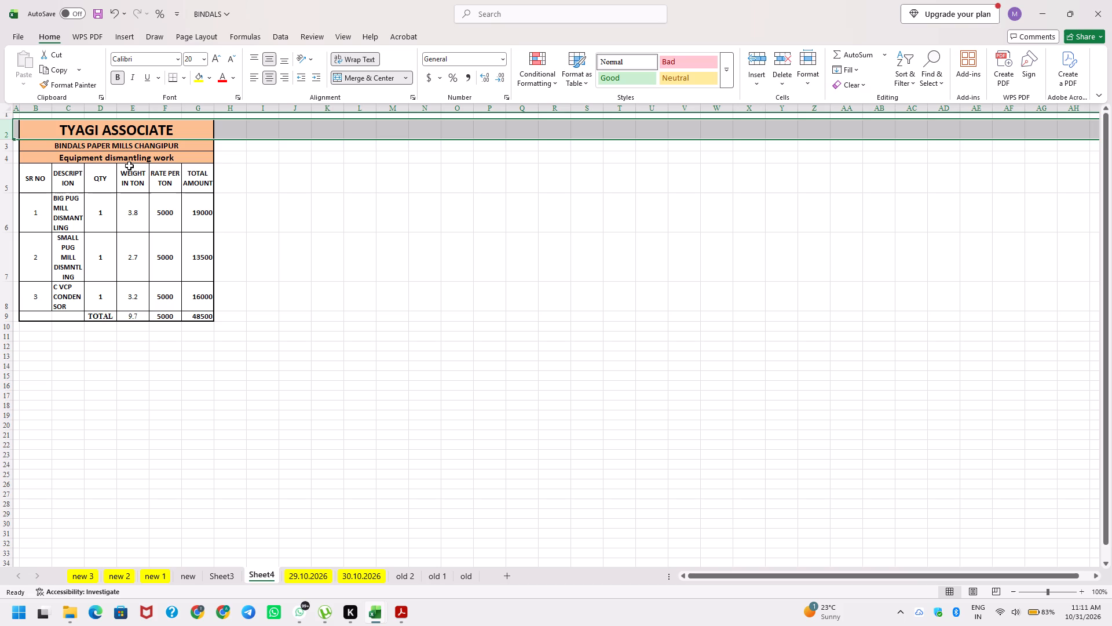
Widen the DESCRIPTION column of the equipment dismantling table on Sheet4.
{"action": "left_click", "coordinate": [120, 181]}
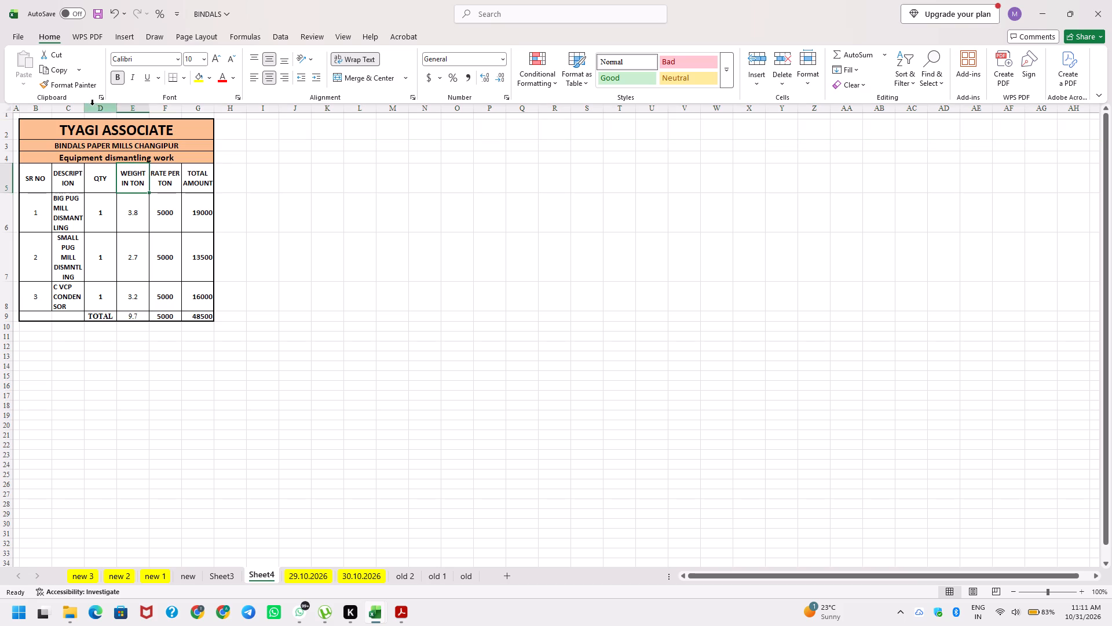
{"action": "left_click_drag", "start_coordinate": [86, 107], "coordinate": [108, 109]}
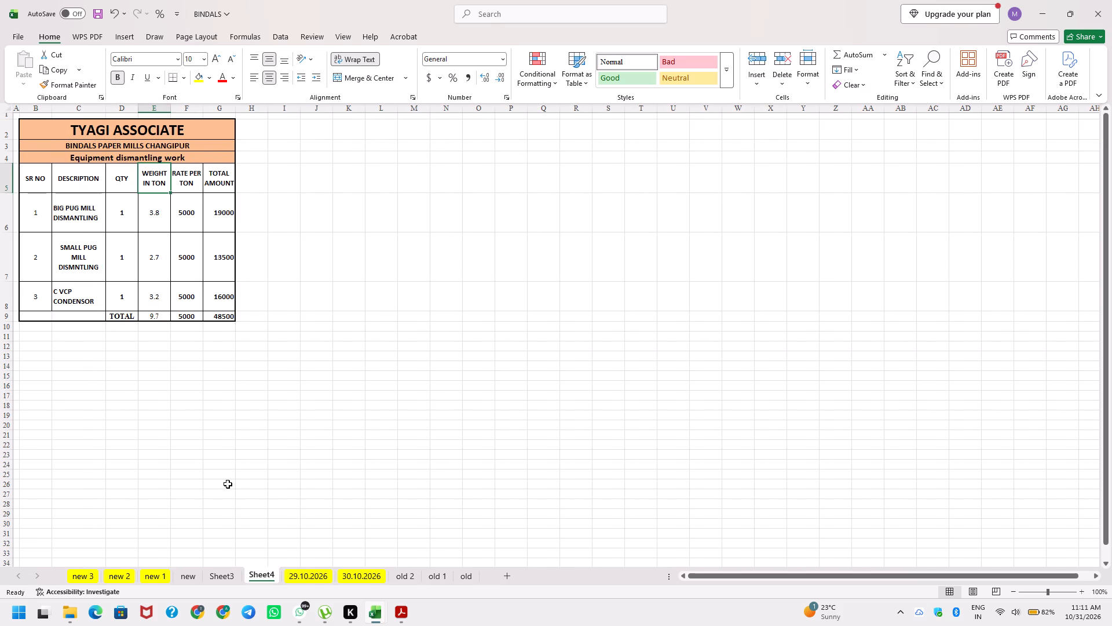
Widen the DESCRIPTION column of the equipment erection table on Sheet3.
{"action": "left_click", "coordinate": [230, 574]}
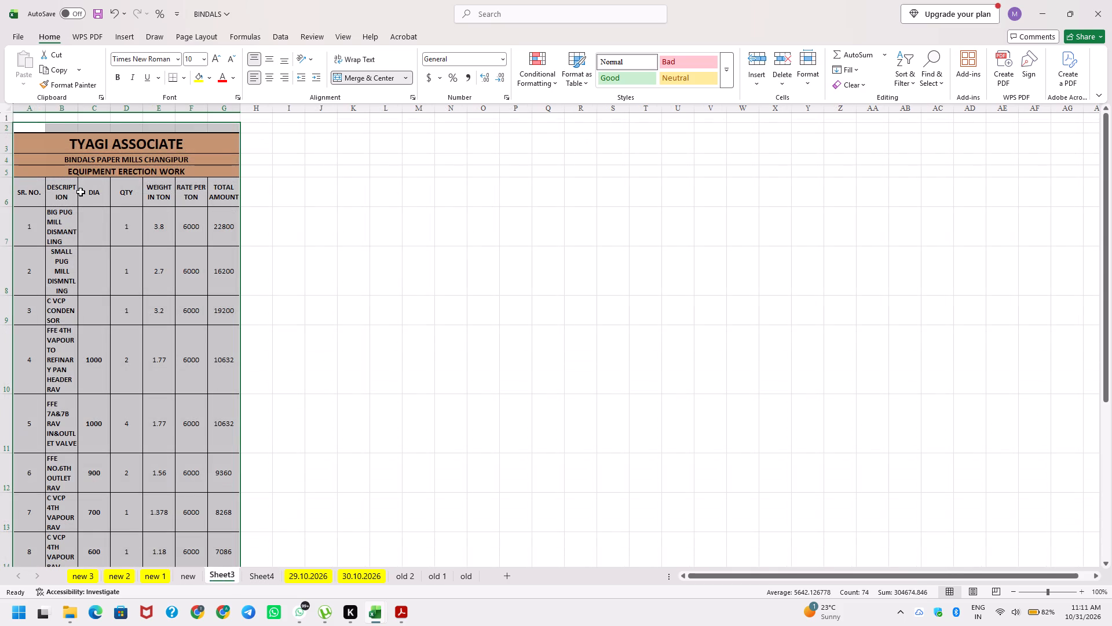
{"action": "left_click_drag", "start_coordinate": [75, 110], "coordinate": [103, 112]}
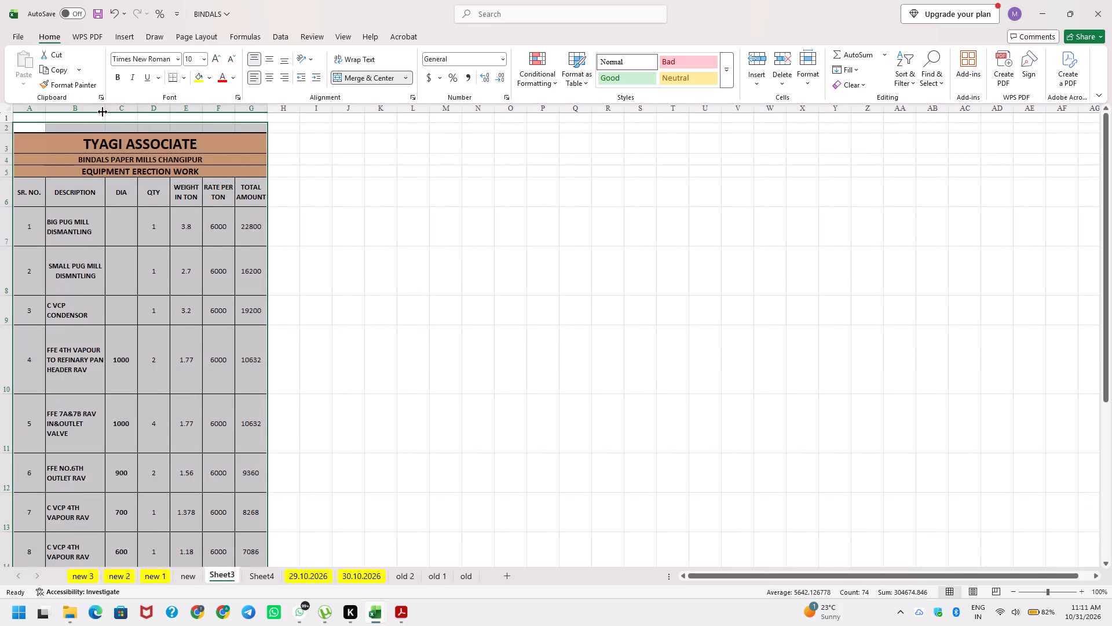
{"action": "left_click", "coordinate": [84, 194]}
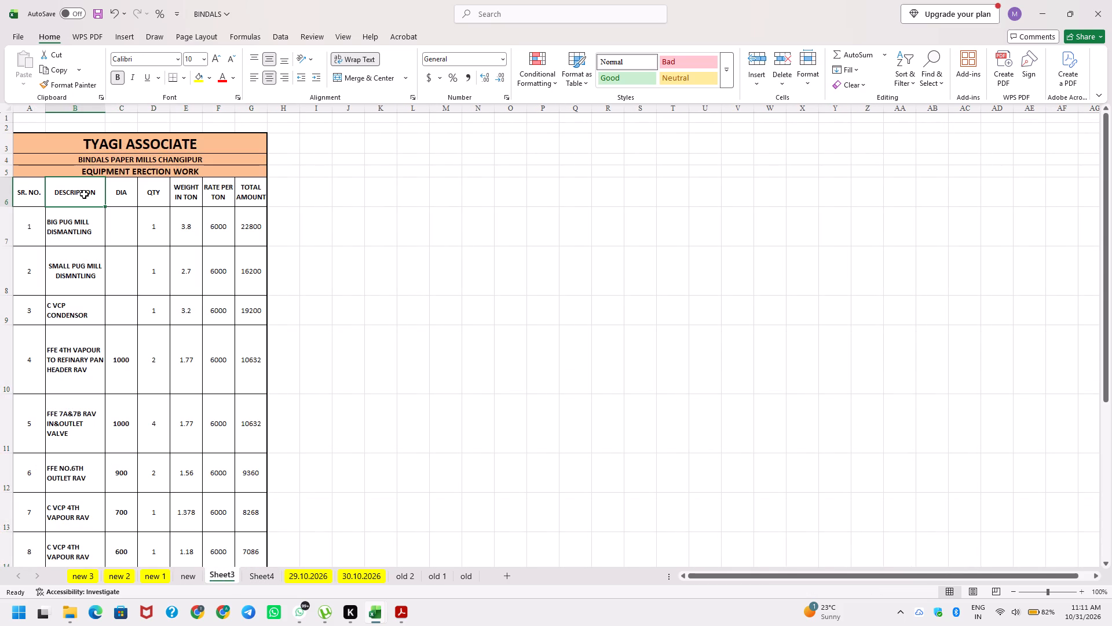
Left-align the DESCRIPTION header and all nine item descriptions in the equipment erection table.
{"action": "key", "text": "ctrl+shift+Down"}
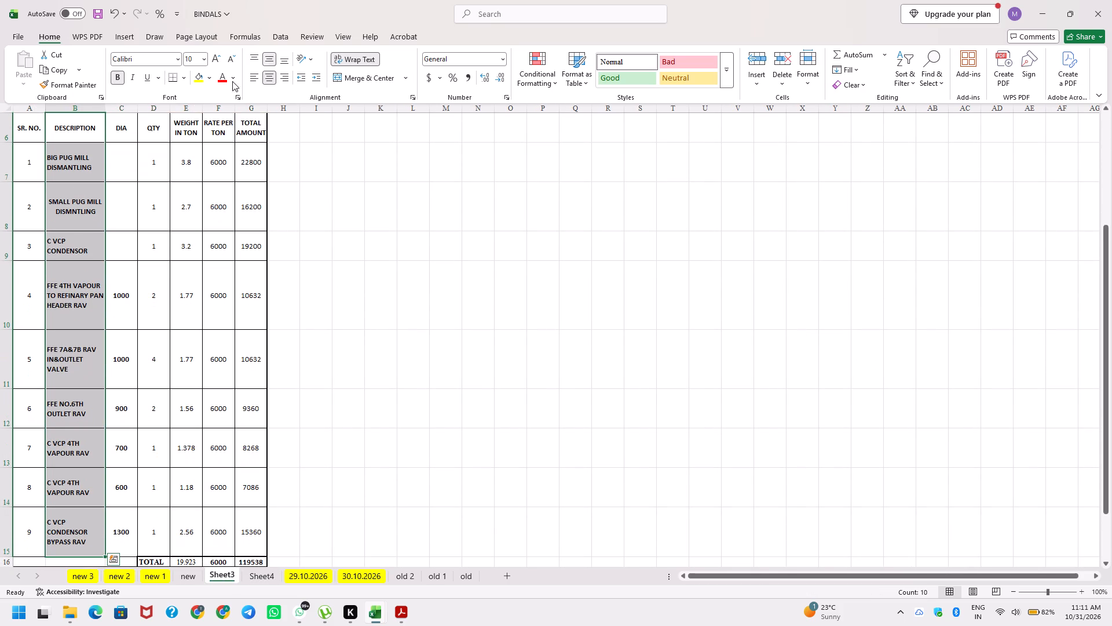
{"action": "left_click", "coordinate": [265, 76]}
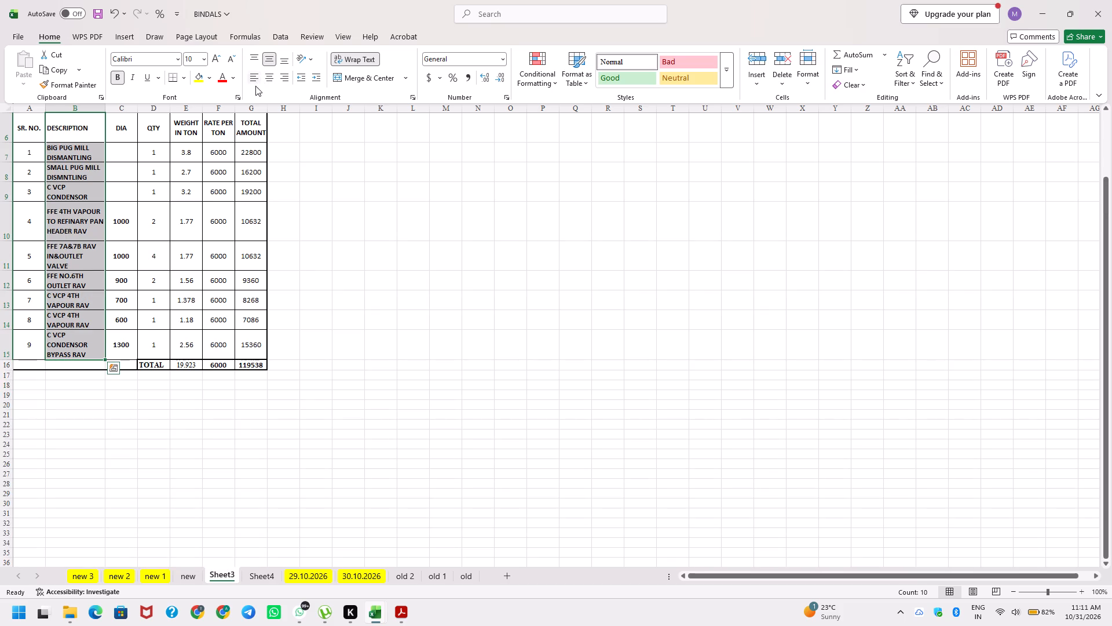
{"action": "left_click", "coordinate": [254, 80]}
{"action": "left_click", "coordinate": [123, 191]}
{"action": "left_click", "coordinate": [74, 185]}
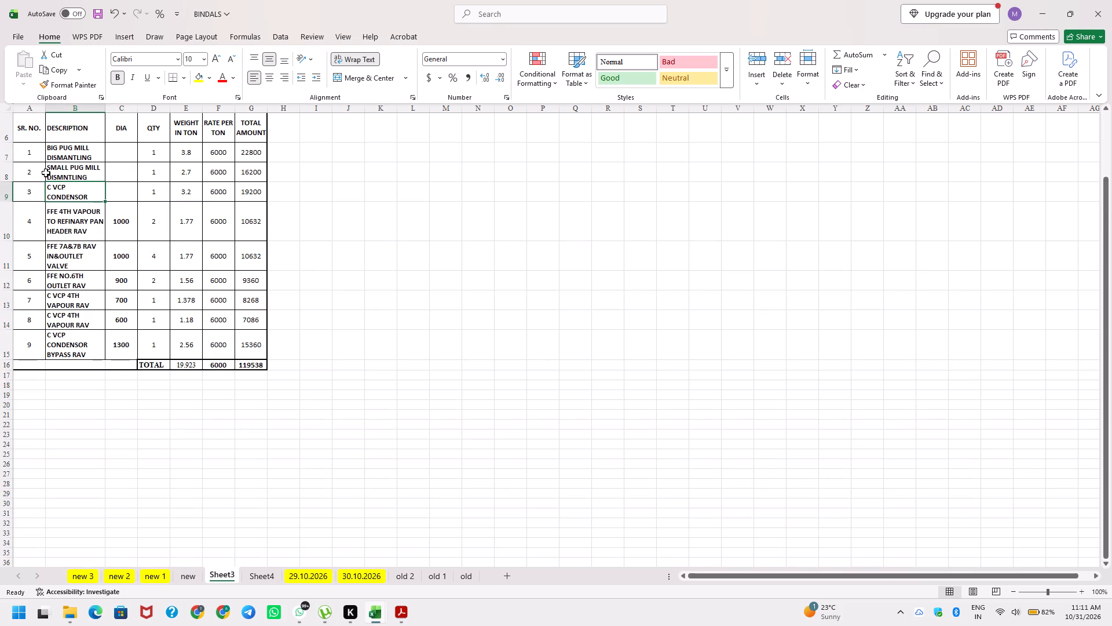
{"action": "left_click", "coordinate": [60, 170]}
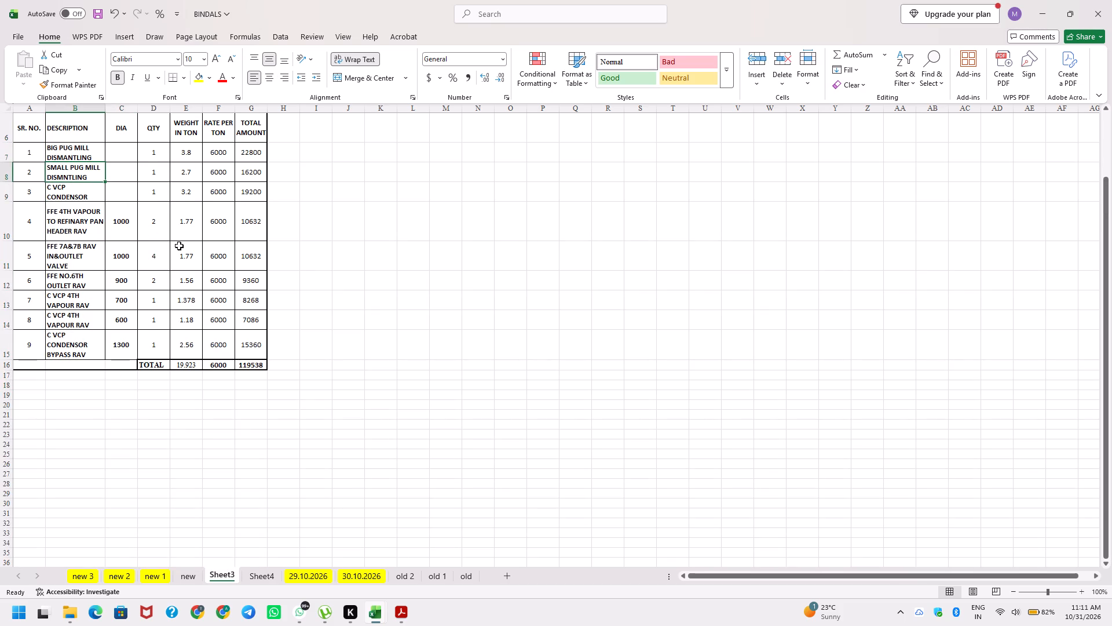
Save the BINDALS workbook.
{"action": "scroll", "coordinate": [179, 246], "scroll_direction": "up", "scroll_amount": 1}
{"action": "key", "text": "ctrl+s"}
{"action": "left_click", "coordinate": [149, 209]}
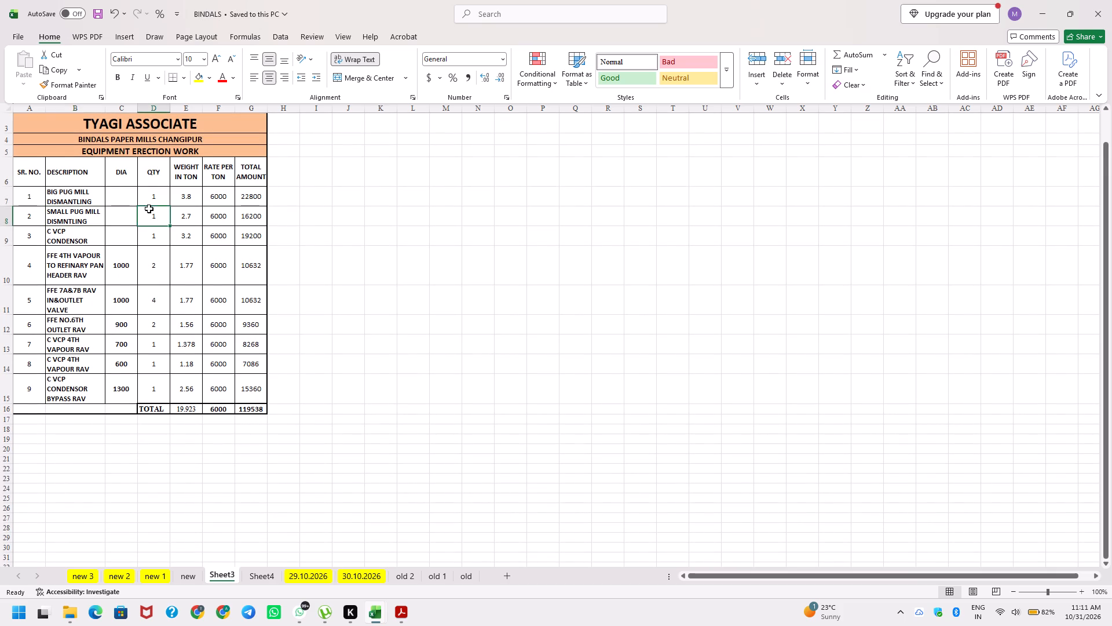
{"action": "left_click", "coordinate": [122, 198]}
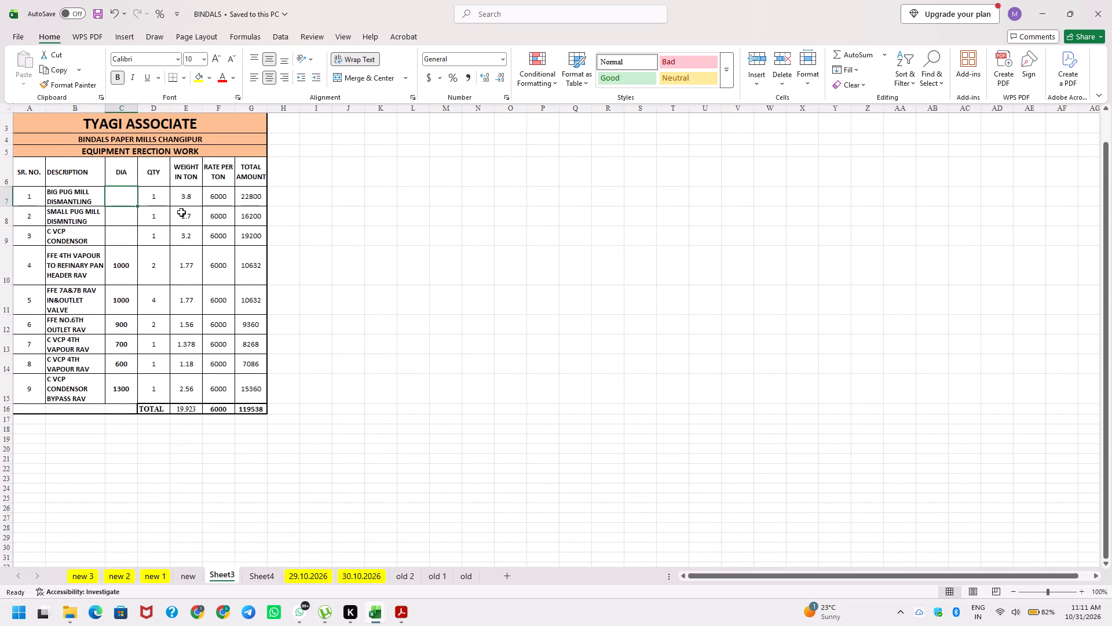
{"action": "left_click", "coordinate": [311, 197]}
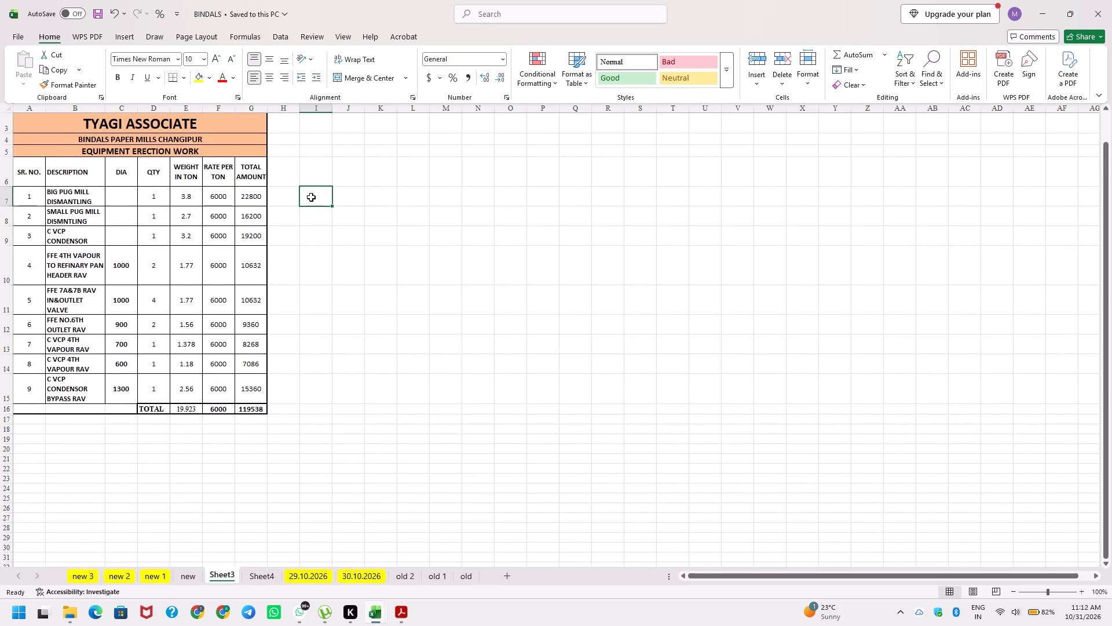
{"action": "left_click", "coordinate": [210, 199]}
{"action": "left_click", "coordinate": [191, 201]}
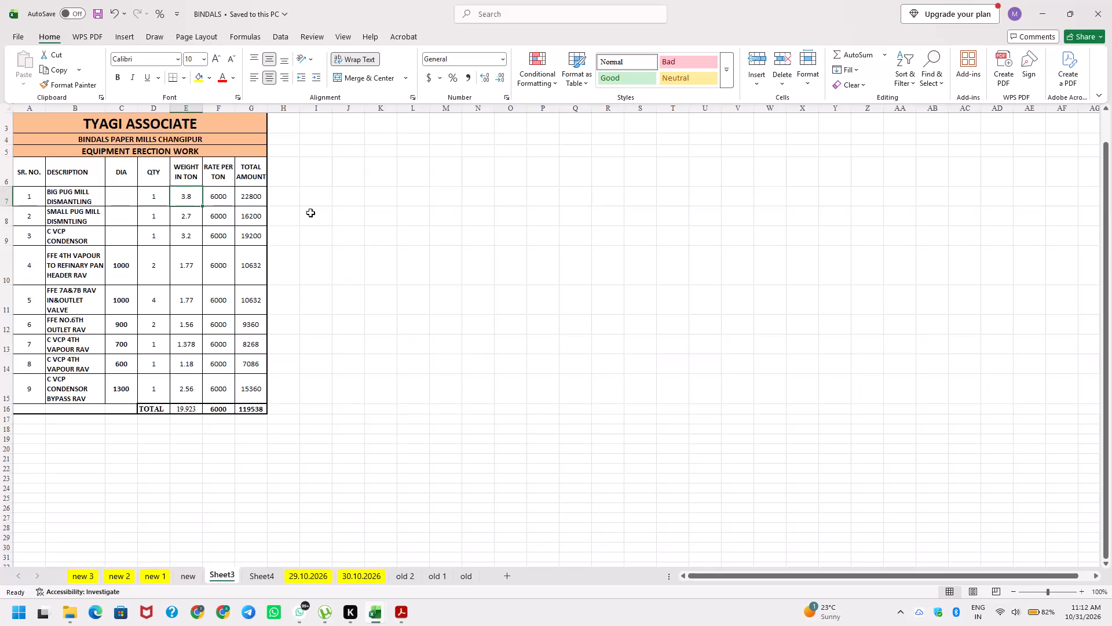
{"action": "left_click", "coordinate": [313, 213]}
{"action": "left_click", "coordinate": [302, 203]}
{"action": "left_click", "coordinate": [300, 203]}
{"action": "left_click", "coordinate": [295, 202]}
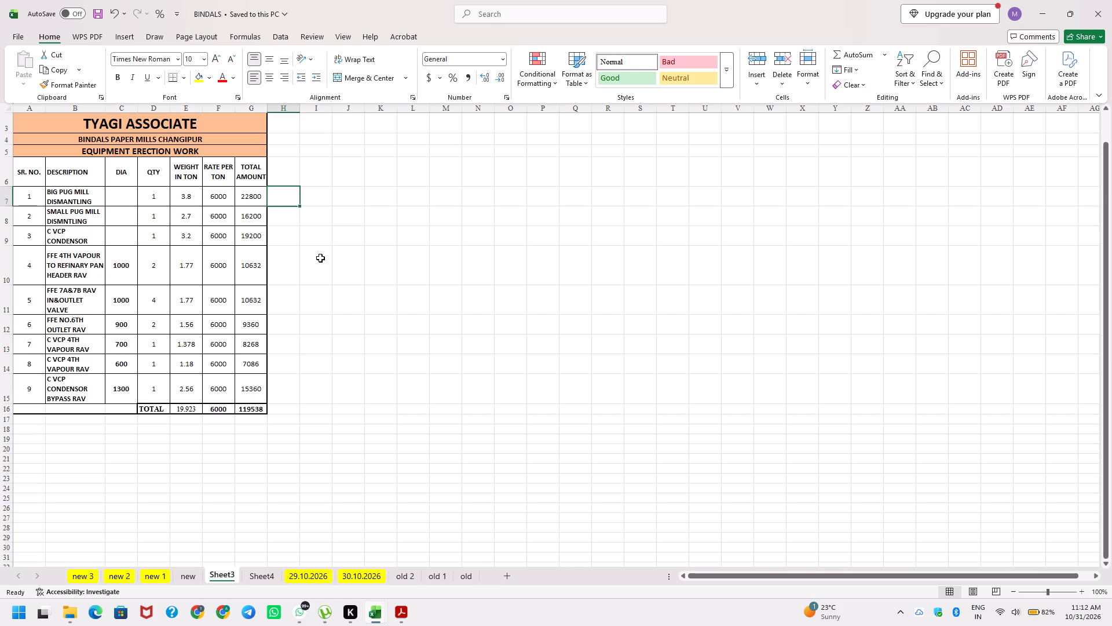
Check the formula behind the total weight in cell E16 without changing it, and save the workbook.
{"action": "left_click", "coordinate": [188, 407]}
{"action": "key", "text": "F2"}
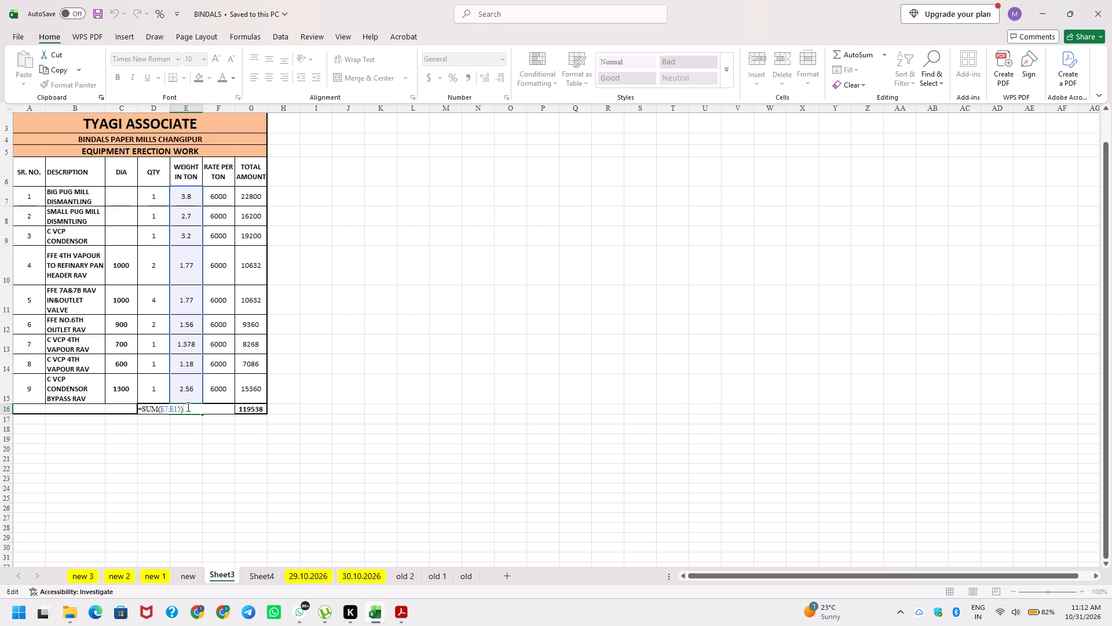
{"action": "key", "text": "Escape"}
{"action": "key", "text": "ctrl+s"}
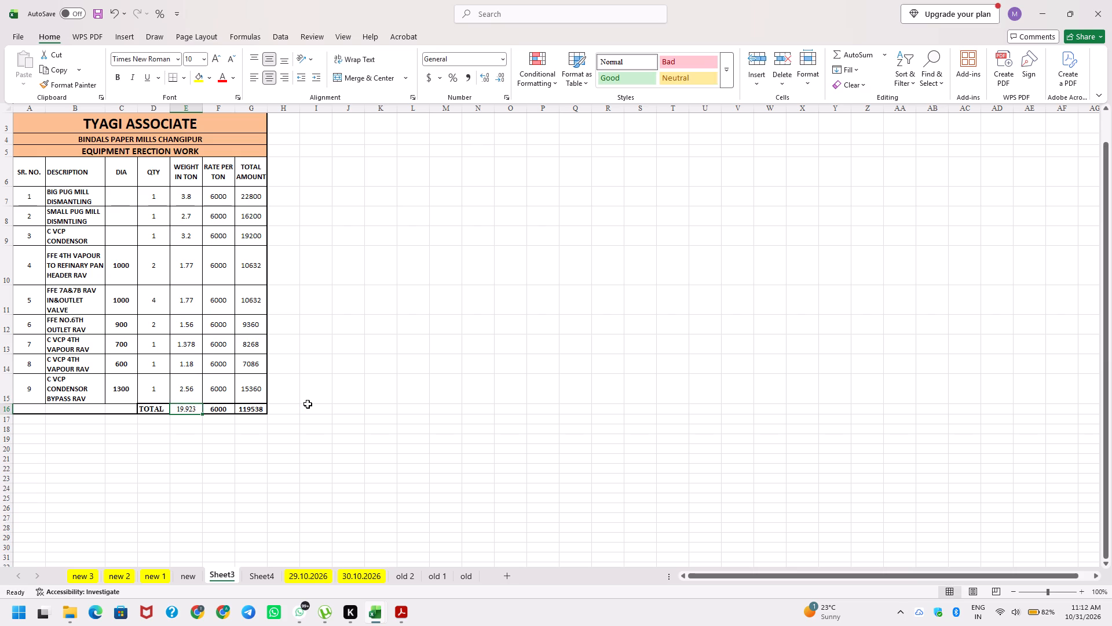
Check the formula behind the total amount in cell G16 without changing it.
{"action": "key", "text": "Right"}
{"action": "key", "text": "Right"}
{"action": "key", "text": "F2"}
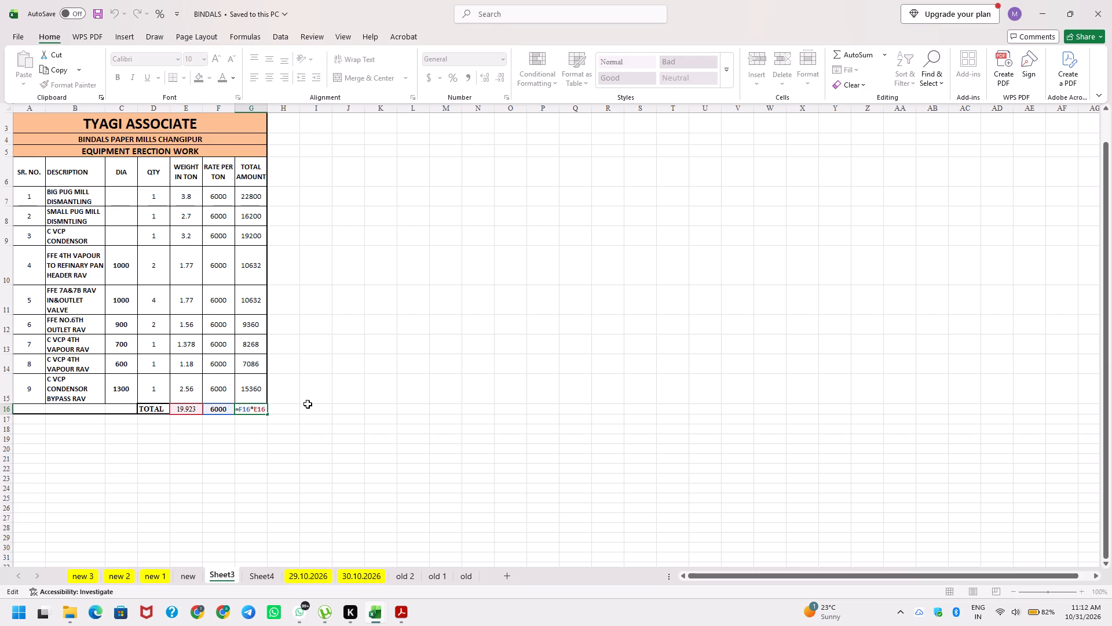
{"action": "key", "text": "Escape"}
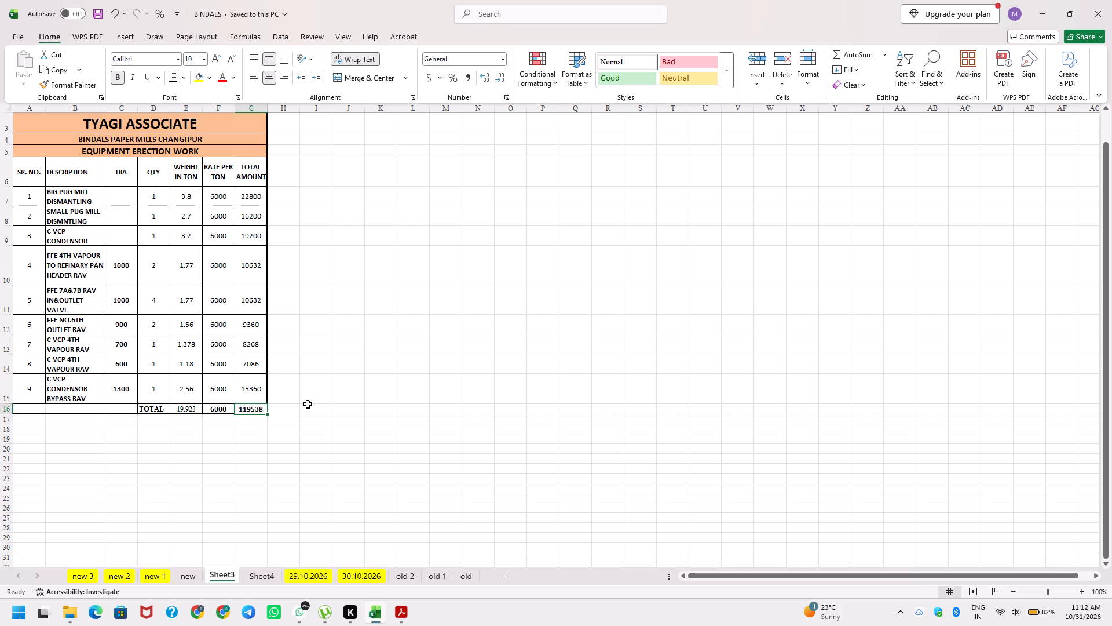
Check the sum of the nine item amounts in the TOTAL AMOUNT column without changing them, and save the workbook.
{"action": "key", "text": "Up"}
{"action": "key", "text": "ctrl+shift+Up"}
{"action": "key", "text": "shift+Down"}
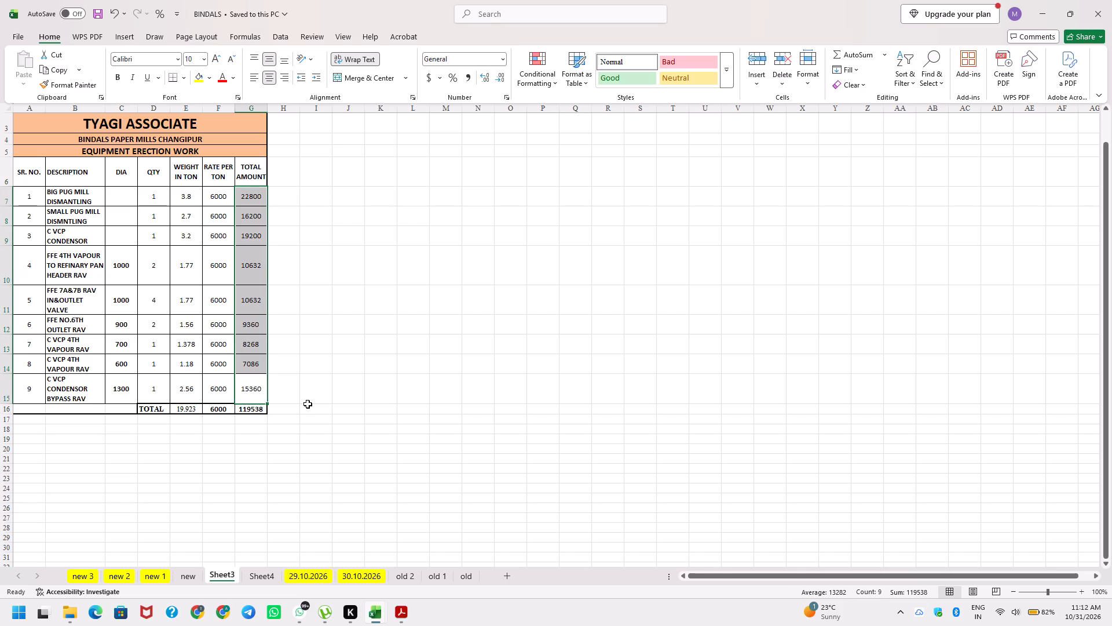
{"action": "key", "text": "Escape"}
{"action": "key", "text": "ctrl+s"}
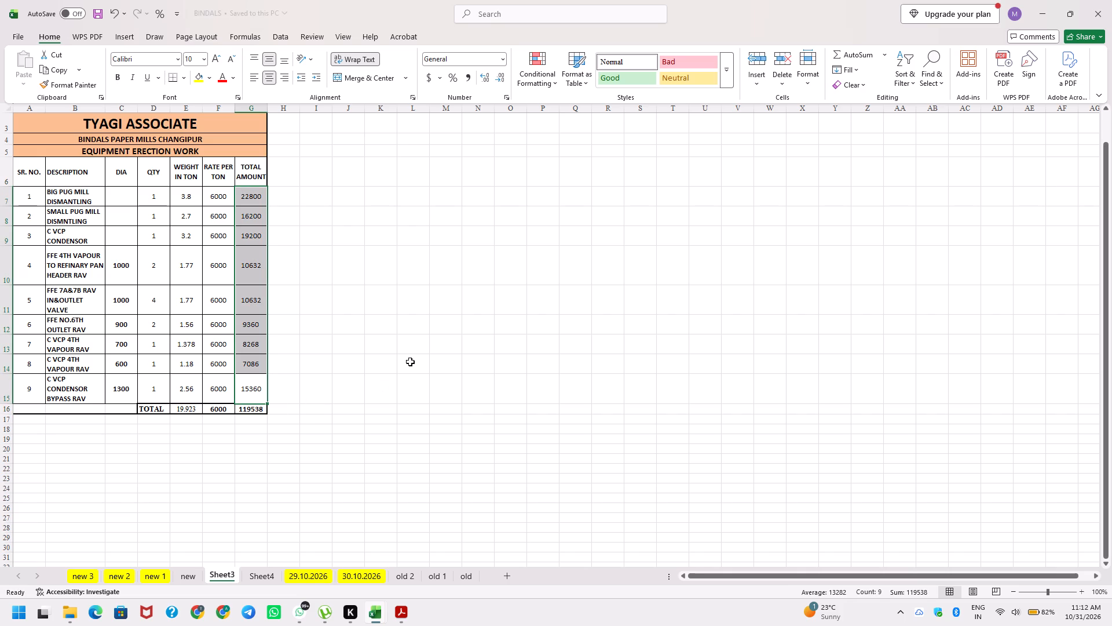
{"action": "left_click", "coordinate": [410, 362]}
{"action": "key", "text": "ctrl+s"}
{"action": "key", "text": "ctrl+s"}
Slightly widen the TOTAL AMOUNT, RATE PER TON and WEIGHT IN TON columns of the equipment erection table, and save the workbook.
{"action": "left_click", "coordinate": [267, 113]}
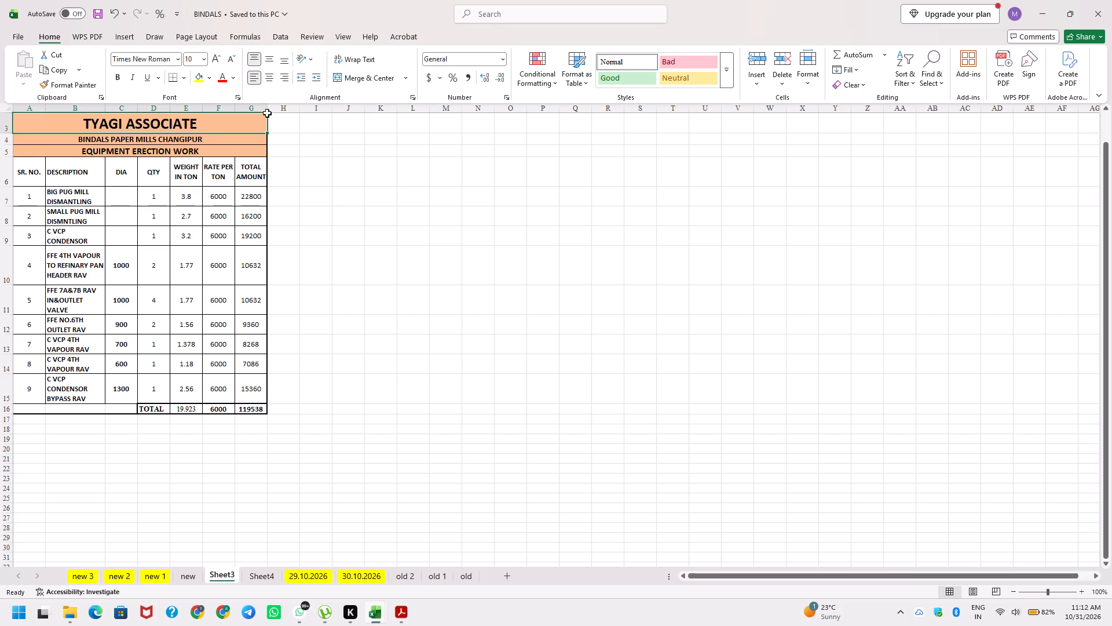
{"action": "left_click_drag", "start_coordinate": [267, 110], "coordinate": [277, 110]}
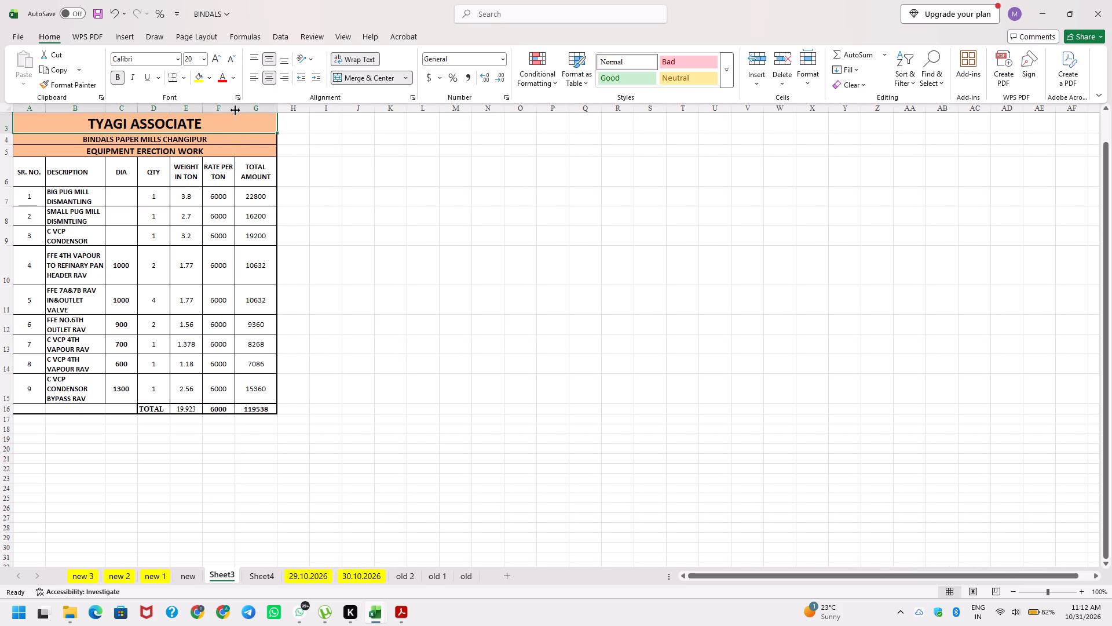
{"action": "left_click", "coordinate": [235, 110]}
{"action": "left_click_drag", "start_coordinate": [235, 110], "coordinate": [245, 111]}
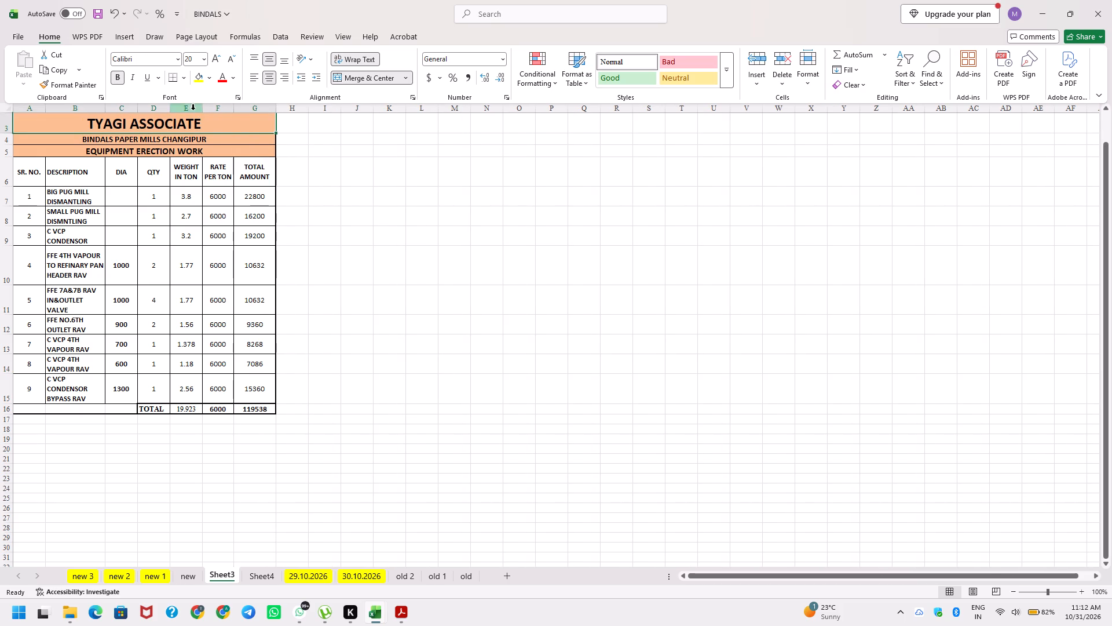
{"action": "left_click_drag", "start_coordinate": [205, 108], "coordinate": [210, 108]}
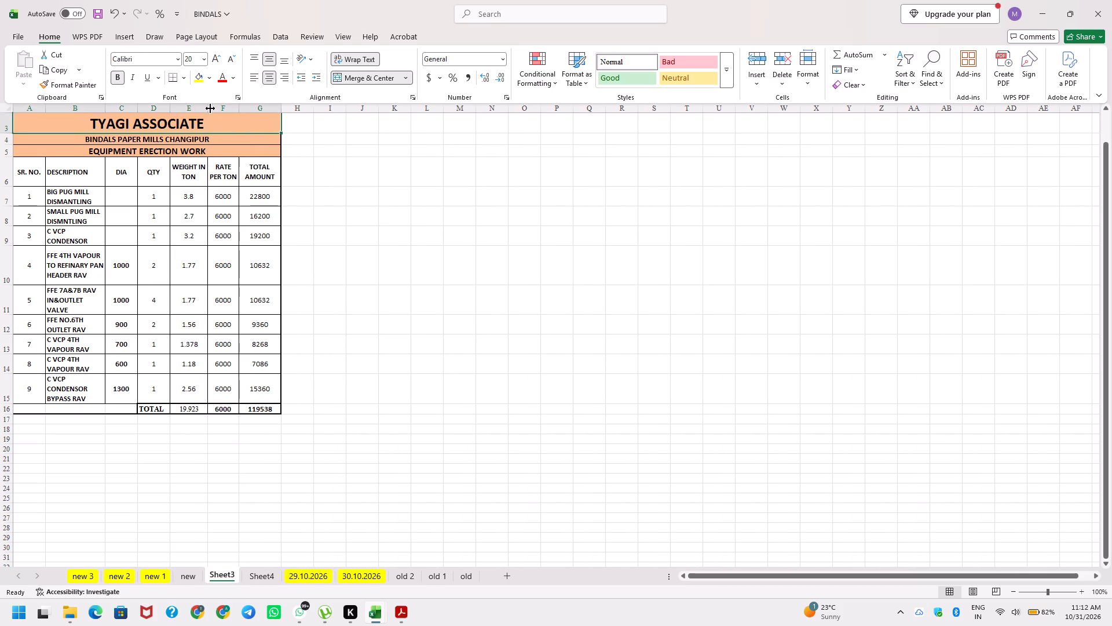
{"action": "key", "text": "ctrl+s"}
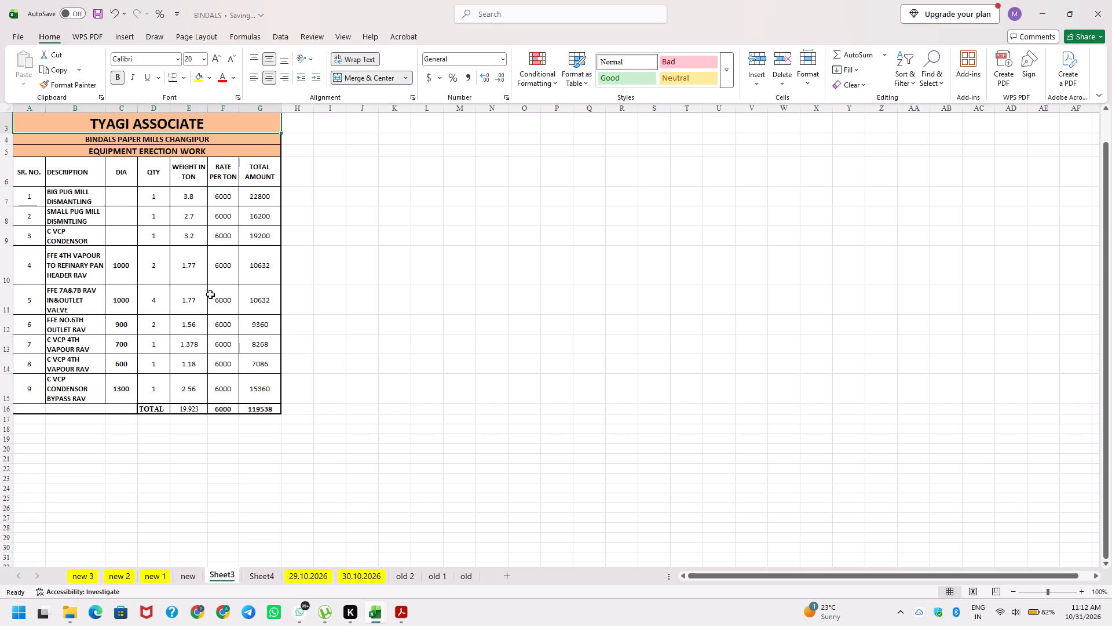
{"action": "left_click", "coordinate": [234, 316]}
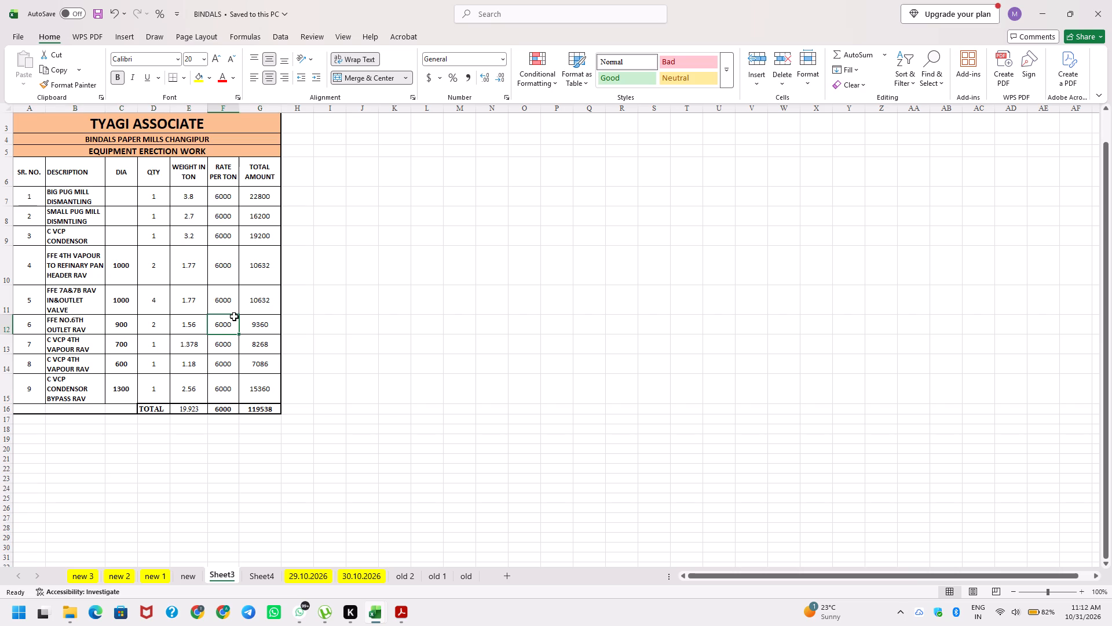
Rename Sheet3, which holds the equipment erection table, as 28.10.2026.
{"action": "double_click", "coordinate": [222, 575]}
{"action": "type", "text": "28.10.2026"}
{"action": "key", "text": "Return"}
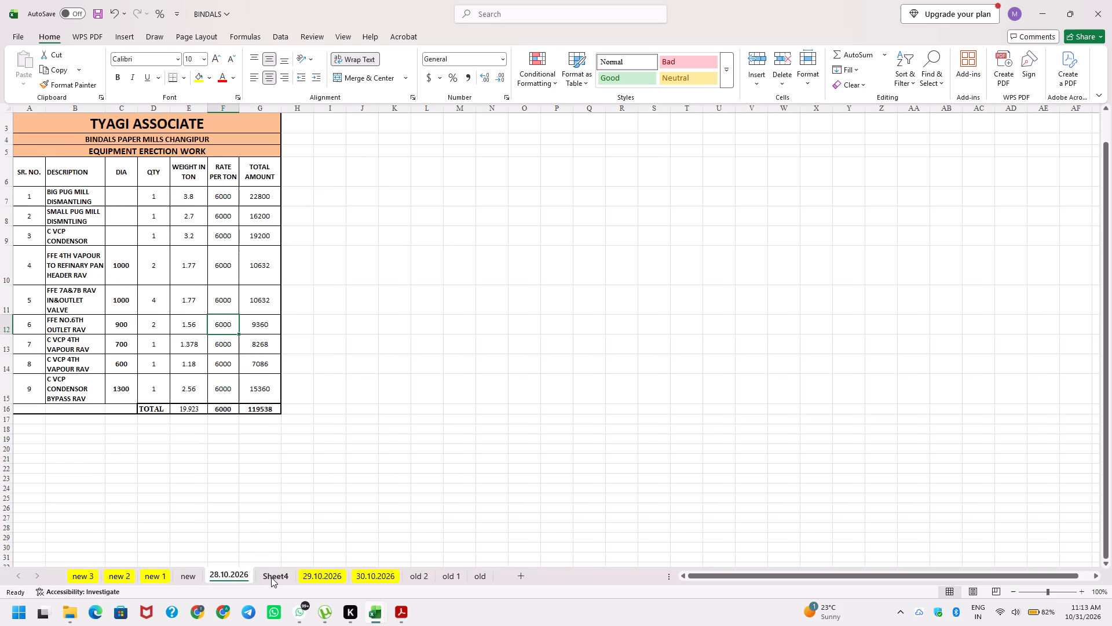
Rename Sheet4, which holds the equipment dismantling table, as 28.10.2026 - 1.
{"action": "left_click", "coordinate": [272, 577]}
{"action": "scroll", "coordinate": [228, 491], "scroll_direction": "down", "scroll_amount": 1}
{"action": "left_click", "coordinate": [277, 570]}
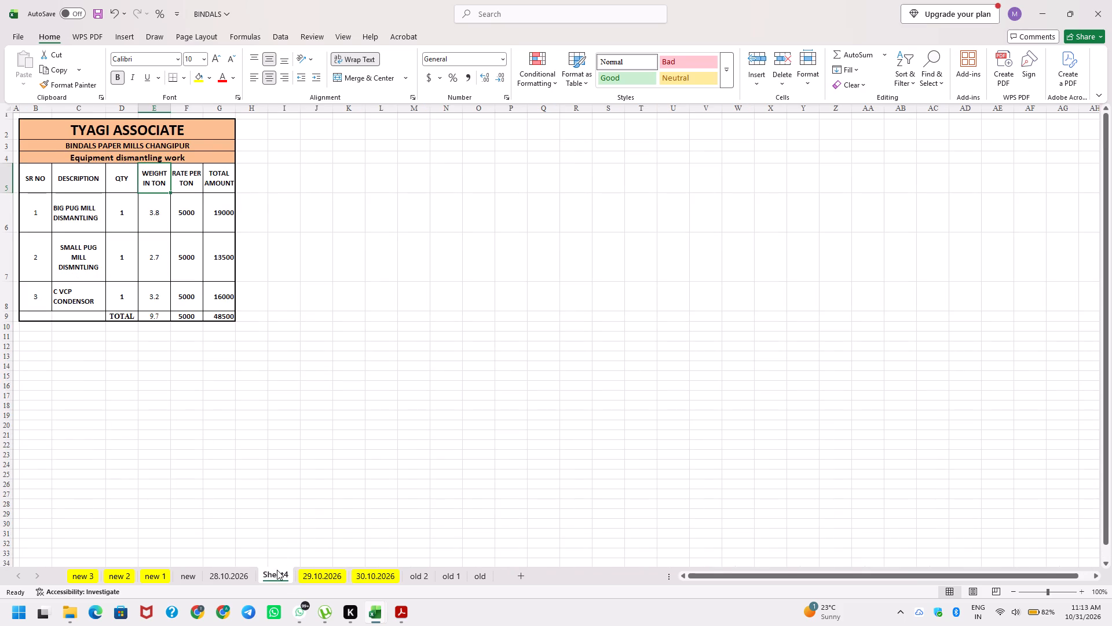
{"action": "double_click", "coordinate": [276, 574]}
{"action": "type", "text": "28.10.2026"}
{"action": "key", "text": "Return"}
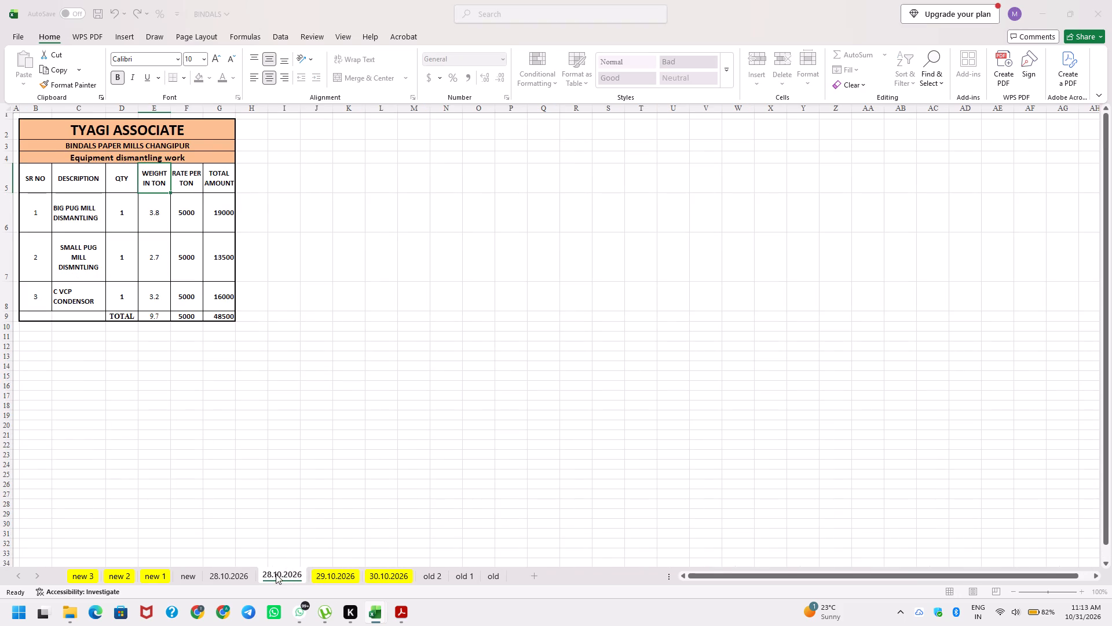
{"action": "left_click", "coordinate": [631, 330]}
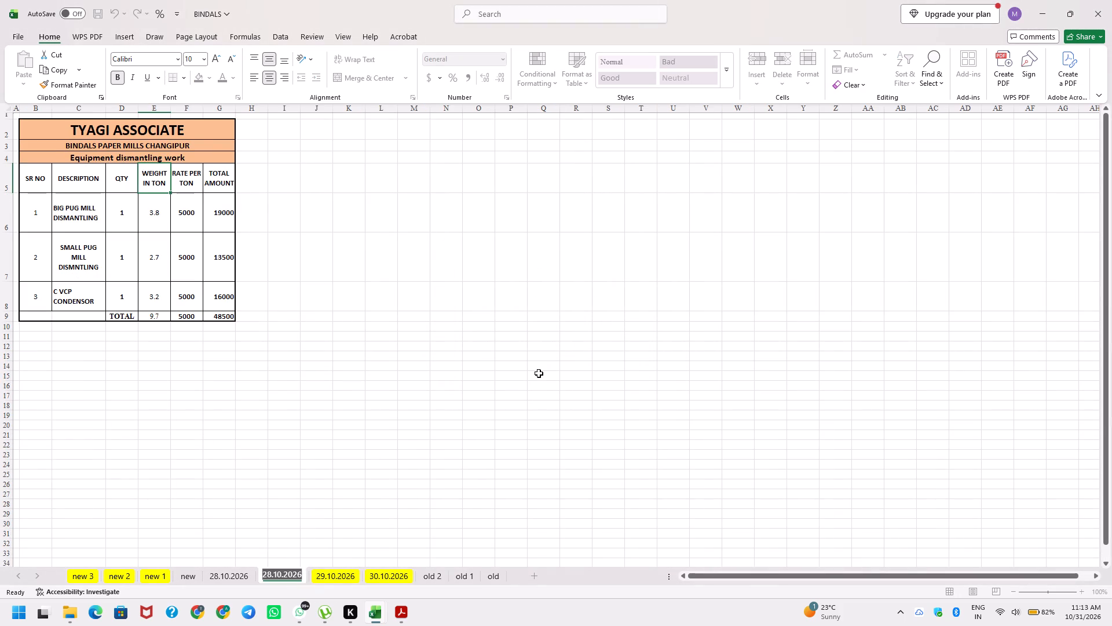
{"action": "key", "text": "Right"}
{"action": "key", "text": "space"}
{"action": "type", "text": "- 1"}
{"action": "key", "text": "space"}
{"action": "key", "text": "Return"}
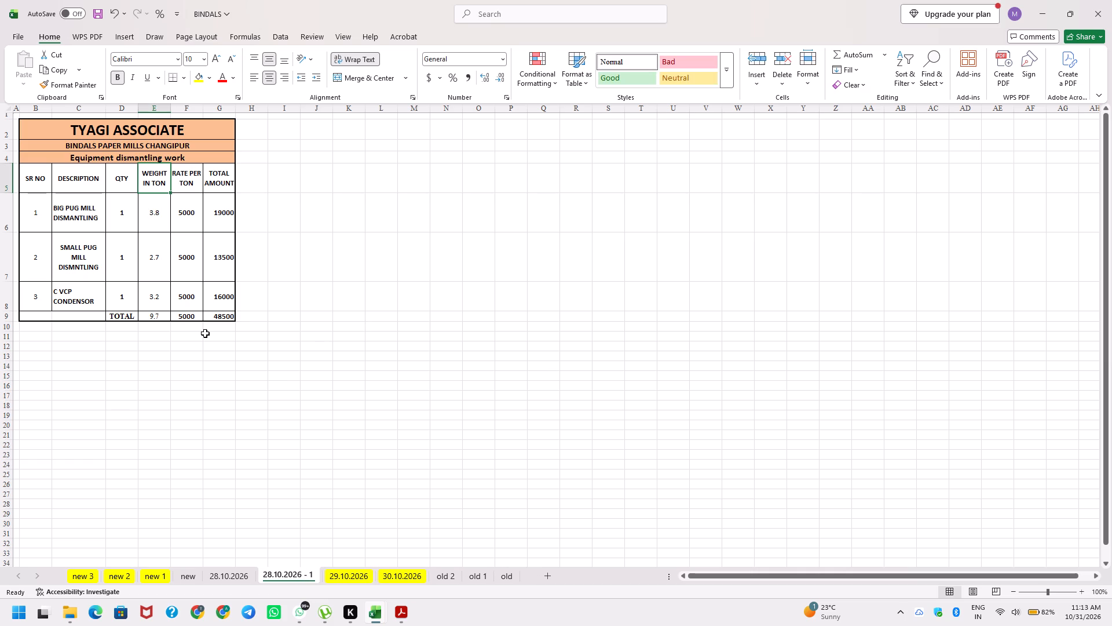
Widen the DESCRIPTION column of the equipment dismantling table so C VCP CONDENSOR fits on one line.
{"action": "left_click_drag", "start_coordinate": [105, 109], "coordinate": [115, 109]}
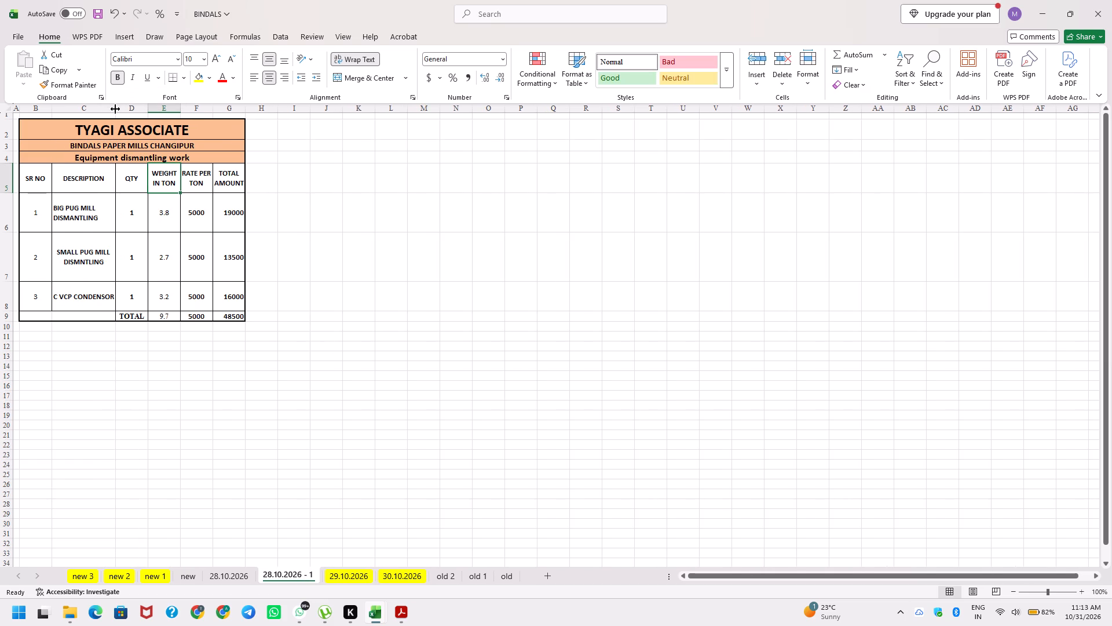
Left-align the DESCRIPTION header and the three item descriptions in the equipment dismantling table, and save the workbook.
{"action": "double_click", "coordinate": [86, 186]}
{"action": "key", "text": "ctrl+shift+Down"}
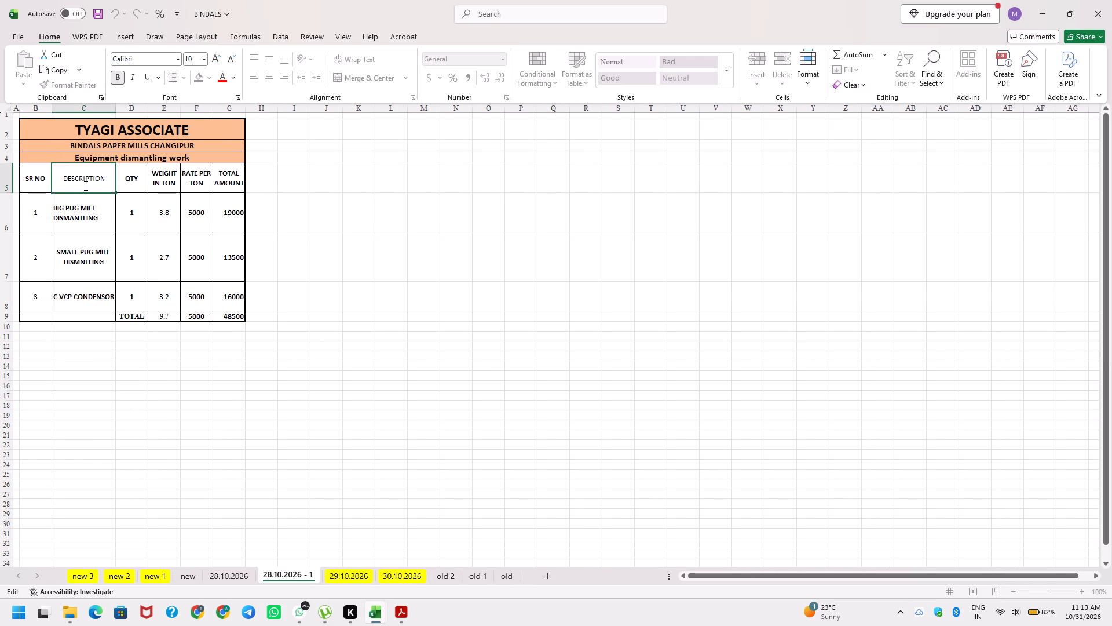
{"action": "key", "text": "Escape"}
{"action": "key", "text": "ctrl+shift+Down"}
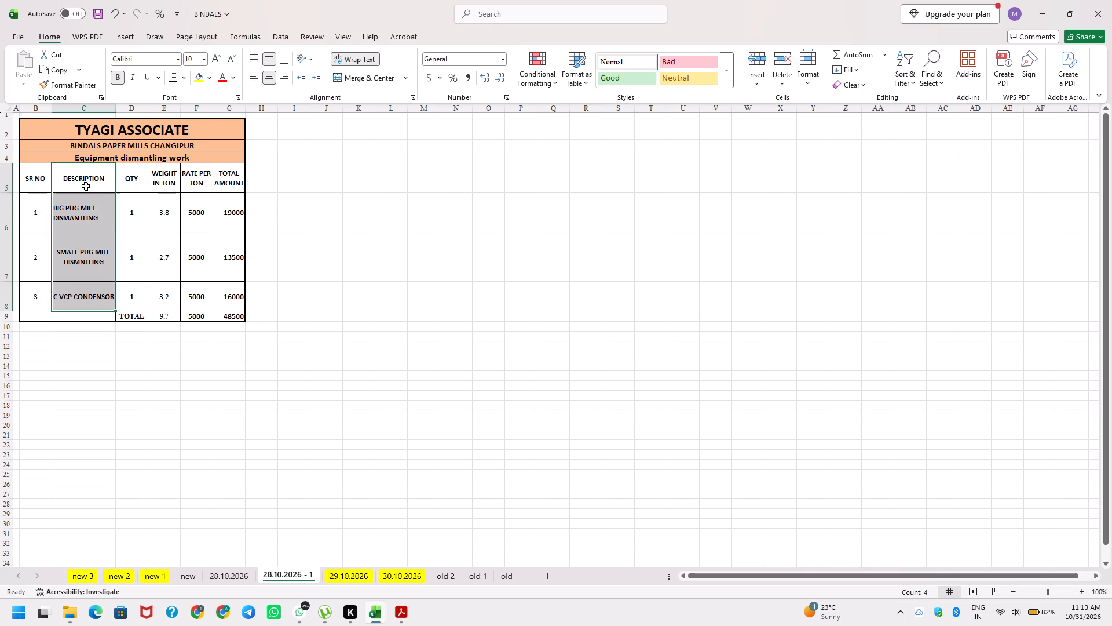
{"action": "left_click", "coordinate": [273, 77]}
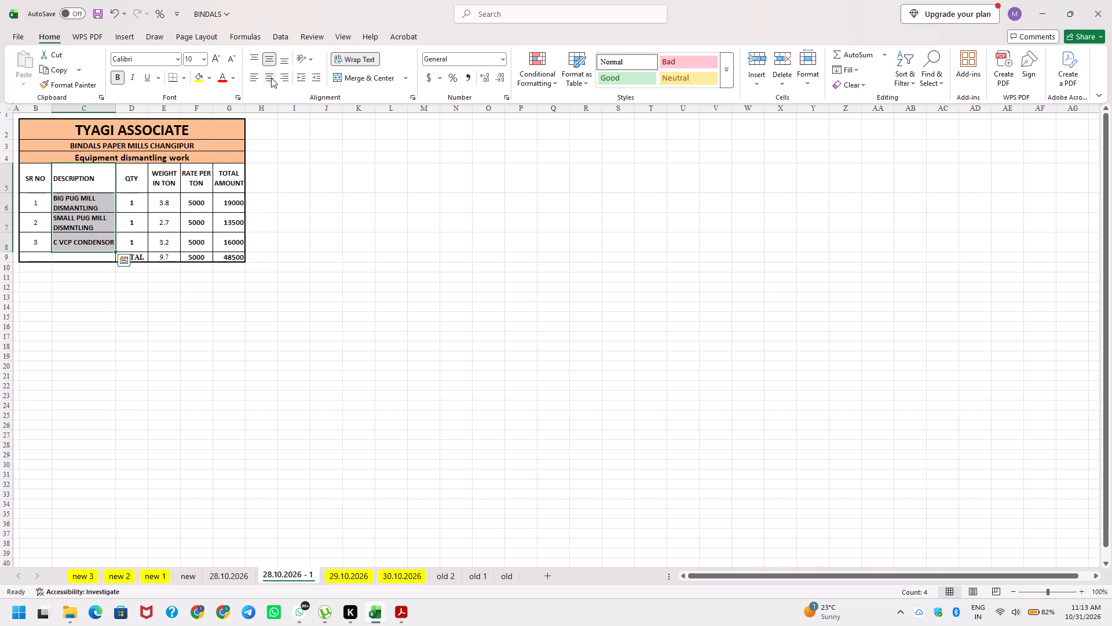
{"action": "left_click", "coordinate": [134, 217]}
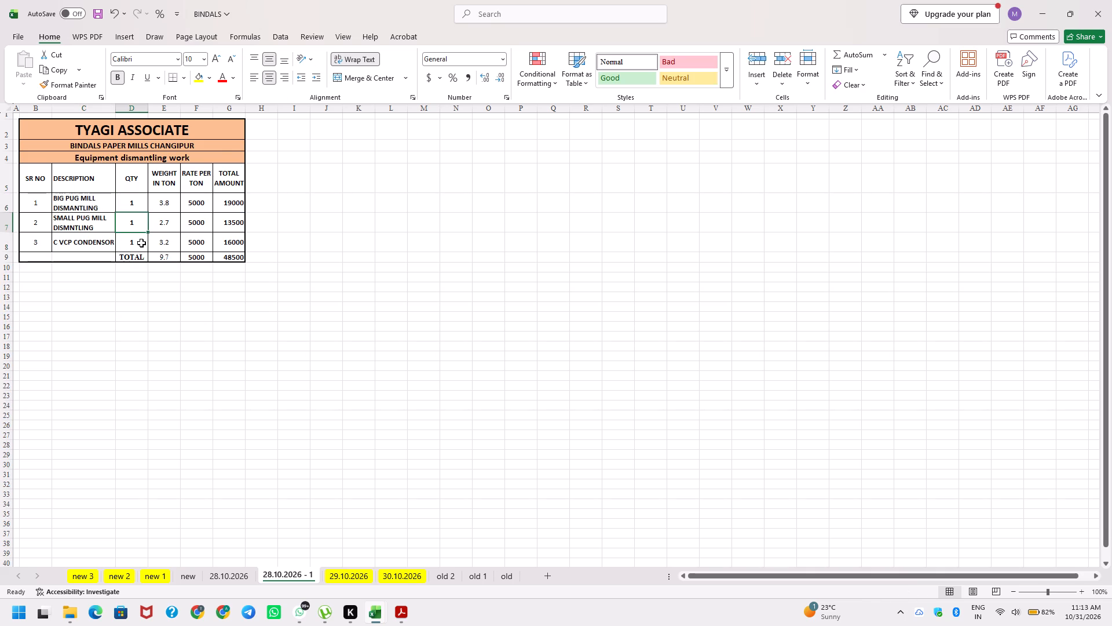
{"action": "left_click", "coordinate": [199, 217]}
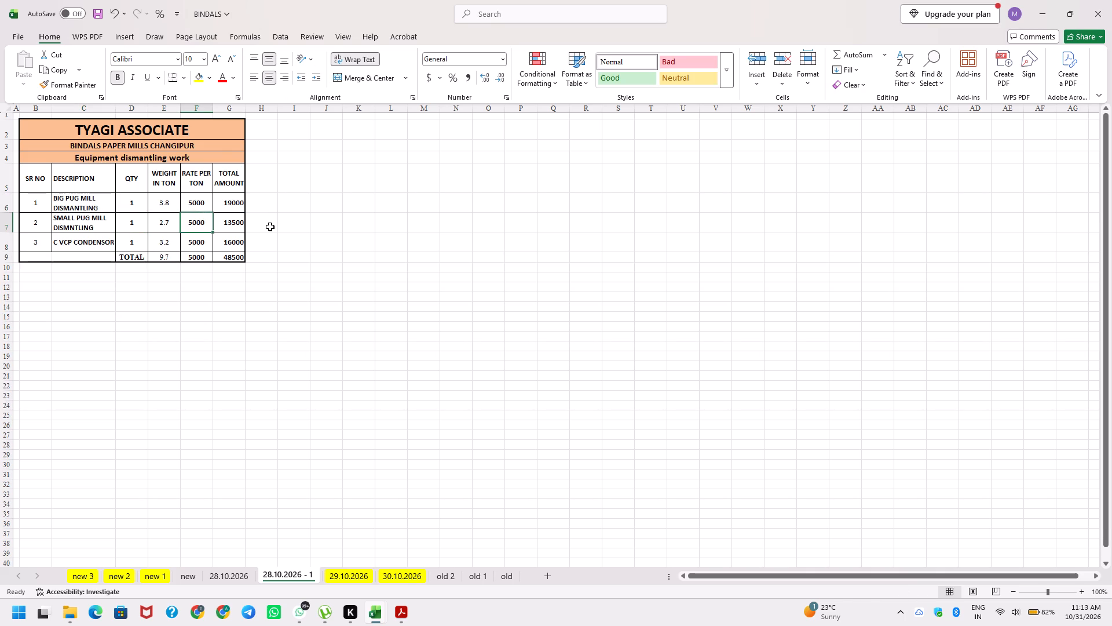
{"action": "key", "text": "ctrl+s"}
Slightly widen the TOTAL AMOUNT, RATE PER TON and WEIGHT IN TON columns of the dismantling table, and save the workbook.
{"action": "left_click_drag", "start_coordinate": [247, 112], "coordinate": [253, 112]}
{"action": "left_click_drag", "start_coordinate": [221, 111], "coordinate": [220, 111]}
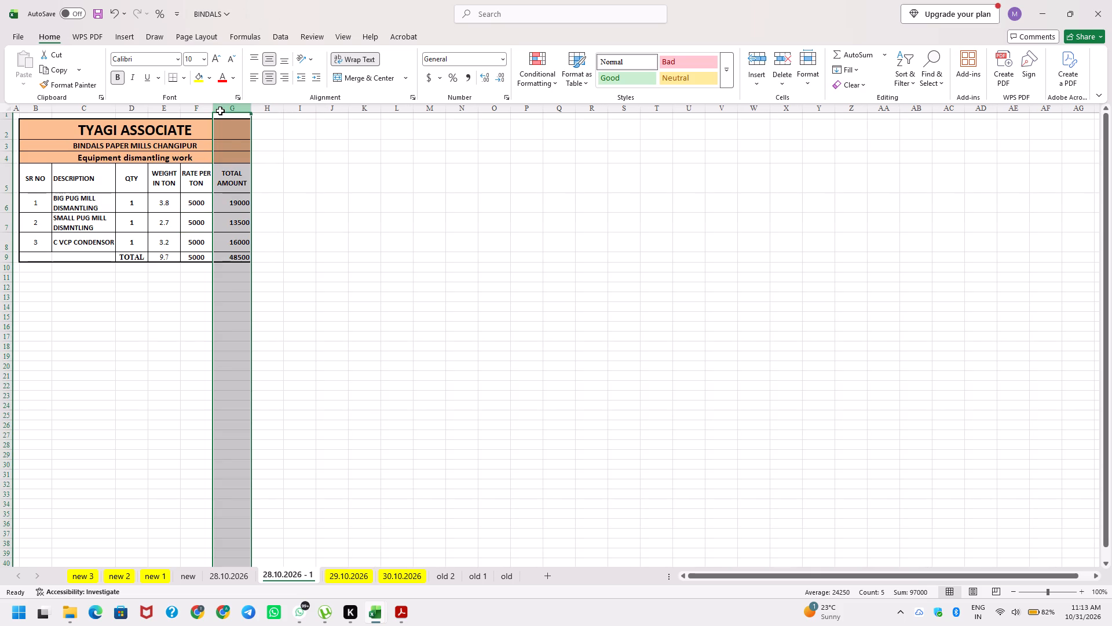
{"action": "left_click_drag", "start_coordinate": [220, 111], "coordinate": [211, 108]}
{"action": "left_click", "coordinate": [211, 108]}
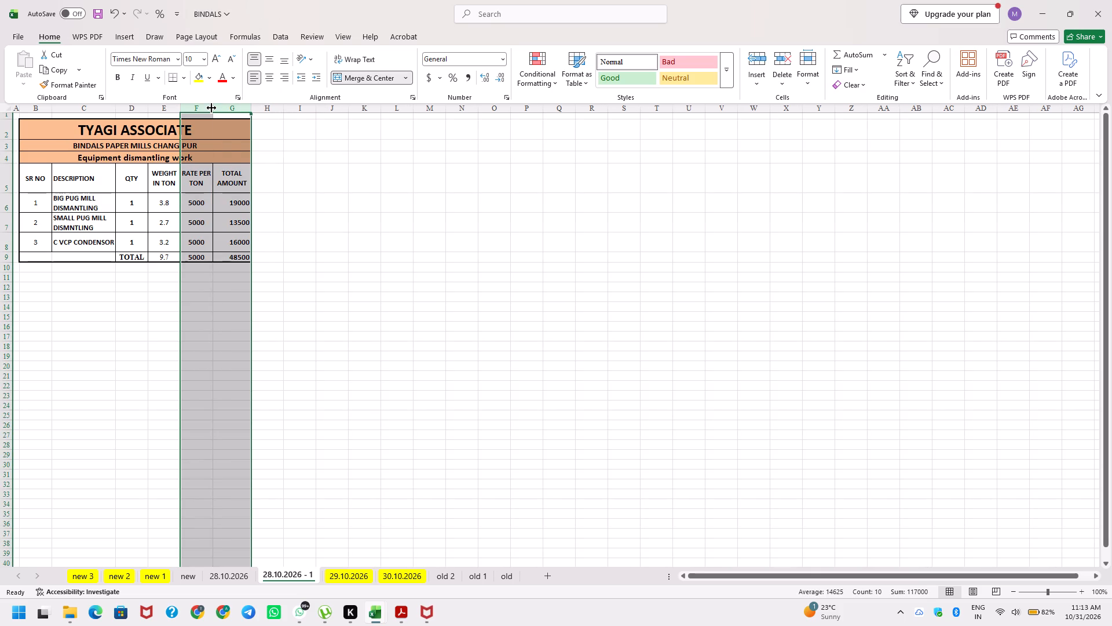
{"action": "left_click", "coordinate": [211, 108]}
{"action": "left_click", "coordinate": [174, 195]}
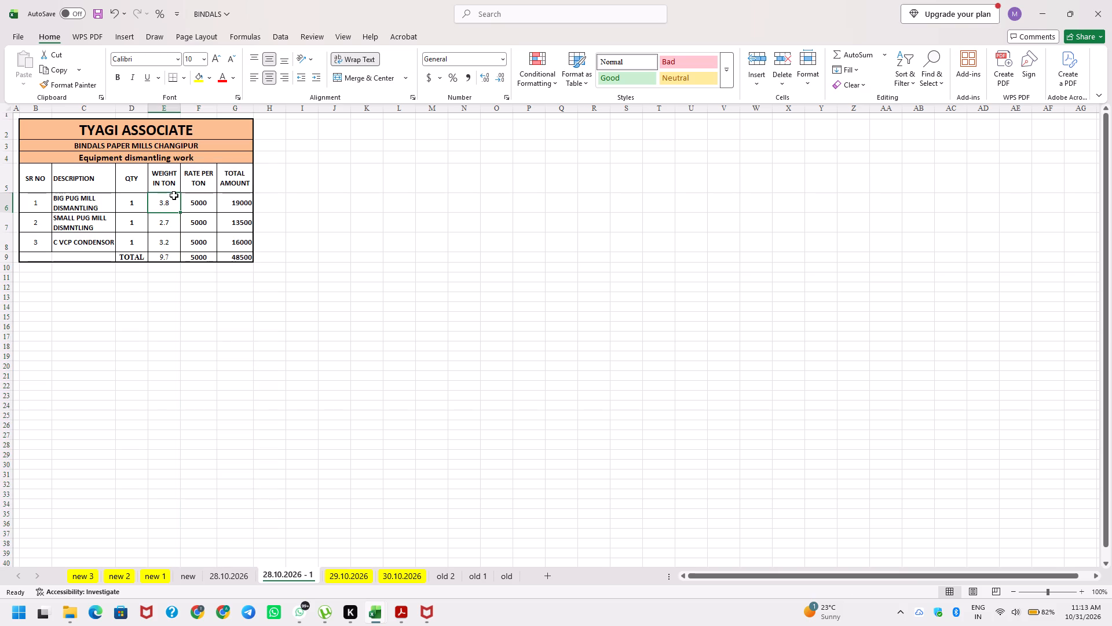
{"action": "left_click", "coordinate": [180, 108]}
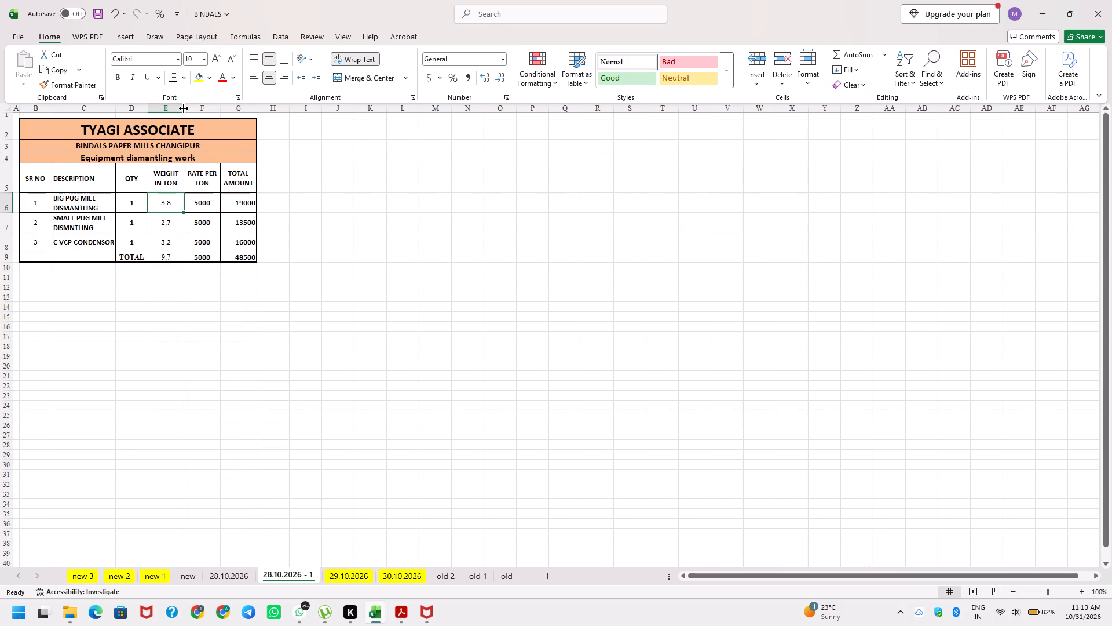
{"action": "key", "text": "ctrl+s"}
Review the pipe fabrication table in sheet 30.10.2026 down to its total row and the vapour pipe table in sheet 29.10.2026.
{"action": "left_click", "coordinate": [386, 577]}
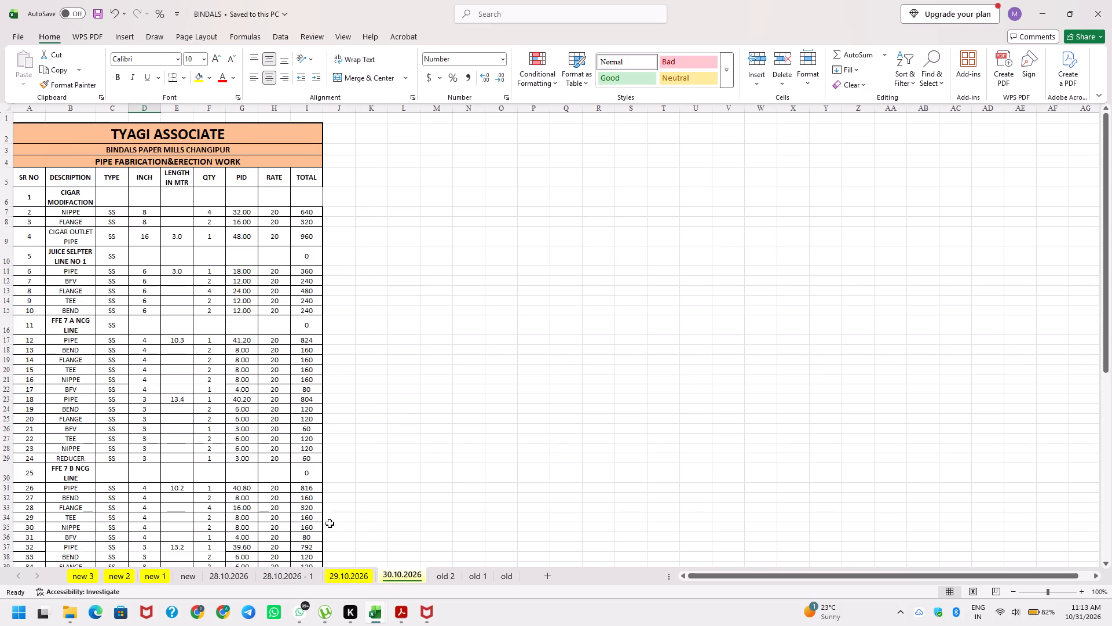
{"action": "scroll", "coordinate": [330, 523], "scroll_direction": "down", "scroll_amount": 5}
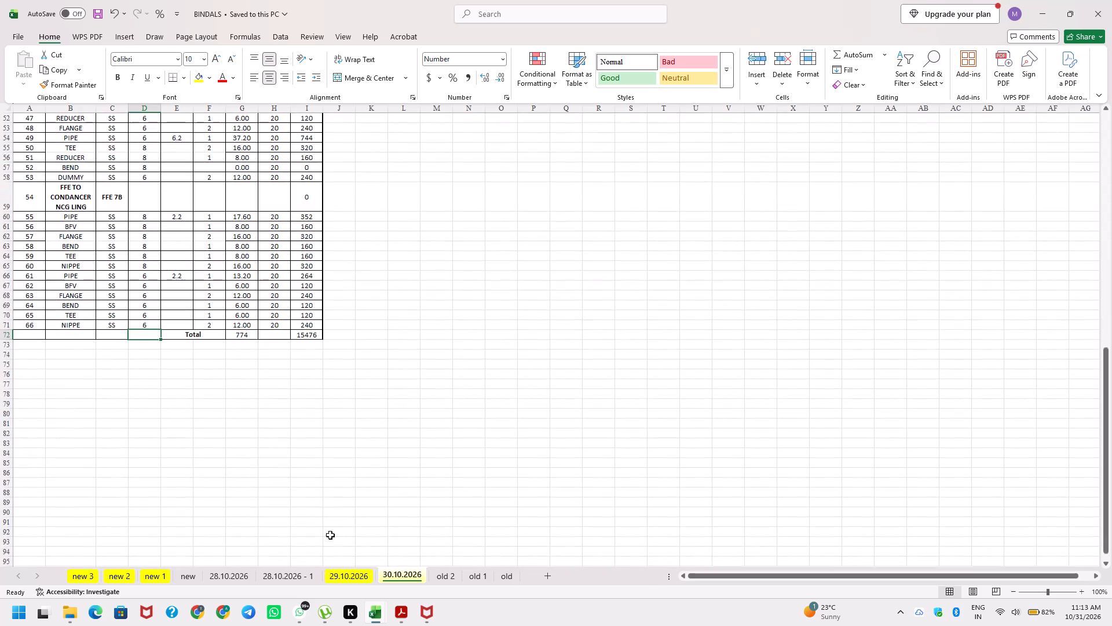
{"action": "left_click", "coordinate": [348, 580]}
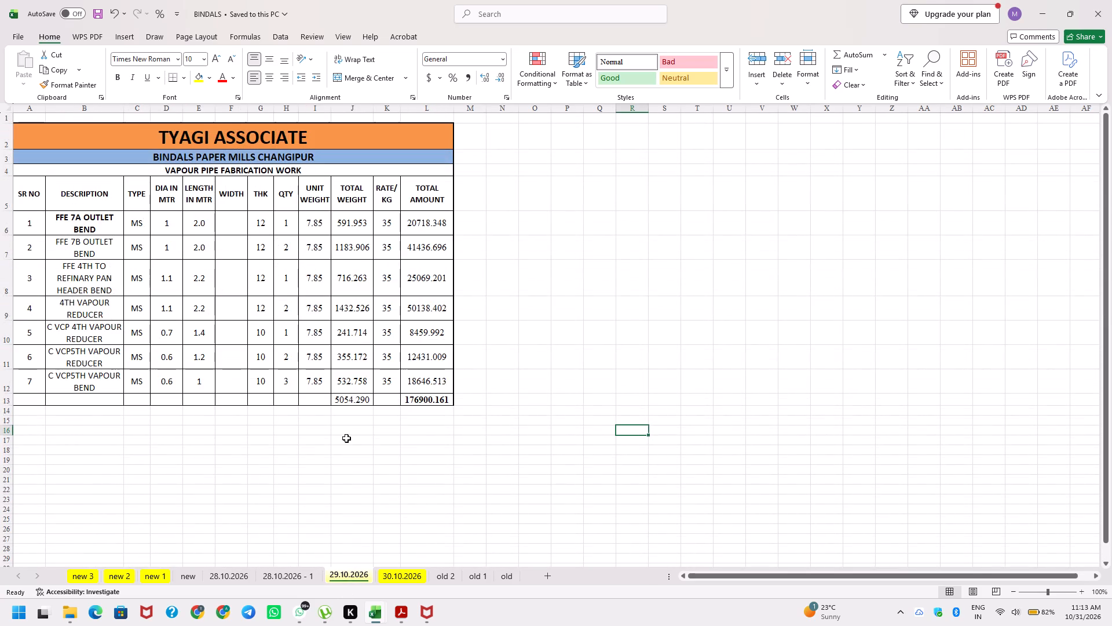
{"action": "scroll", "coordinate": [346, 438], "scroll_direction": "up", "scroll_amount": 1}
{"action": "left_click", "coordinate": [404, 574]}
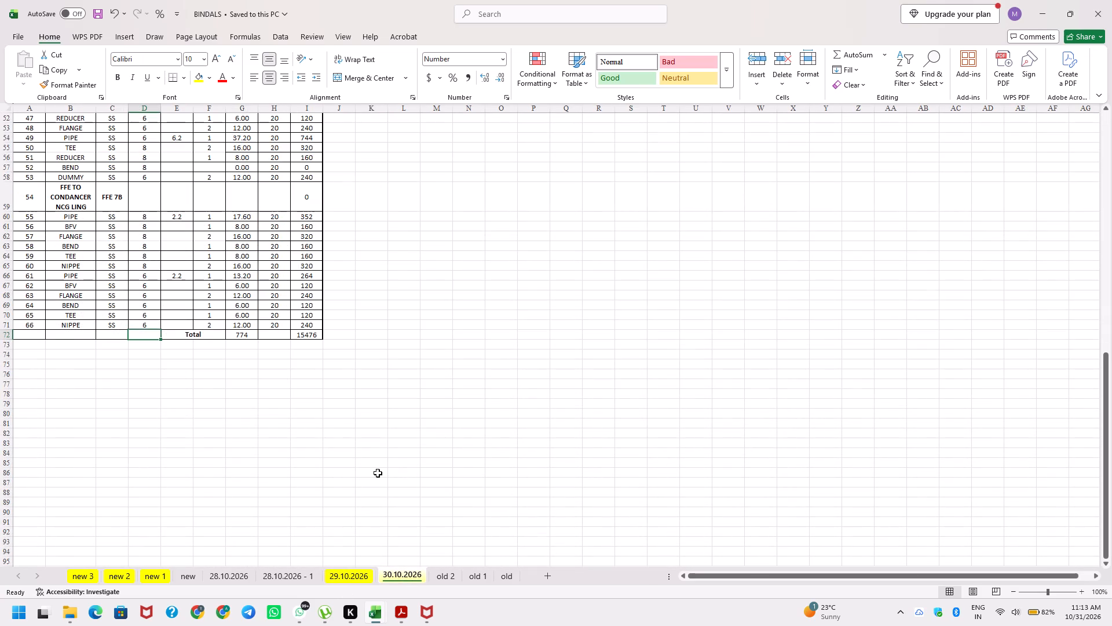
Switch to the BINDALS (1) workbook and look through the pipe fabrication and erection table in its 30.10.2026 sheet.
{"action": "key", "text": "alt+Tab"}
{"action": "key", "text": "ctrl+Page_Down"}
{"action": "key", "text": "ctrl+Page_Down"}
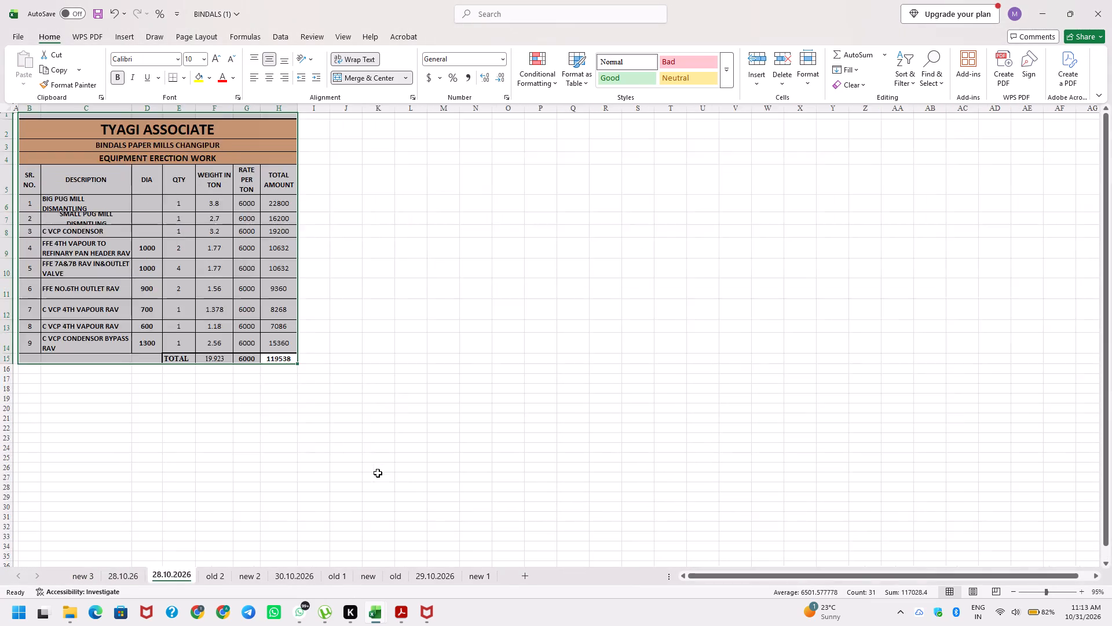
{"action": "key", "text": "ctrl+Page_Down"}
{"action": "key", "text": "ctrl+Page_Down"}
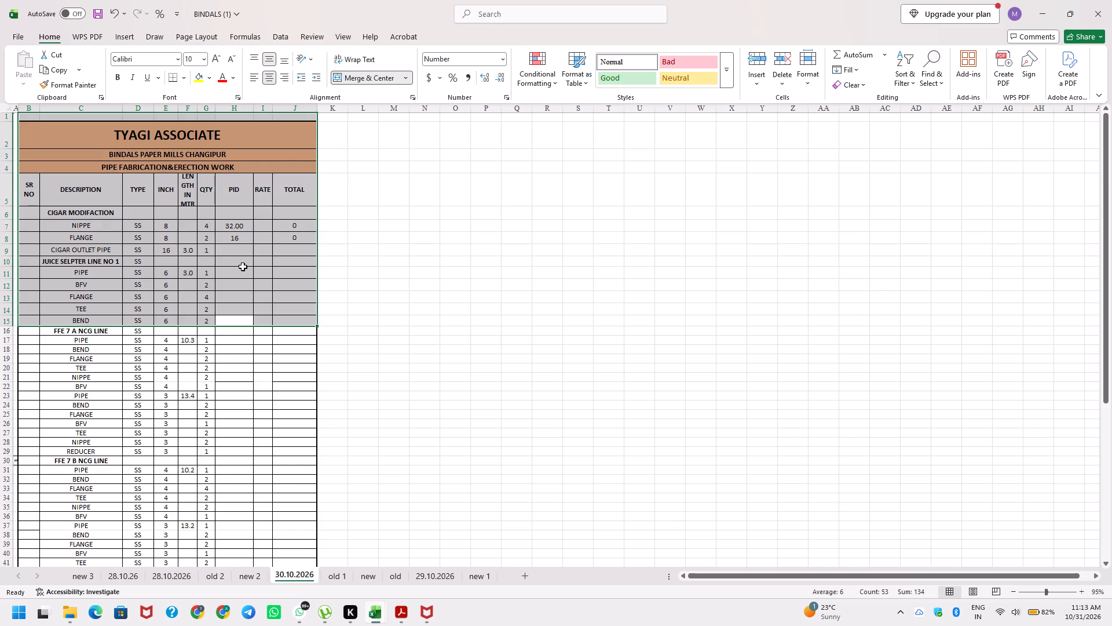
{"action": "left_click", "coordinate": [243, 267]}
{"action": "scroll", "coordinate": [259, 310], "scroll_direction": "down", "scroll_amount": 3}
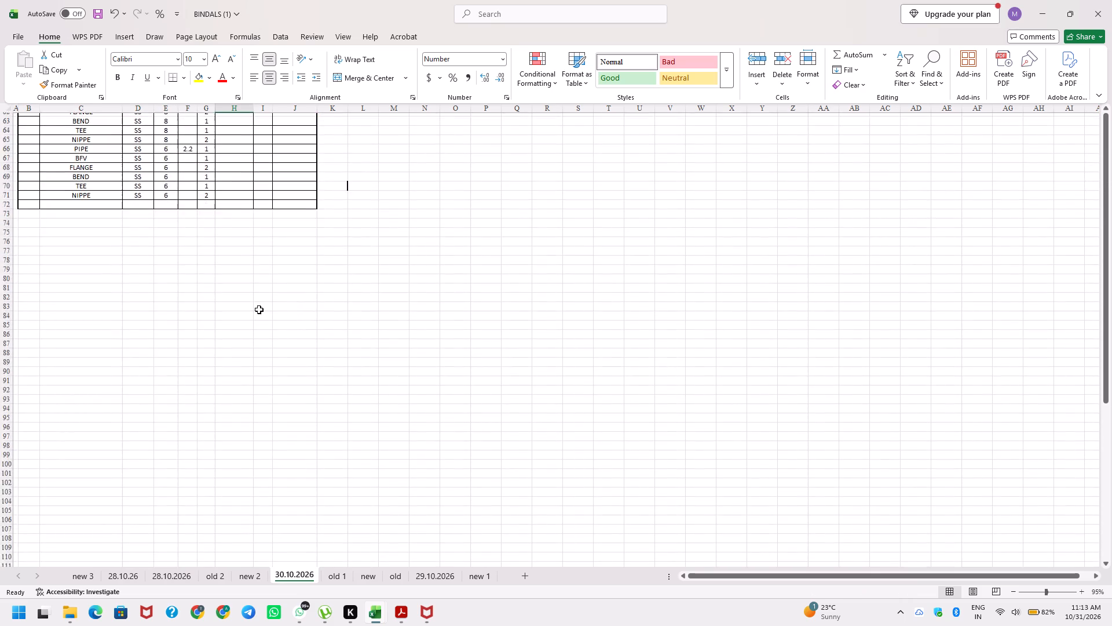
{"action": "scroll", "coordinate": [259, 310], "scroll_direction": "up", "scroll_amount": 4}
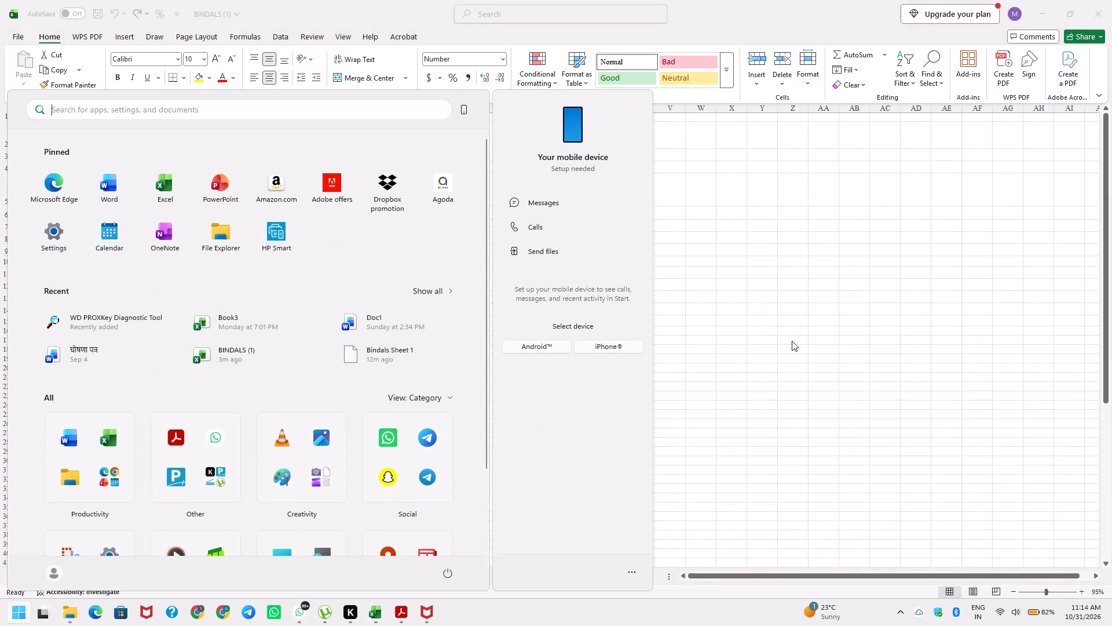
Switch to File Explorer and show the computer's drives in This PC.
{"action": "key", "text": "super+e"}
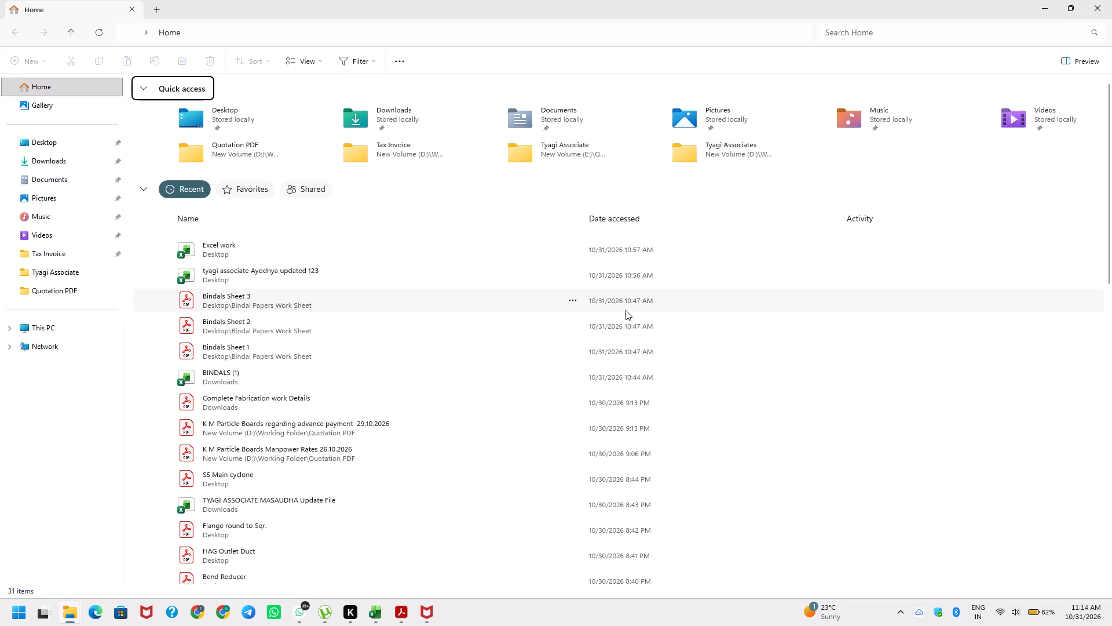
{"action": "left_click", "coordinate": [42, 326]}
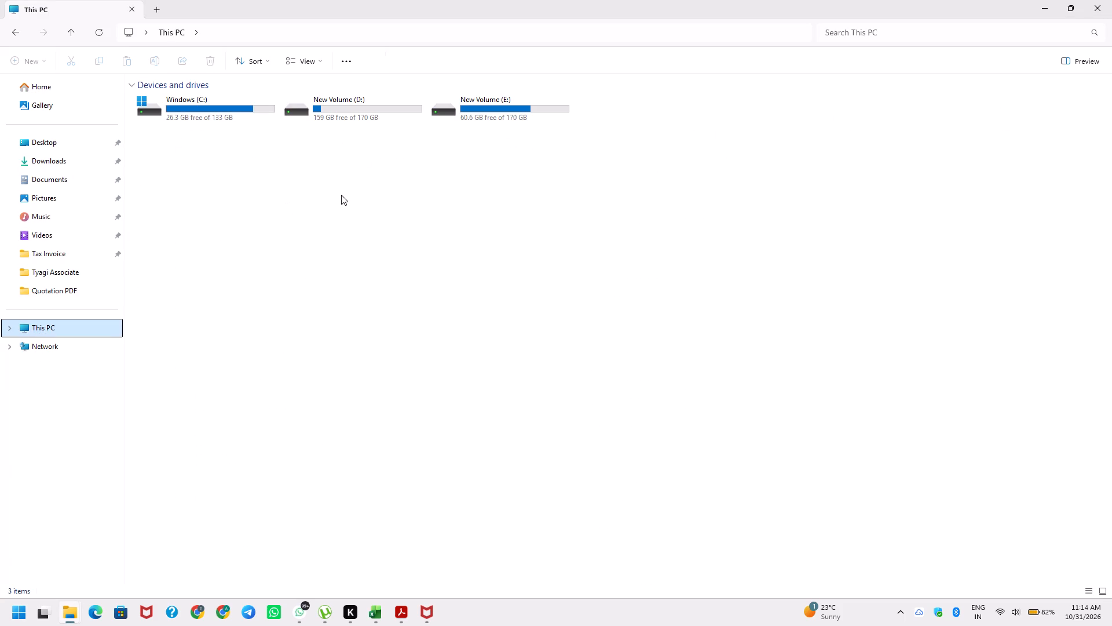
Toggle Nearby sharing off and back on, and open its Share page in the system settings.
{"action": "left_click", "coordinate": [1004, 607]}
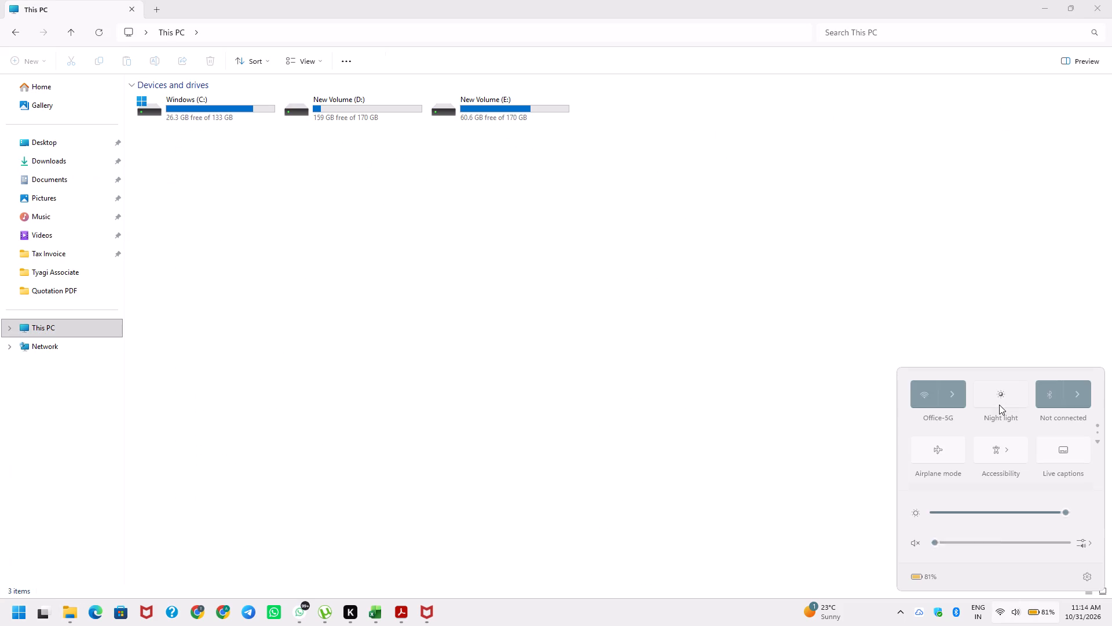
{"action": "left_click", "coordinate": [1099, 442]}
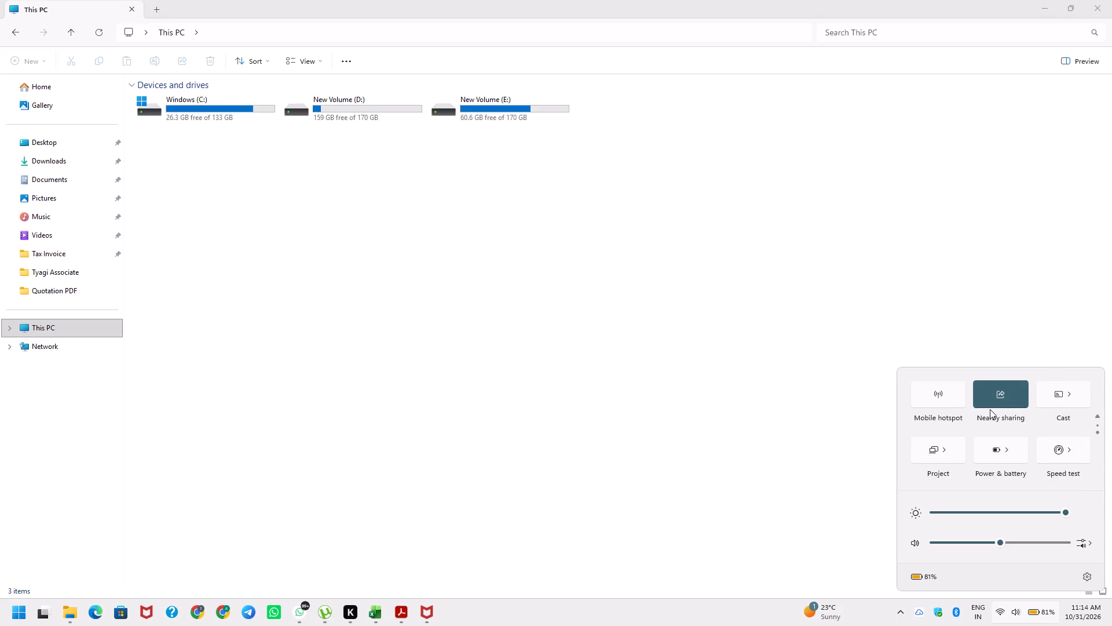
{"action": "left_click", "coordinate": [996, 405]}
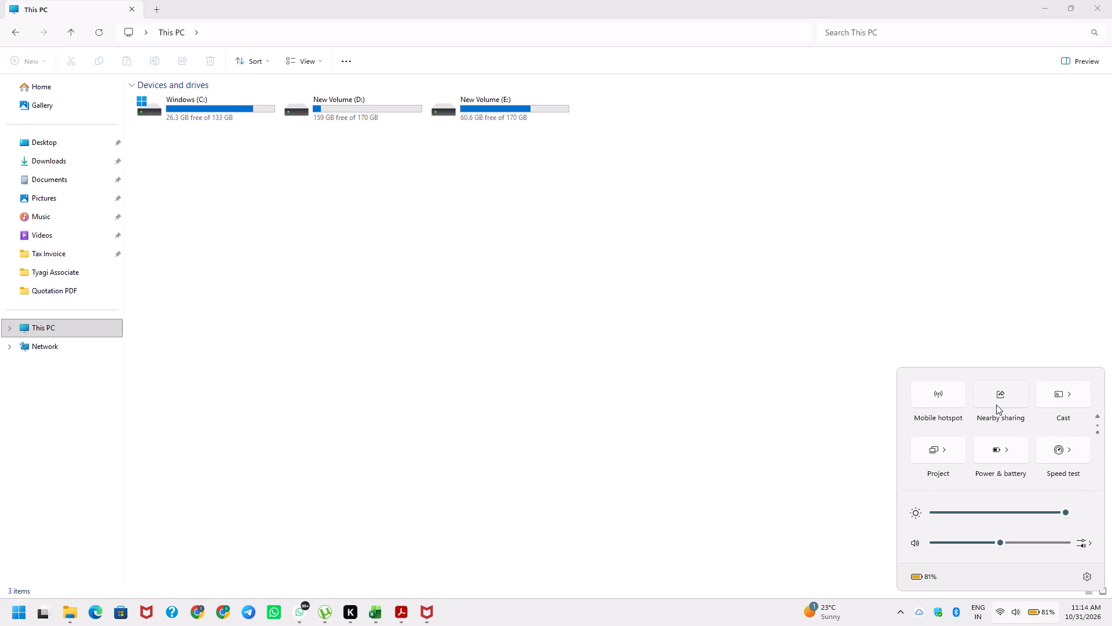
{"action": "left_click", "coordinate": [996, 405]}
{"action": "right_click", "coordinate": [999, 396]}
{"action": "left_click", "coordinate": [1009, 406]}
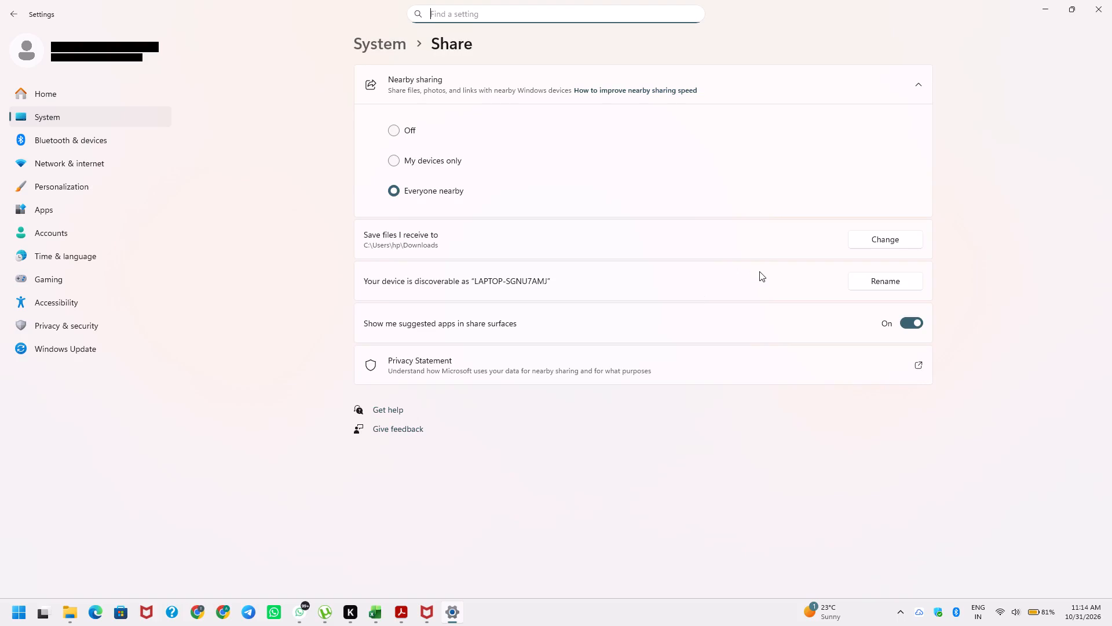
Open the list of available Bluetooth devices and try to connect to the phone vivo V30.
{"action": "left_click", "coordinate": [1081, 613]}
{"action": "left_click", "coordinate": [1040, 613]}
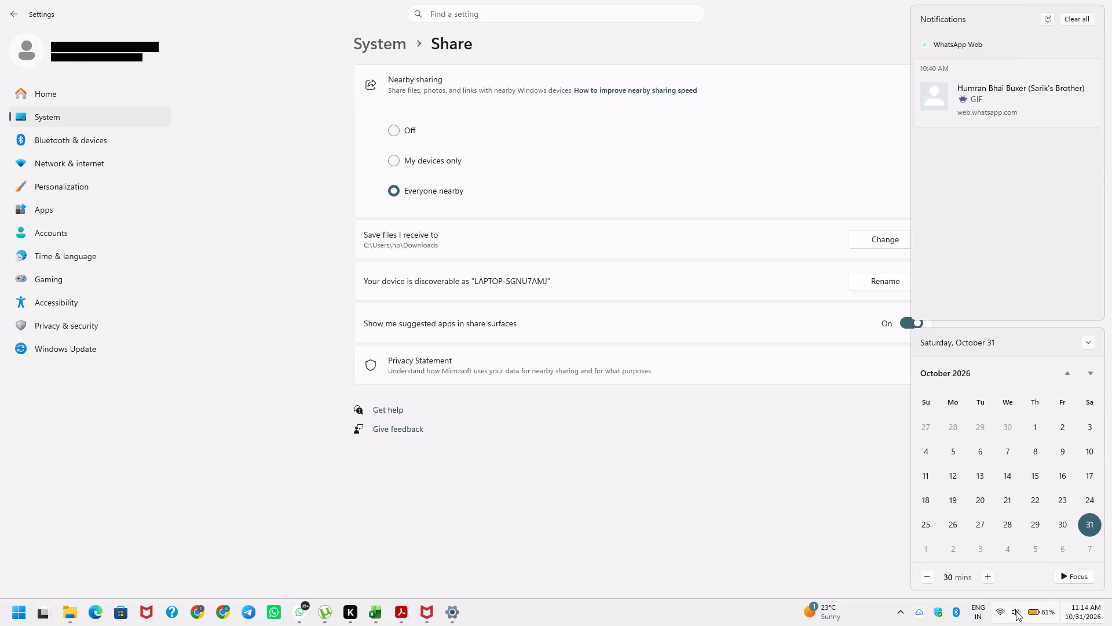
{"action": "left_click", "coordinate": [1021, 607]}
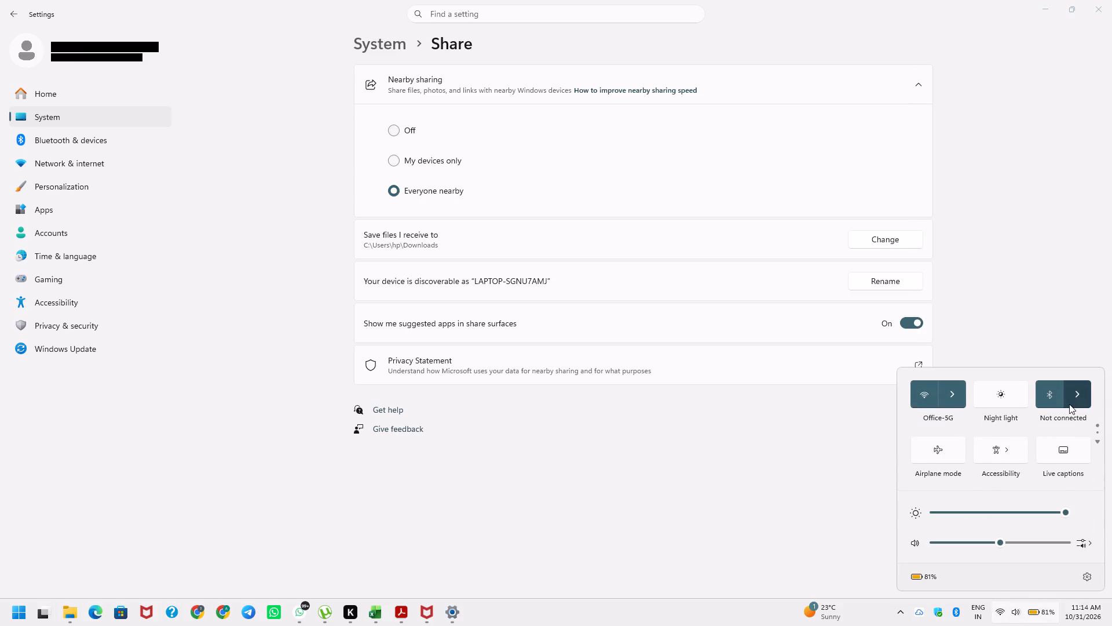
{"action": "left_click", "coordinate": [1084, 403]}
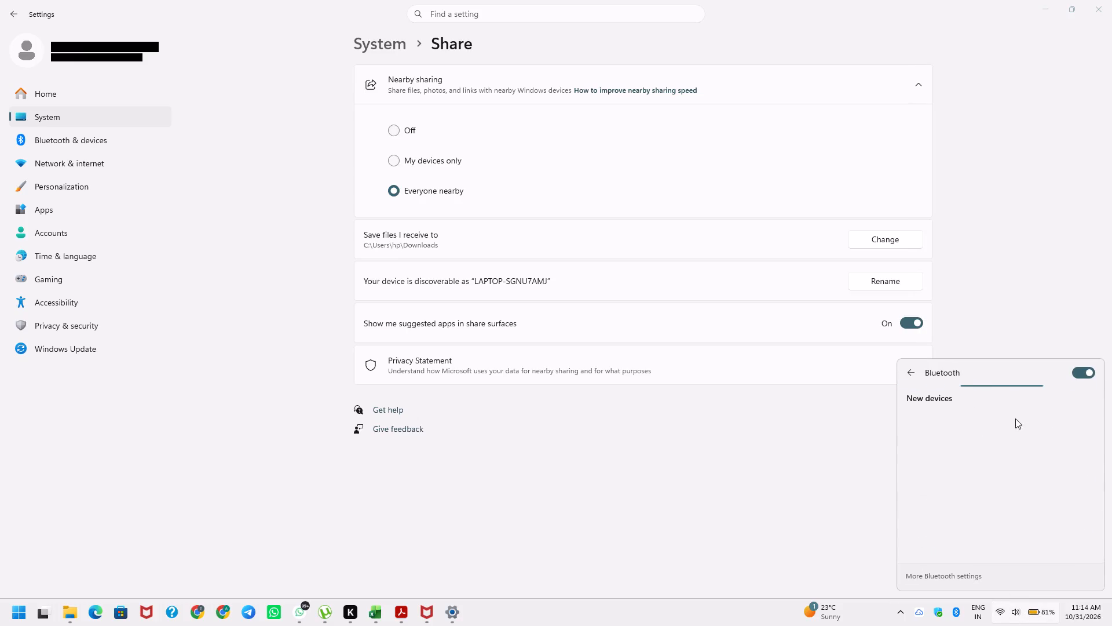
{"action": "scroll", "coordinate": [1030, 489], "scroll_direction": "down", "scroll_amount": 2}
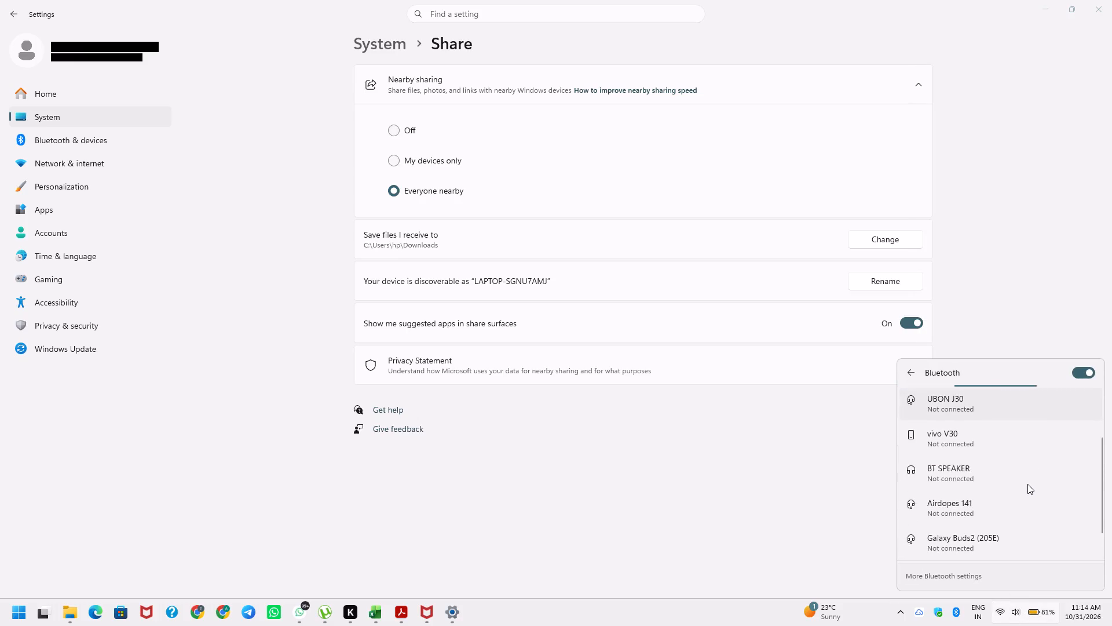
{"action": "left_click", "coordinate": [1011, 447]}
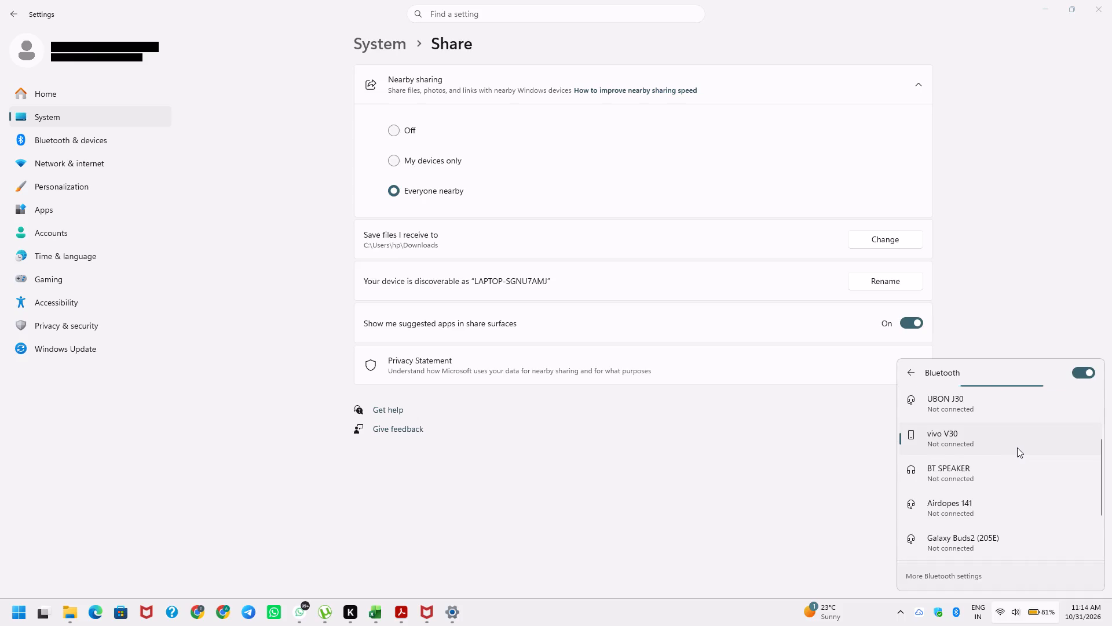
{"action": "left_click", "coordinate": [1017, 447]}
{"action": "left_click", "coordinate": [1017, 447]}
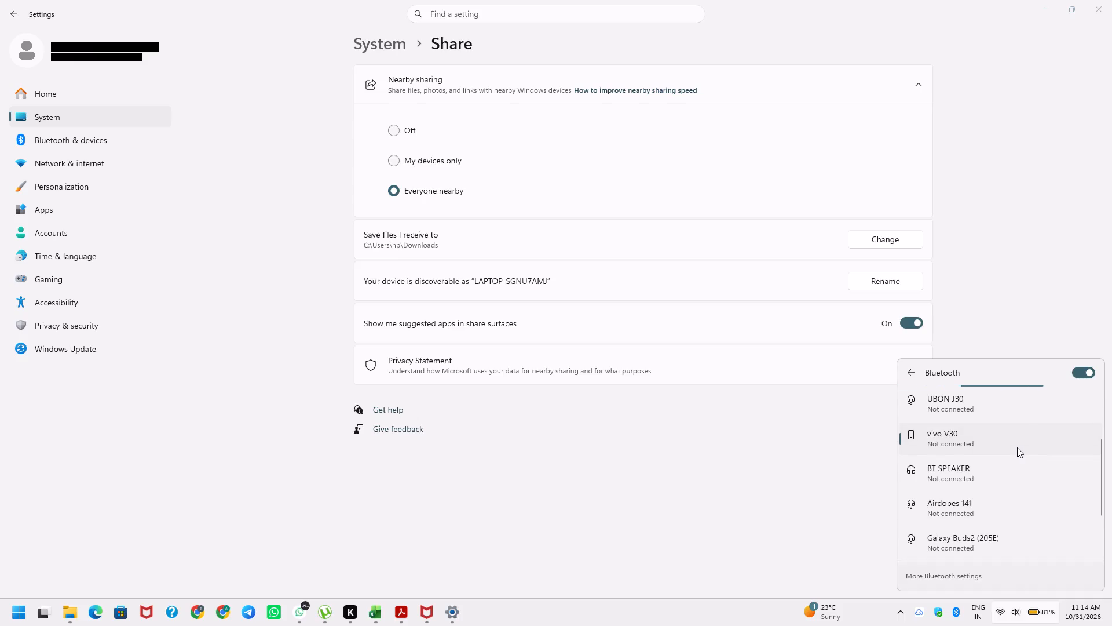